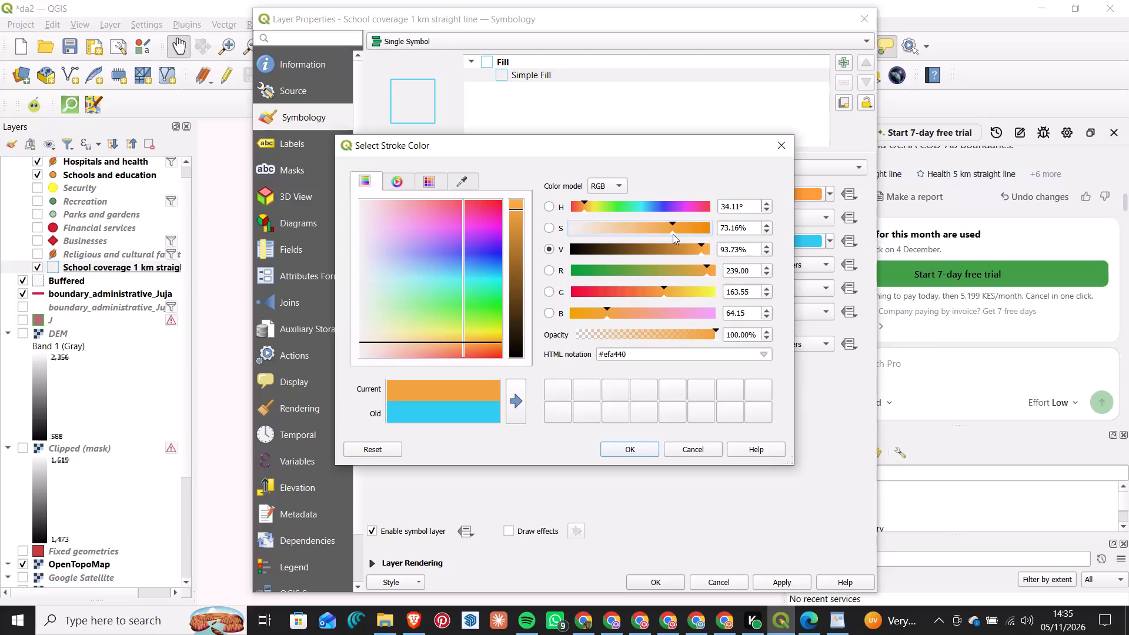
Apply the orange stroke colour #efa440 to the School coverage 1 km straight line layer.
{"action": "left_click", "coordinate": [650, 450]}
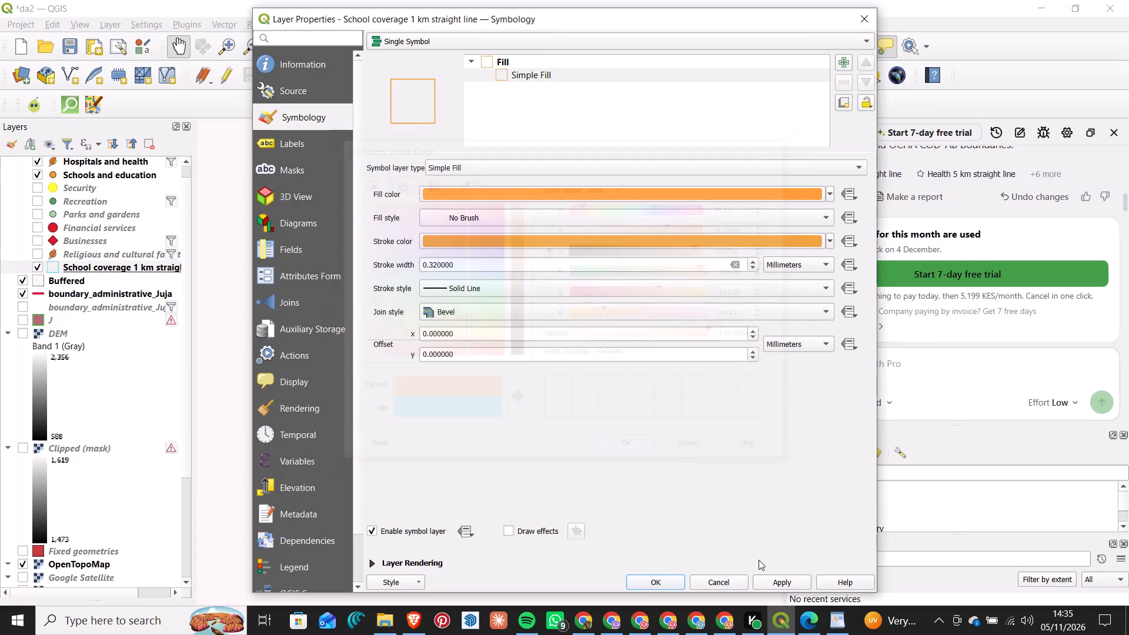
{"action": "left_click", "coordinate": [774, 582]}
{"action": "left_click", "coordinate": [661, 583]}
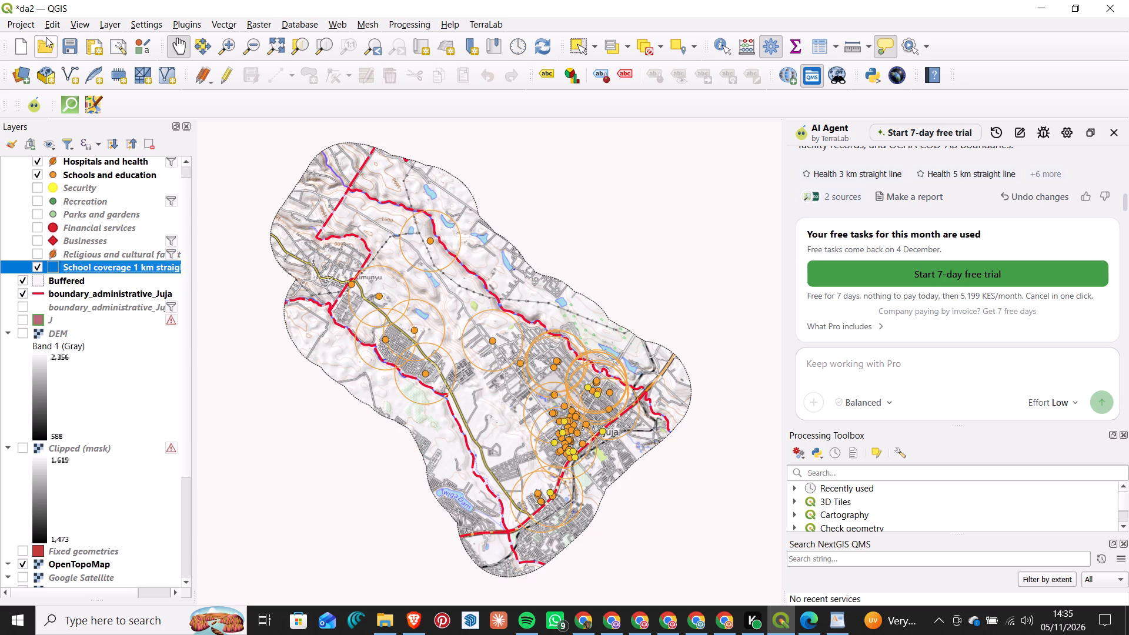
Export the map as a PDF at scale 1:91340 and 96 dpi, replacing the existing file "schoo, health, coverage".
{"action": "left_click", "coordinate": [22, 26]}
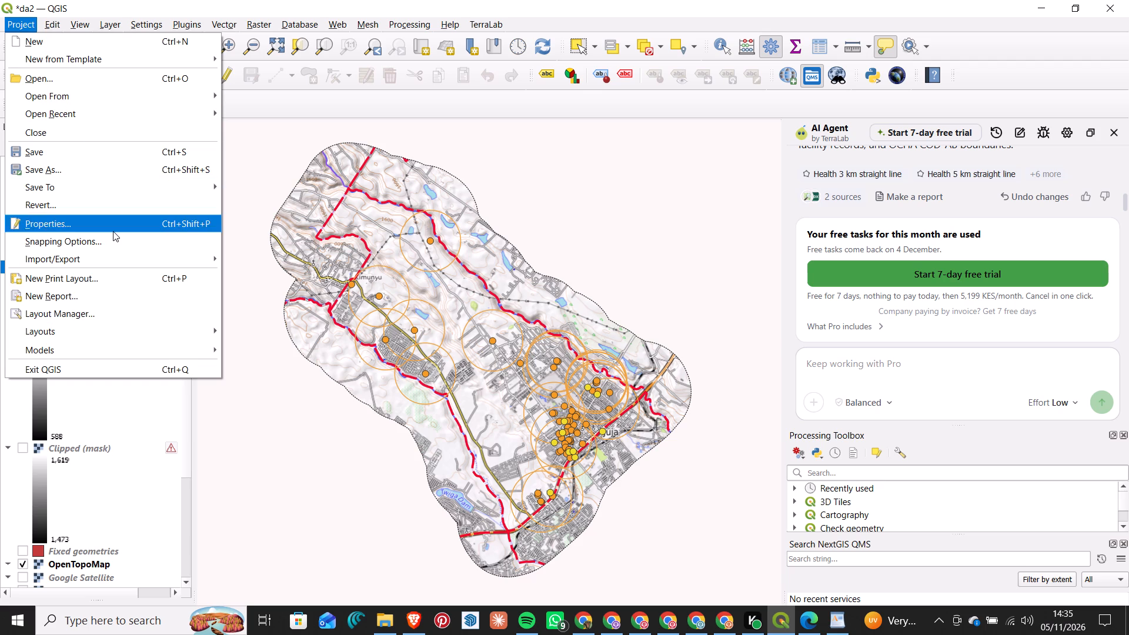
{"action": "left_click", "coordinate": [293, 282]}
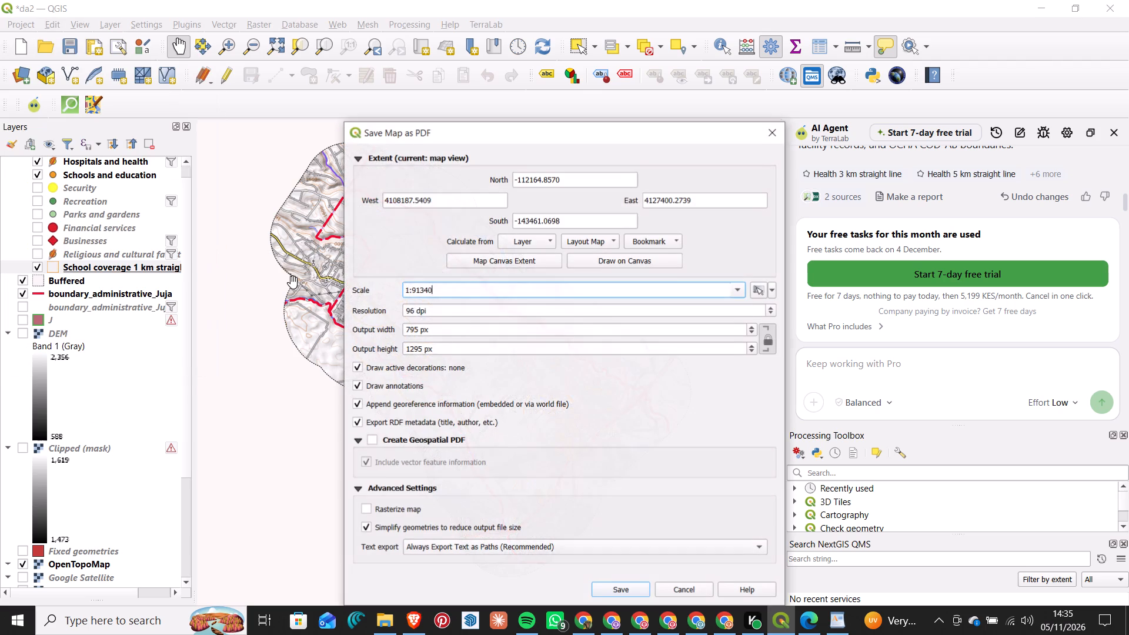
{"action": "left_click", "coordinate": [738, 292]}
{"action": "left_click", "coordinate": [556, 333]}
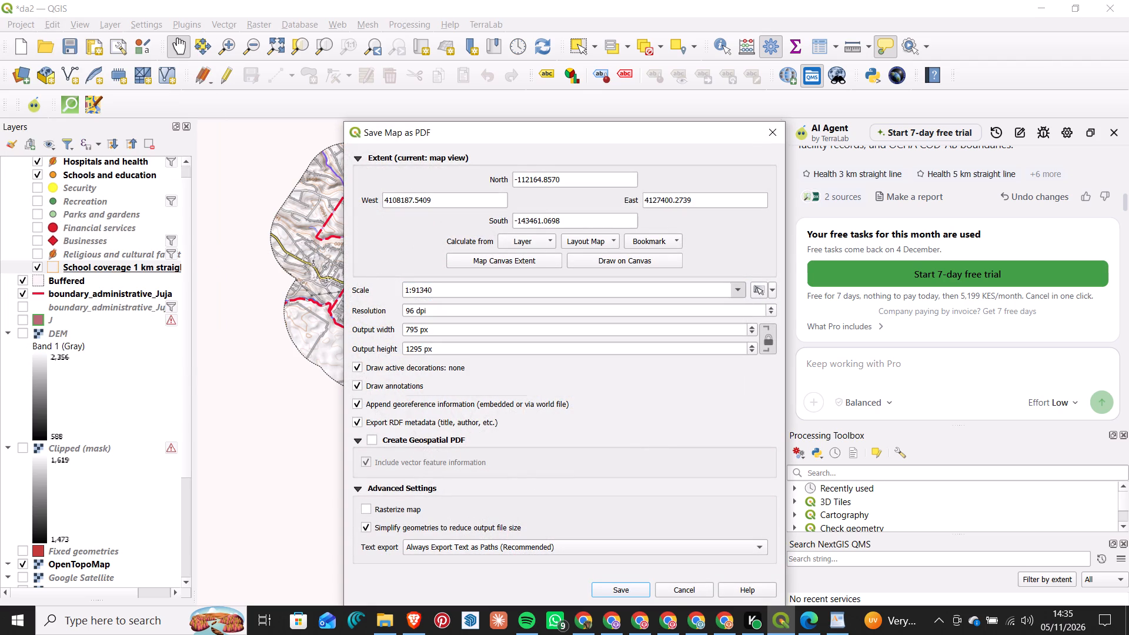
{"action": "left_click", "coordinate": [620, 590]}
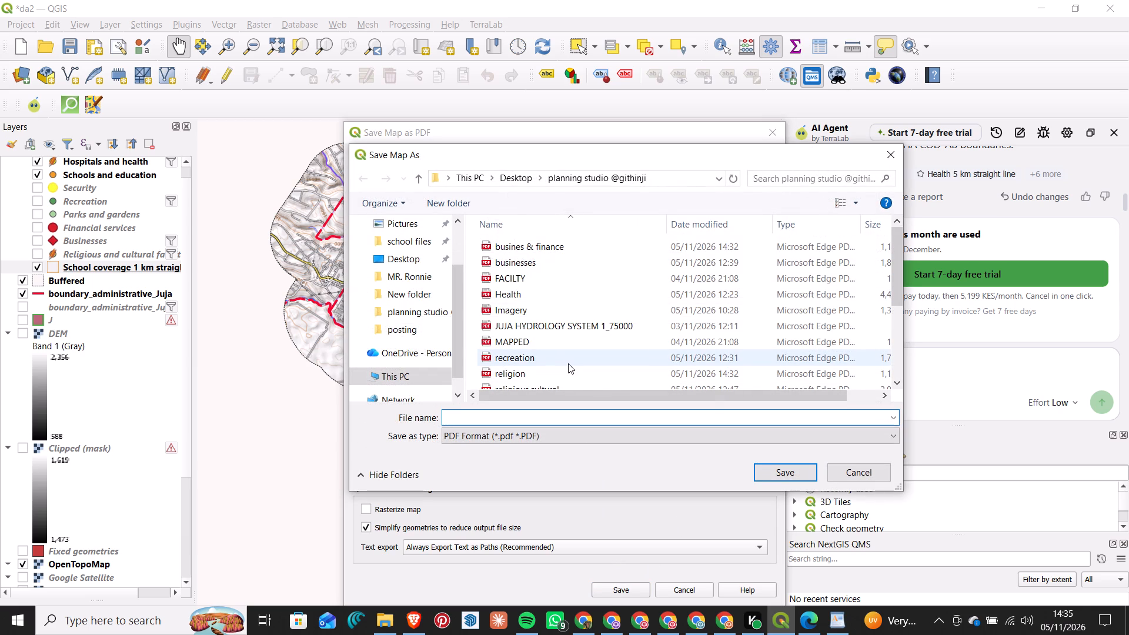
{"action": "scroll", "coordinate": [593, 272], "scroll_direction": "down", "scroll_amount": 7}
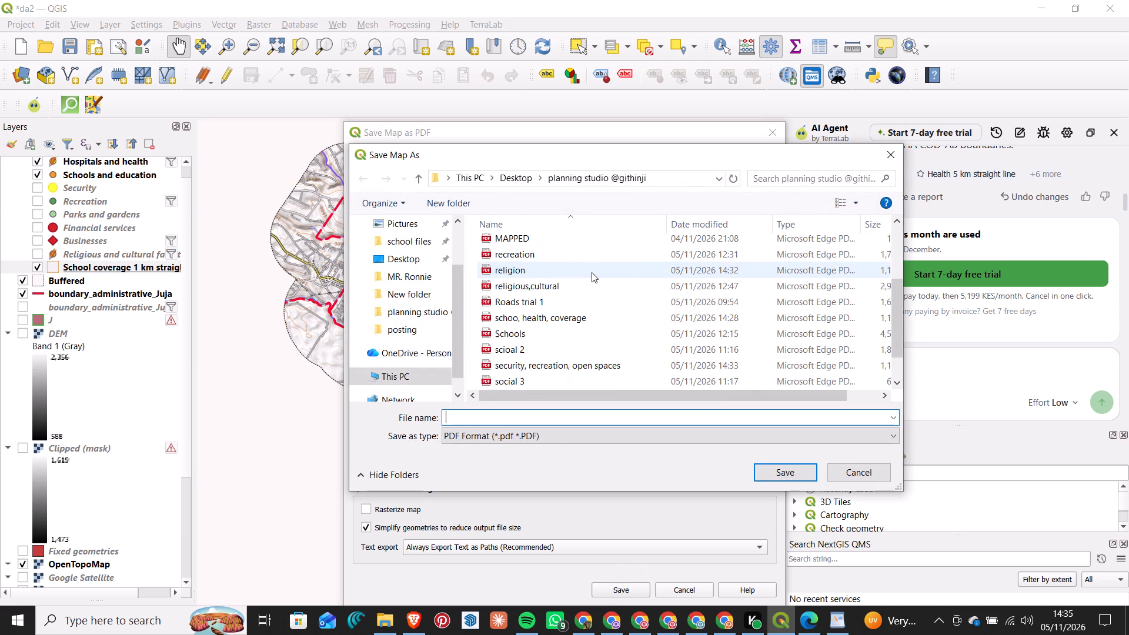
{"action": "left_click", "coordinate": [562, 318]}
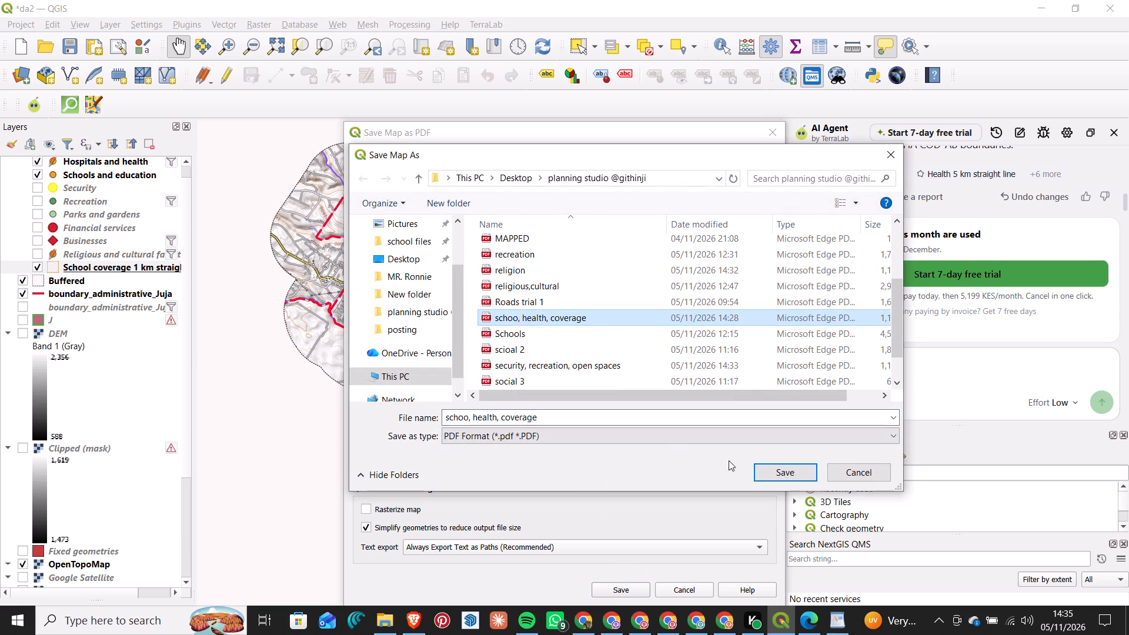
{"action": "left_click", "coordinate": [767, 467]}
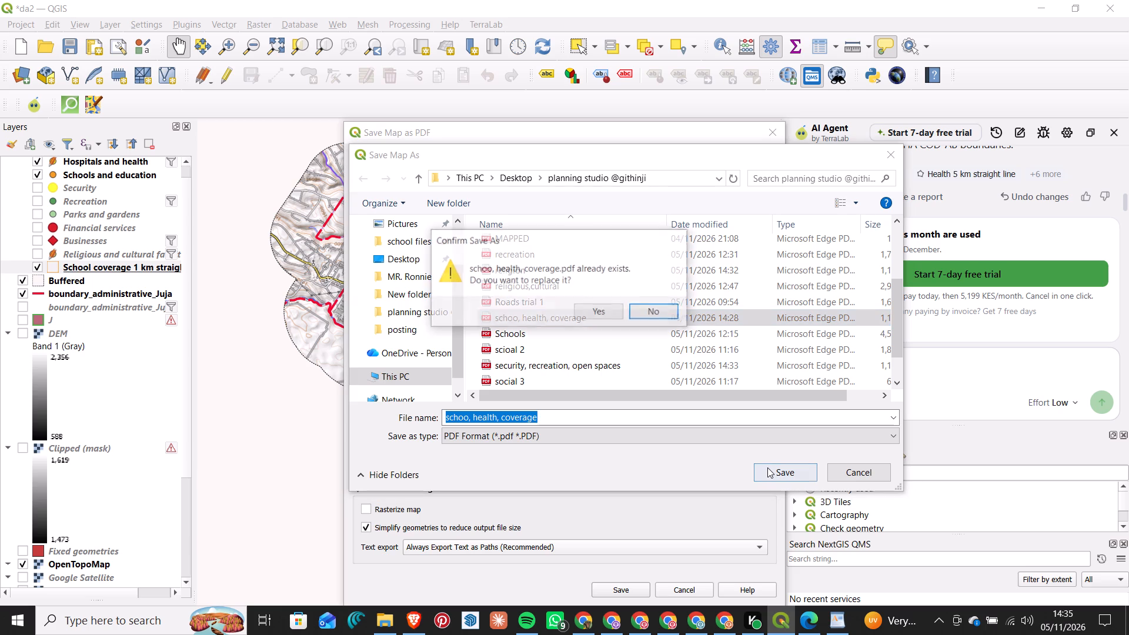
{"action": "left_click", "coordinate": [596, 310]}
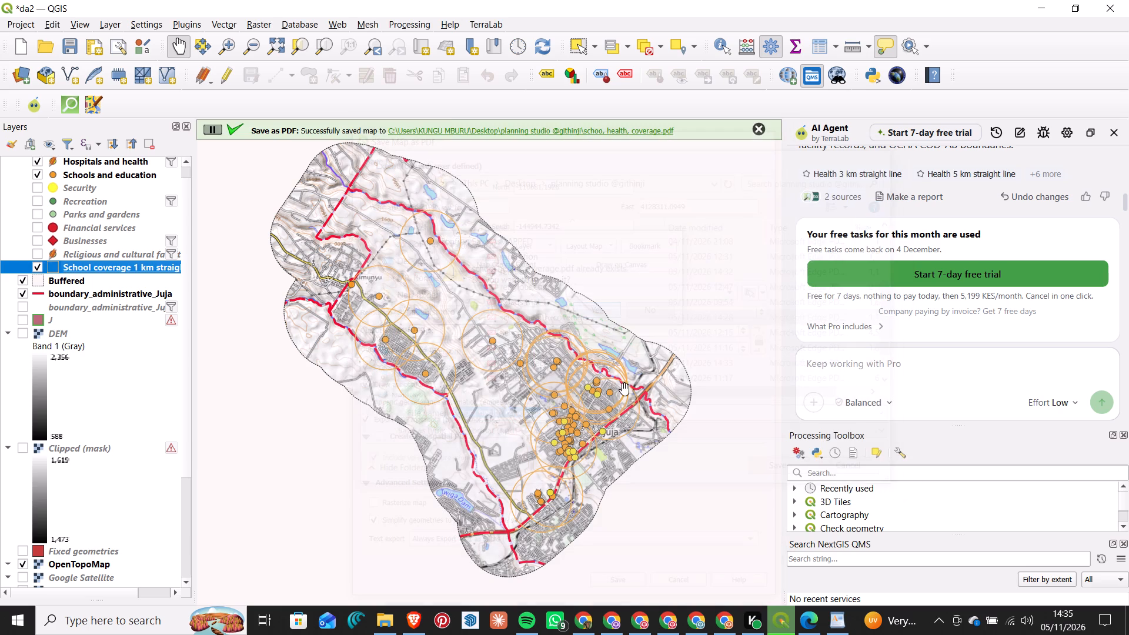
Switch to File Explorer and sort the planning studio folder's PDFs by date modified, newest first.
{"action": "left_click", "coordinate": [379, 624]}
{"action": "scroll", "coordinate": [242, 158], "scroll_direction": "up", "scroll_amount": 1}
{"action": "scroll", "coordinate": [242, 158], "scroll_direction": "down", "scroll_amount": 4}
{"action": "scroll", "coordinate": [242, 158], "scroll_direction": "up", "scroll_amount": 2}
{"action": "scroll", "coordinate": [242, 158], "scroll_direction": "down", "scroll_amount": 2}
{"action": "scroll", "coordinate": [242, 158], "scroll_direction": "up", "scroll_amount": 2}
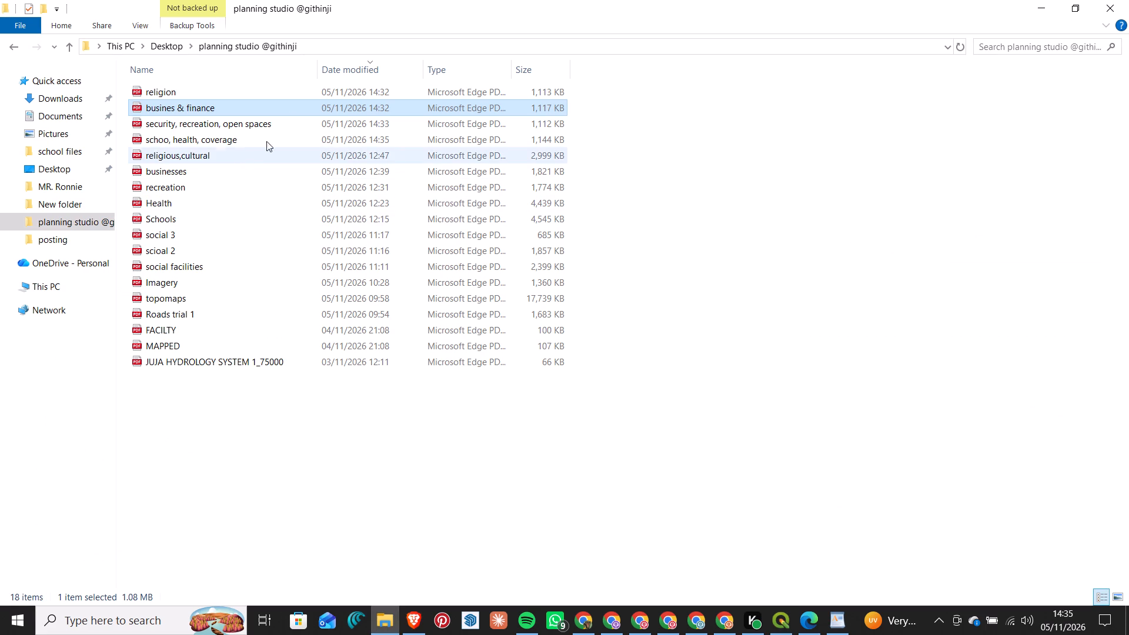
{"action": "left_click", "coordinate": [344, 66]}
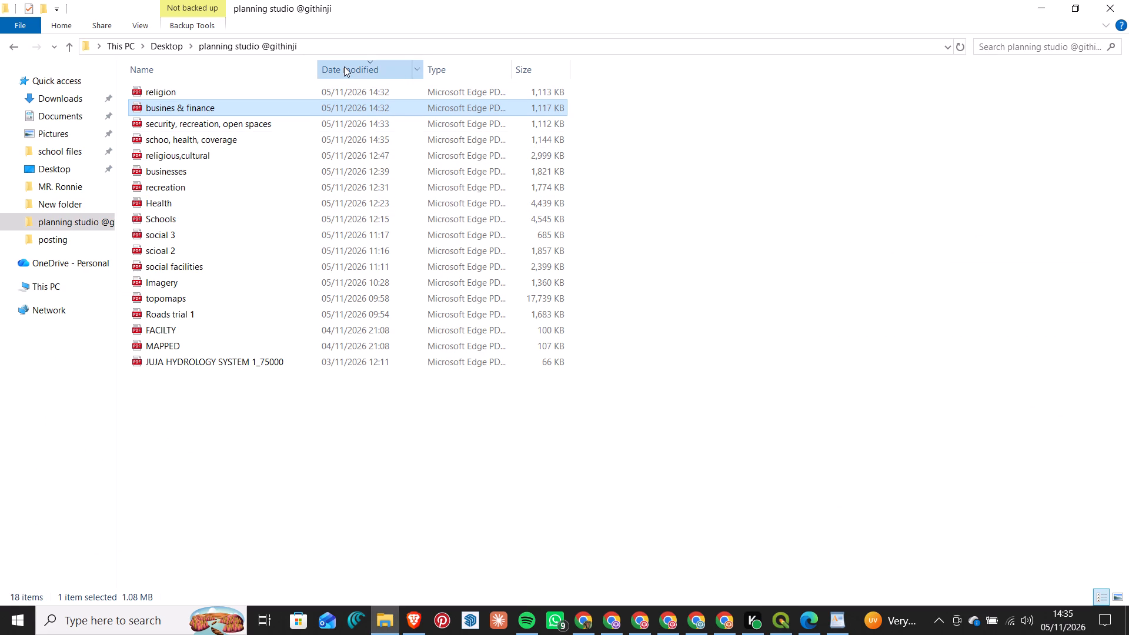
{"action": "left_click", "coordinate": [344, 66]}
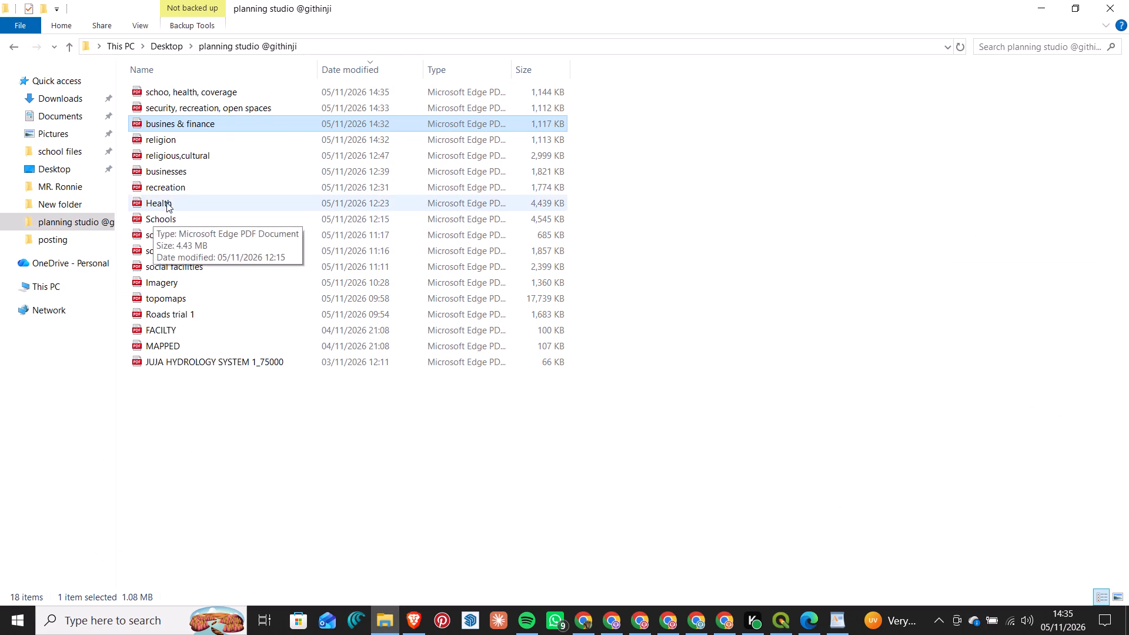
Open the religion PDF and examine its exported map in Microsoft Edge.
{"action": "double_click", "coordinate": [242, 139]}
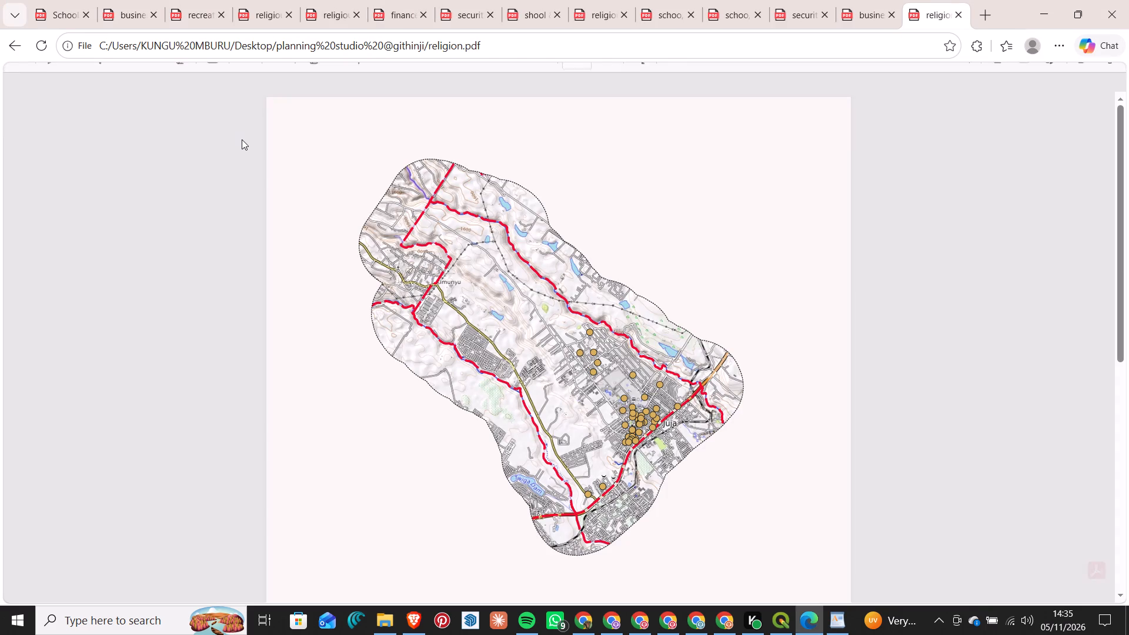
{"action": "scroll", "coordinate": [630, 286], "scroll_direction": "up", "scroll_amount": 1}
{"action": "scroll", "coordinate": [630, 287], "scroll_direction": "down", "scroll_amount": 8}
{"action": "scroll", "coordinate": [630, 288], "scroll_direction": "up", "scroll_amount": 4}
{"action": "scroll", "coordinate": [630, 288], "scroll_direction": "down", "scroll_amount": 1}
{"action": "scroll", "coordinate": [630, 288], "scroll_direction": "up", "scroll_amount": 4}
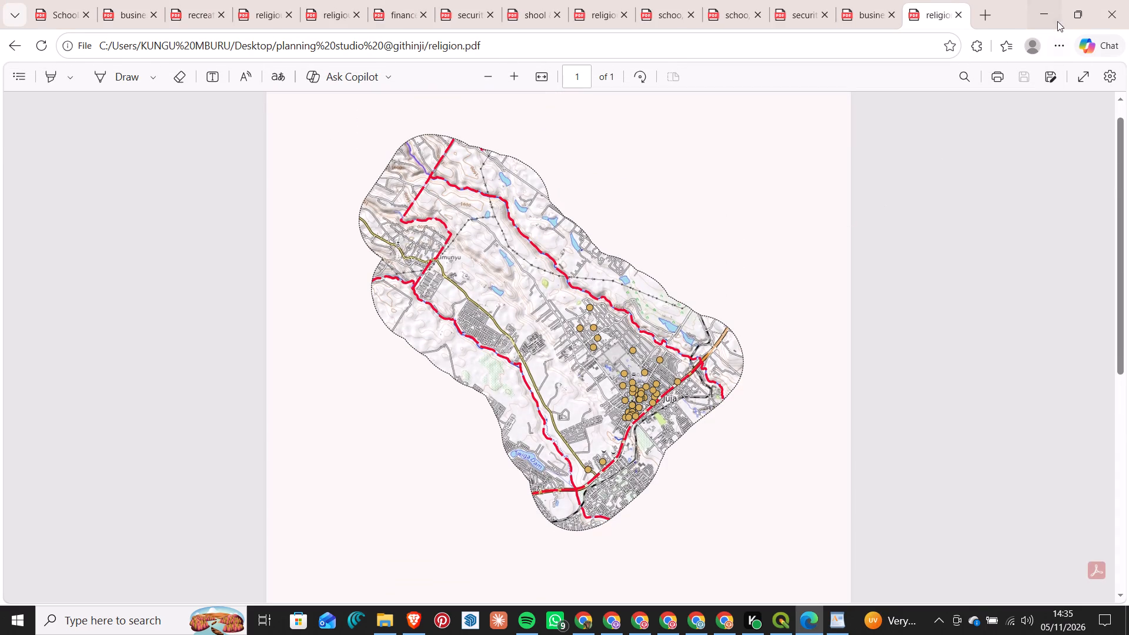
{"action": "left_click", "coordinate": [1050, 12]}
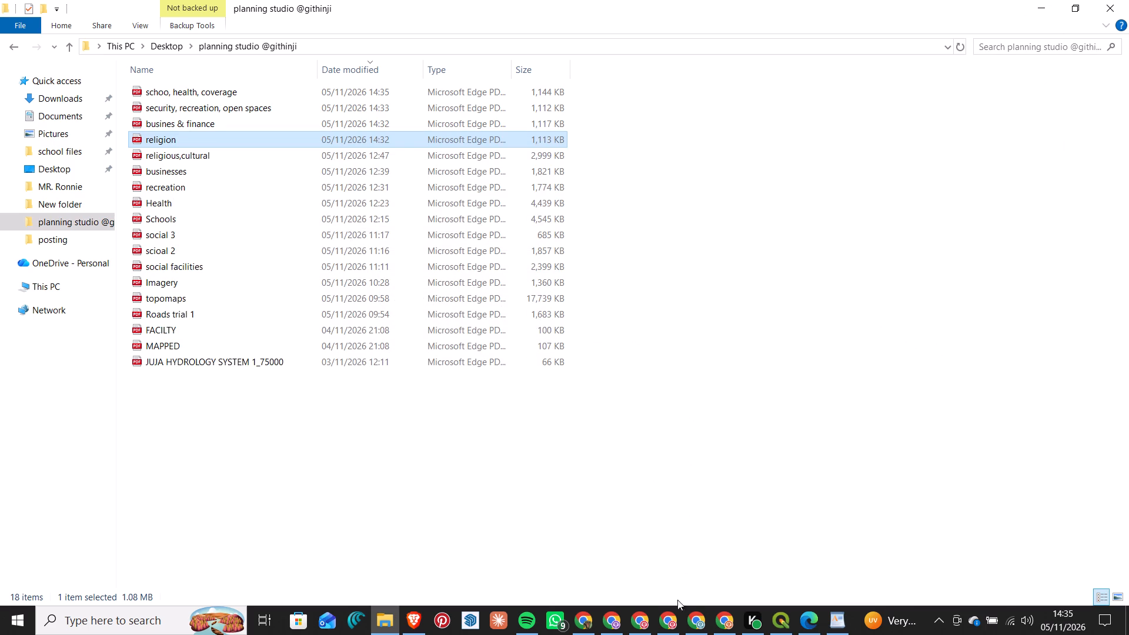
Switch to the Canva design in Chrome and examine the blank Social Infrastructure layout on page 4.
{"action": "left_click", "coordinate": [588, 620]}
{"action": "scroll", "coordinate": [680, 201], "scroll_direction": "down", "scroll_amount": 2}
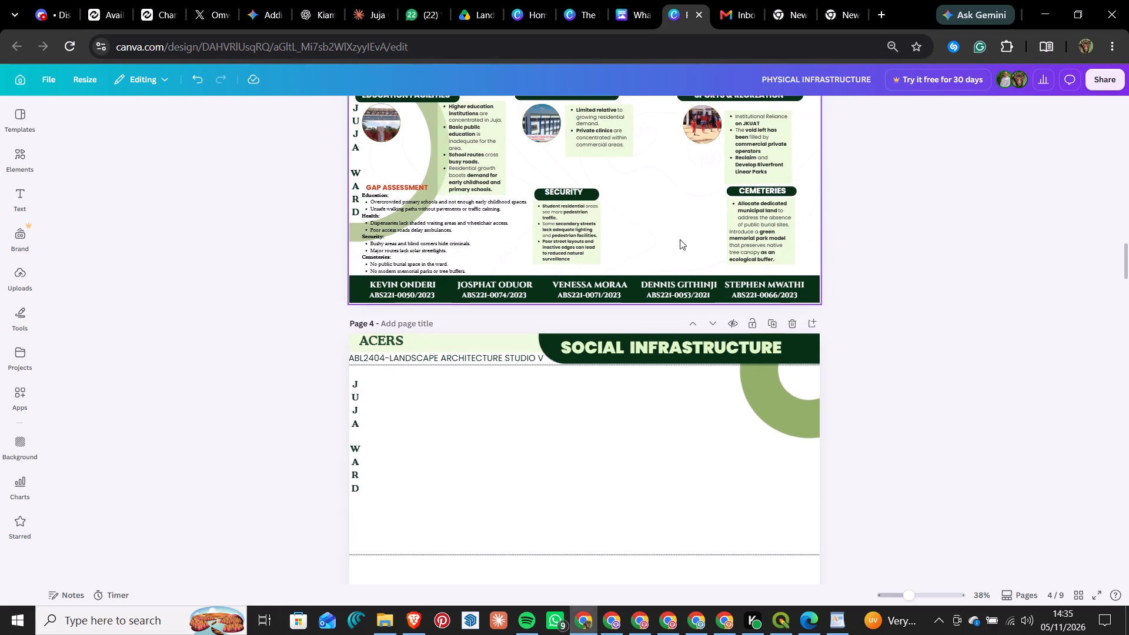
{"action": "scroll", "coordinate": [680, 239], "scroll_direction": "down", "scroll_amount": 3}
{"action": "scroll", "coordinate": [681, 246], "scroll_direction": "up", "scroll_amount": 1}
{"action": "scroll", "coordinate": [681, 249], "scroll_direction": "down", "scroll_amount": 7}
{"action": "scroll", "coordinate": [712, 313], "scroll_direction": "down", "scroll_amount": 3}
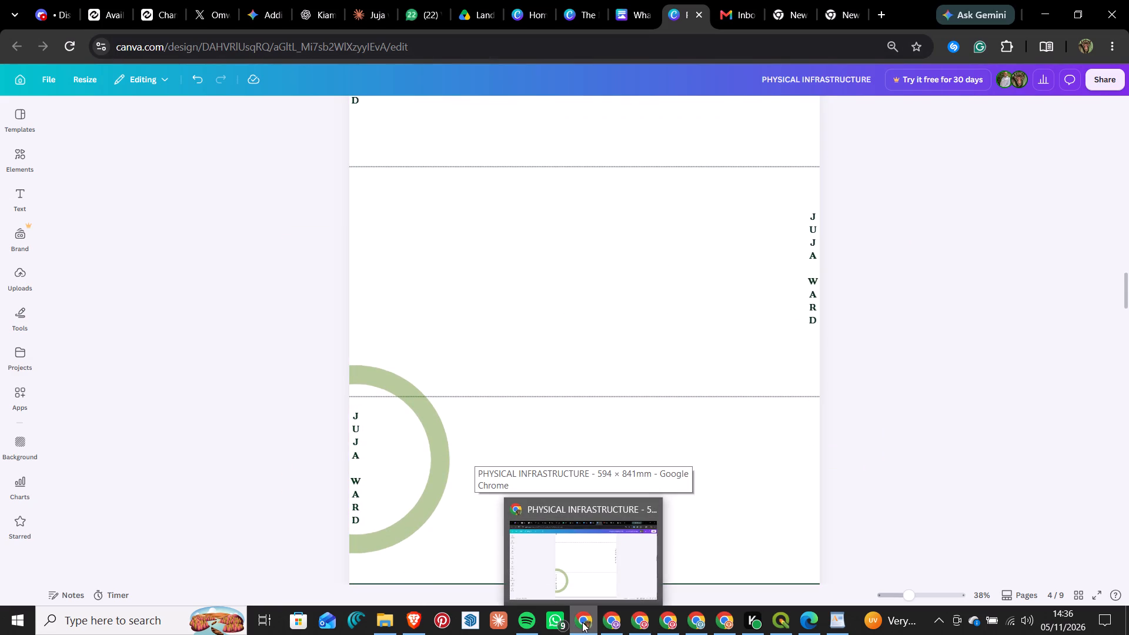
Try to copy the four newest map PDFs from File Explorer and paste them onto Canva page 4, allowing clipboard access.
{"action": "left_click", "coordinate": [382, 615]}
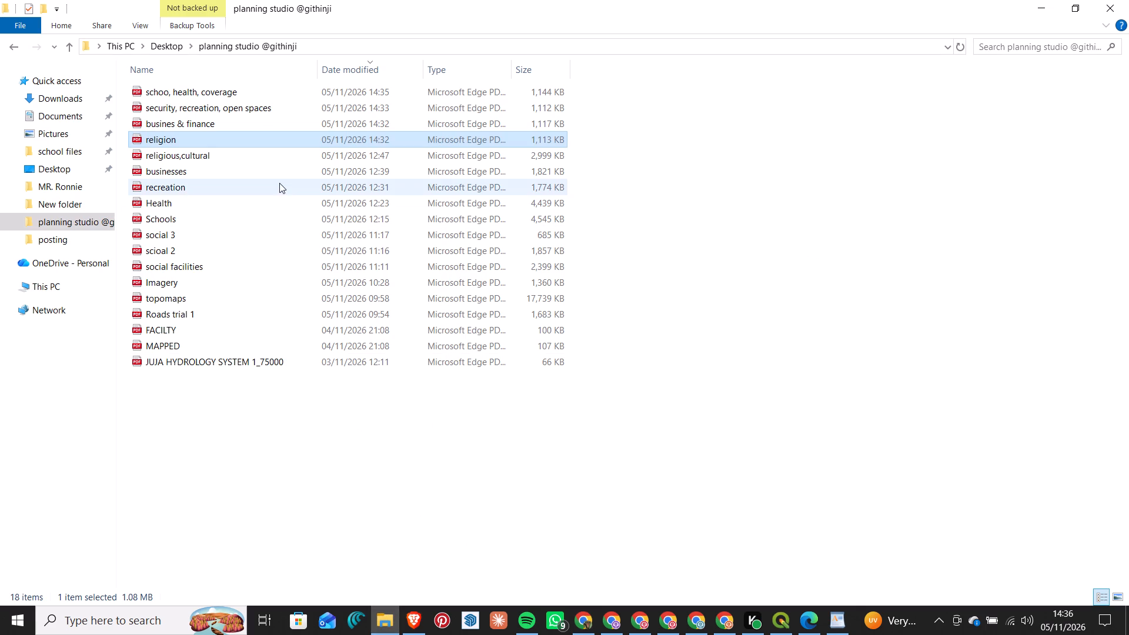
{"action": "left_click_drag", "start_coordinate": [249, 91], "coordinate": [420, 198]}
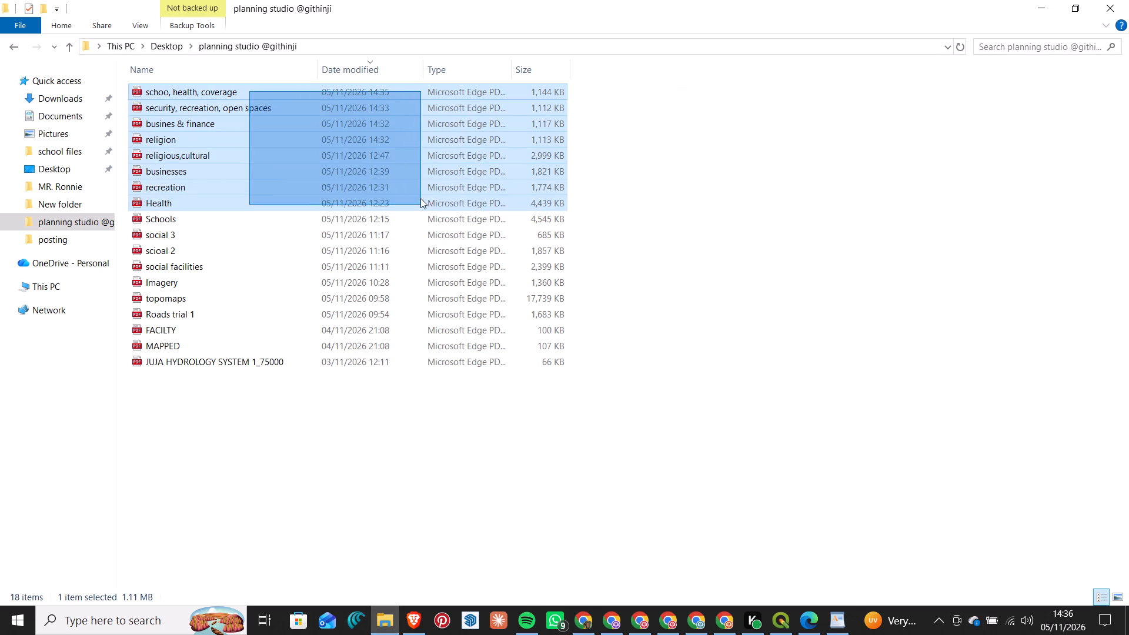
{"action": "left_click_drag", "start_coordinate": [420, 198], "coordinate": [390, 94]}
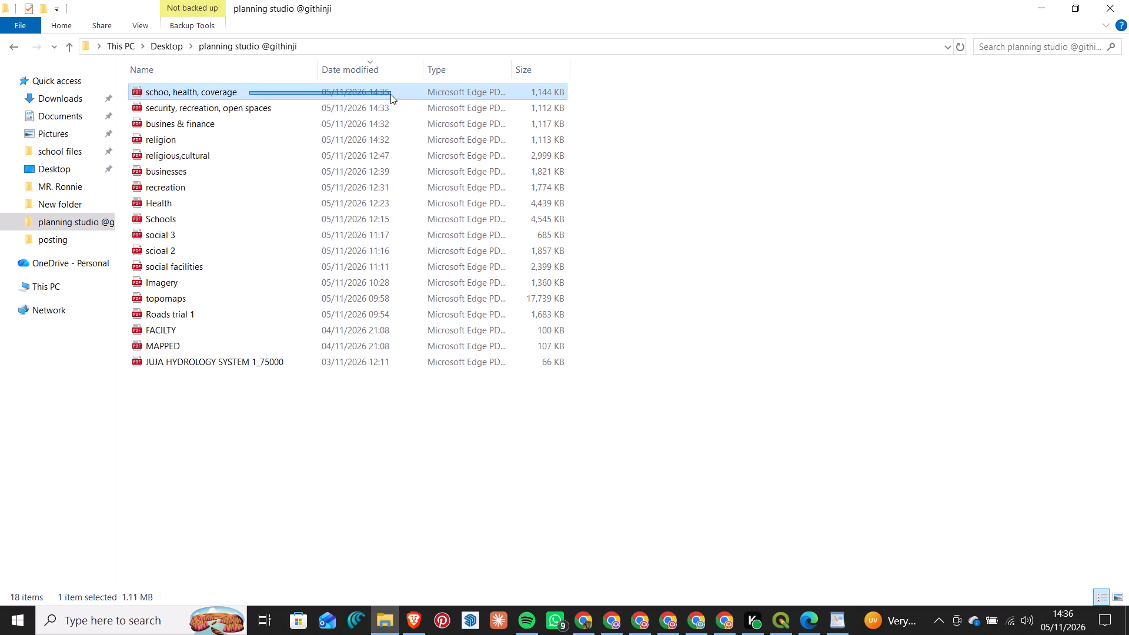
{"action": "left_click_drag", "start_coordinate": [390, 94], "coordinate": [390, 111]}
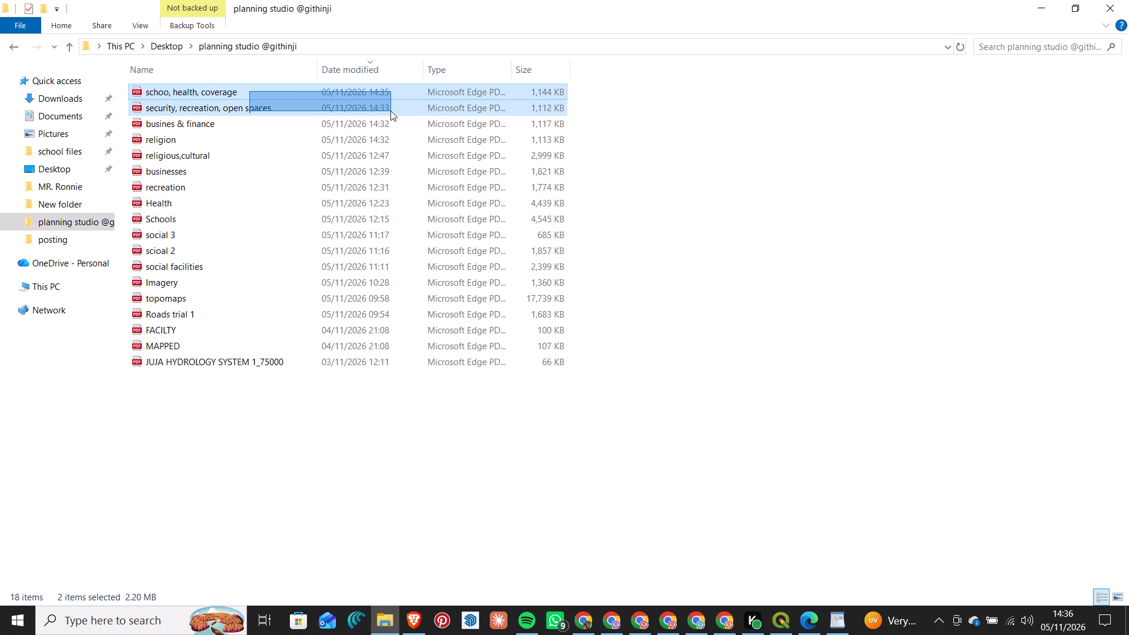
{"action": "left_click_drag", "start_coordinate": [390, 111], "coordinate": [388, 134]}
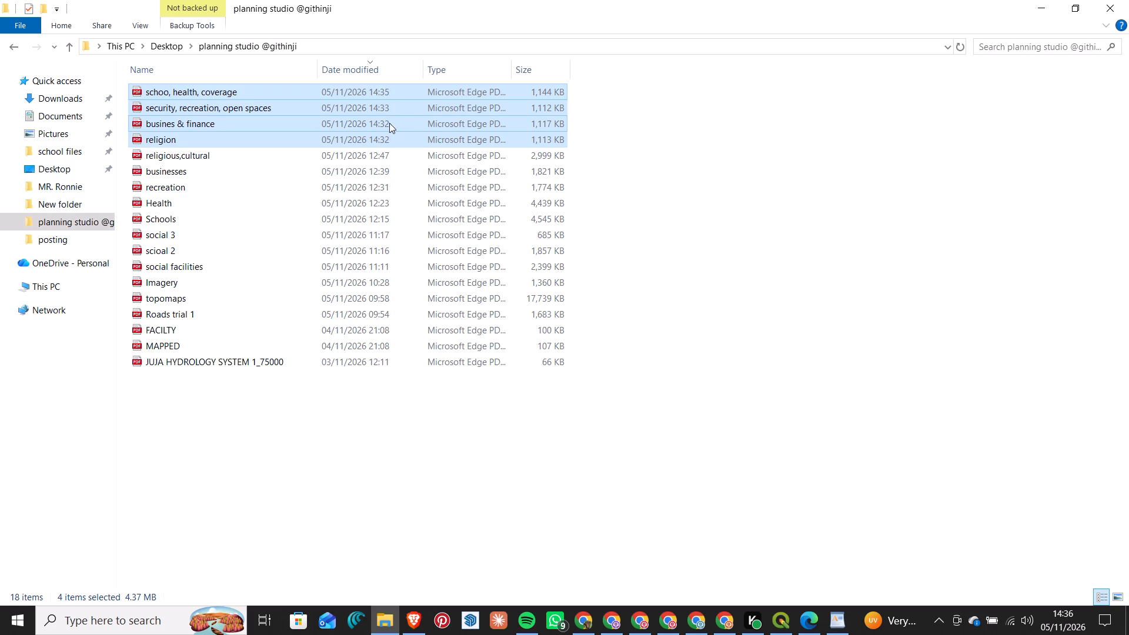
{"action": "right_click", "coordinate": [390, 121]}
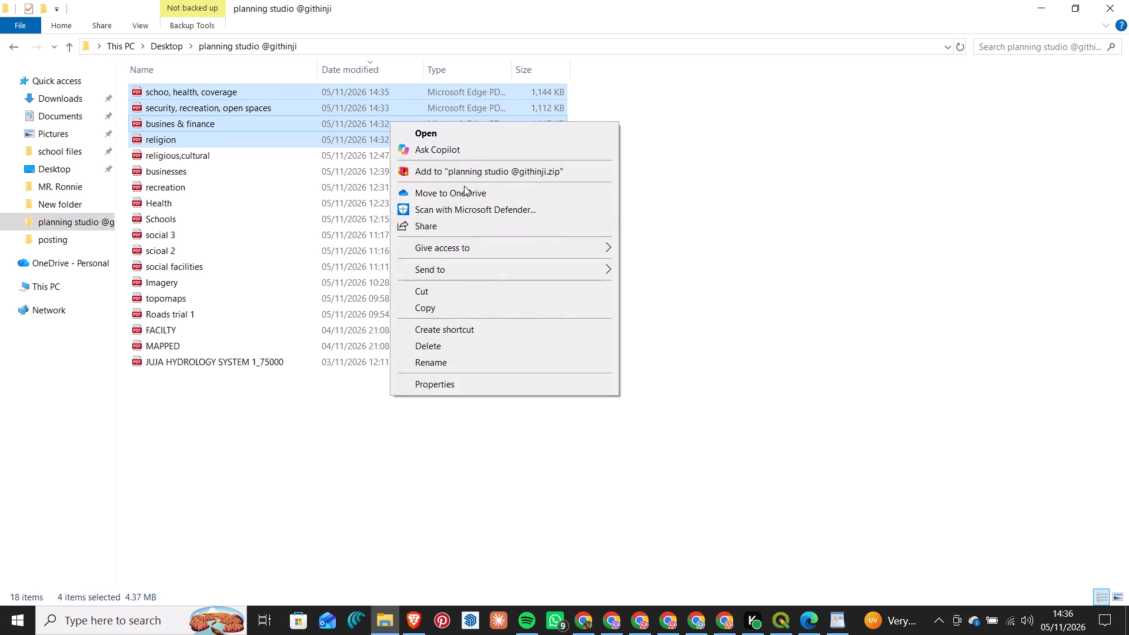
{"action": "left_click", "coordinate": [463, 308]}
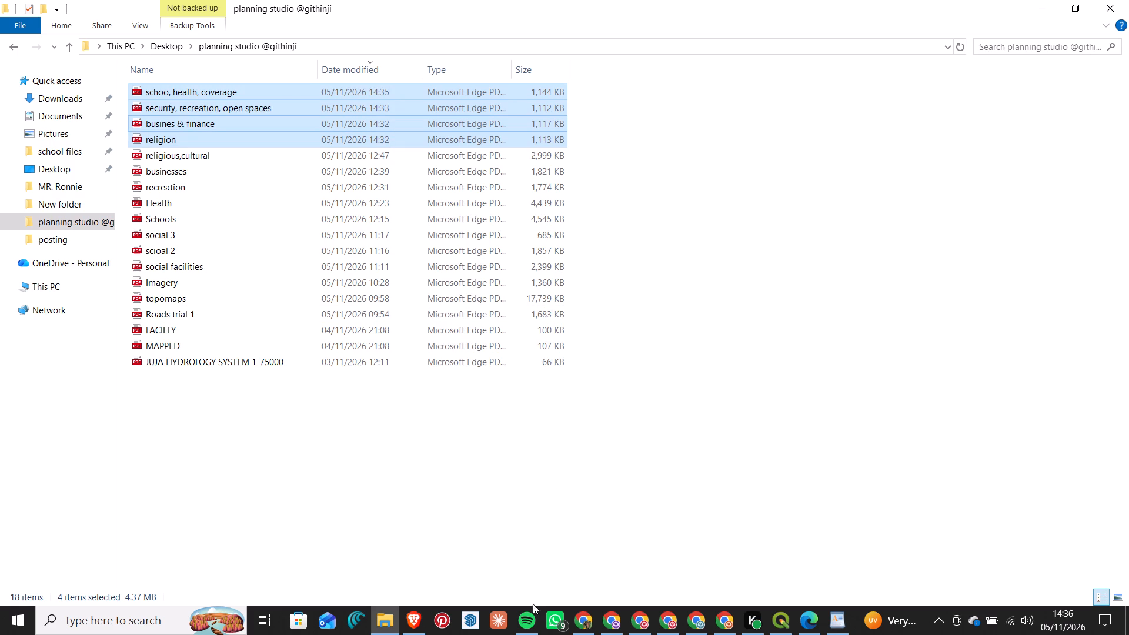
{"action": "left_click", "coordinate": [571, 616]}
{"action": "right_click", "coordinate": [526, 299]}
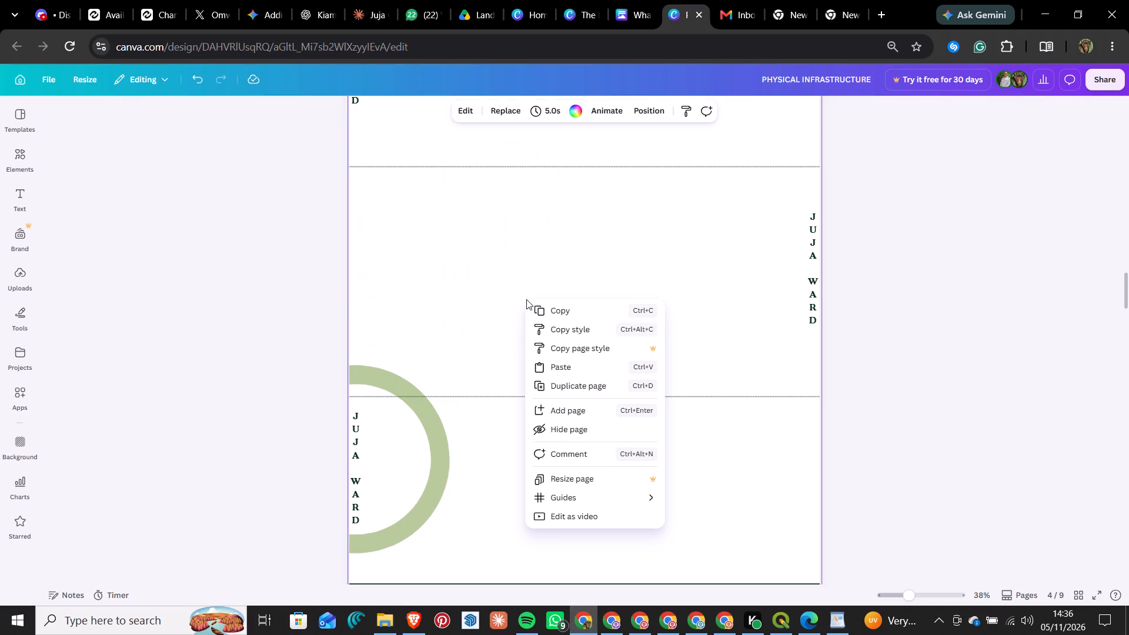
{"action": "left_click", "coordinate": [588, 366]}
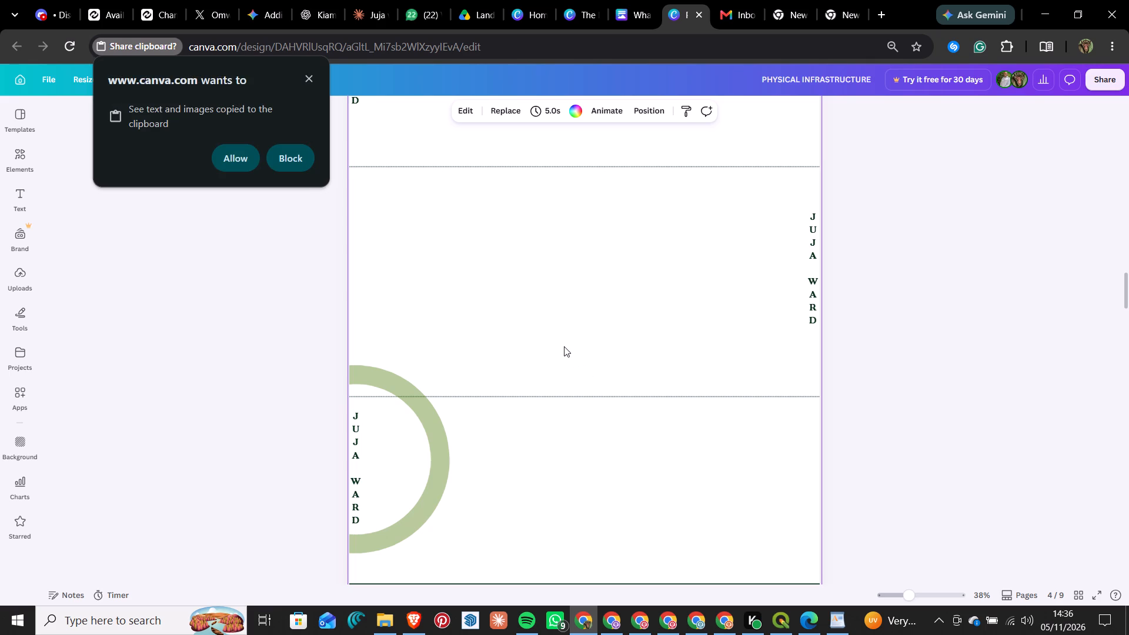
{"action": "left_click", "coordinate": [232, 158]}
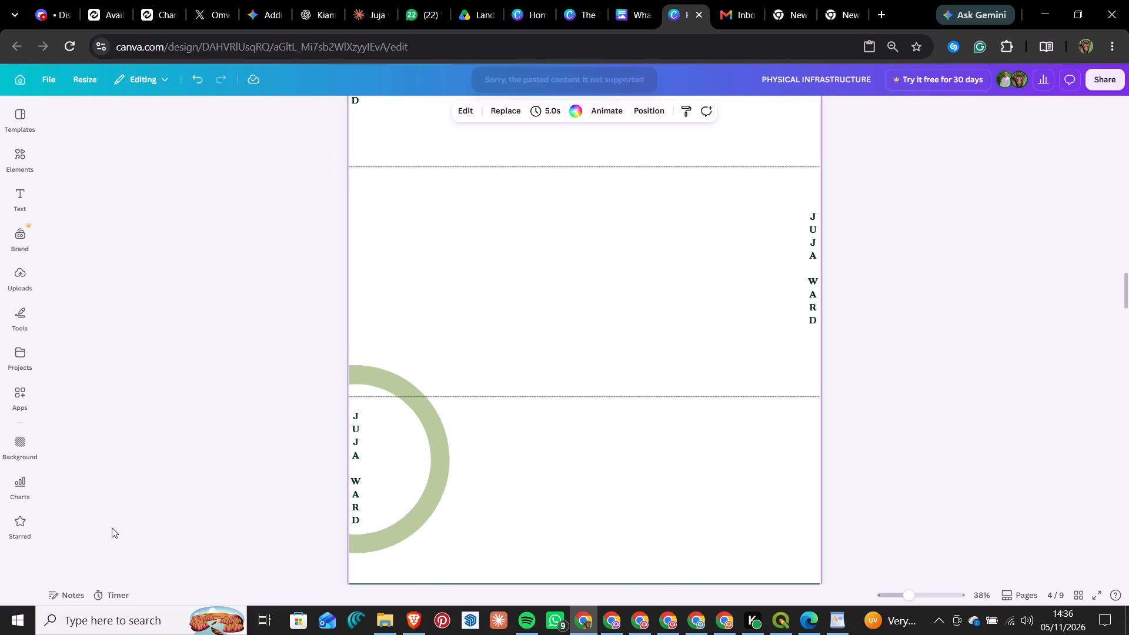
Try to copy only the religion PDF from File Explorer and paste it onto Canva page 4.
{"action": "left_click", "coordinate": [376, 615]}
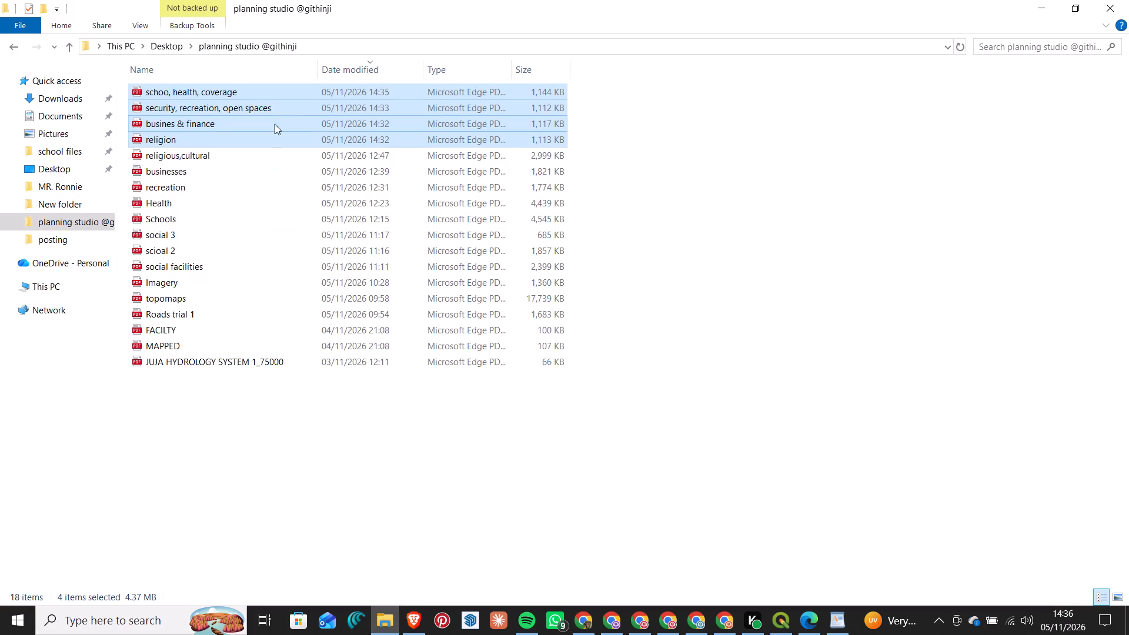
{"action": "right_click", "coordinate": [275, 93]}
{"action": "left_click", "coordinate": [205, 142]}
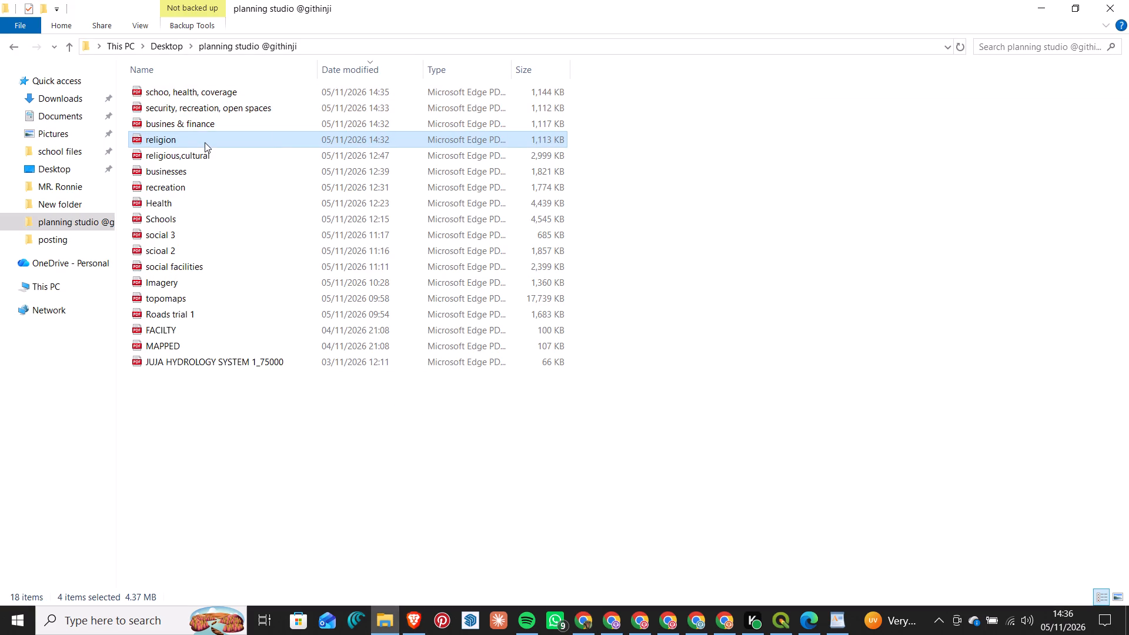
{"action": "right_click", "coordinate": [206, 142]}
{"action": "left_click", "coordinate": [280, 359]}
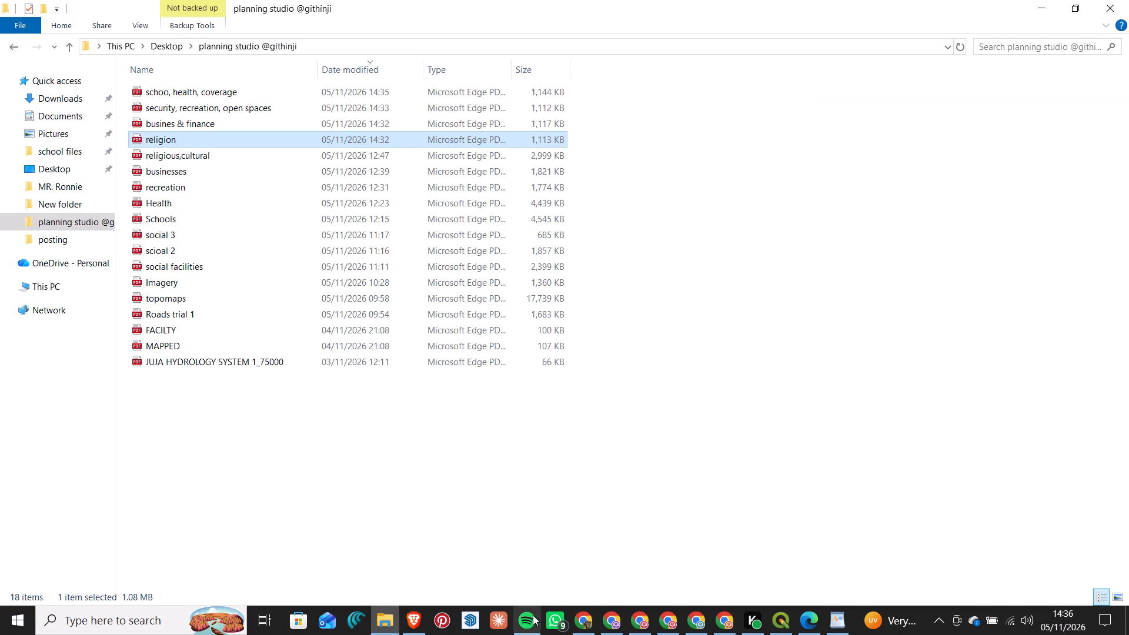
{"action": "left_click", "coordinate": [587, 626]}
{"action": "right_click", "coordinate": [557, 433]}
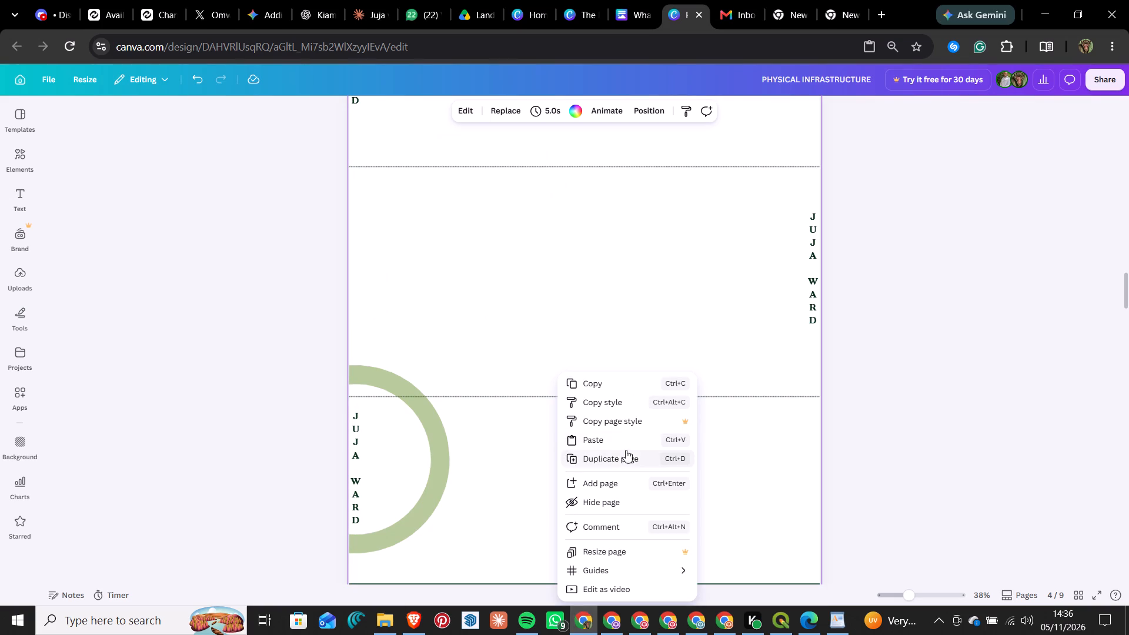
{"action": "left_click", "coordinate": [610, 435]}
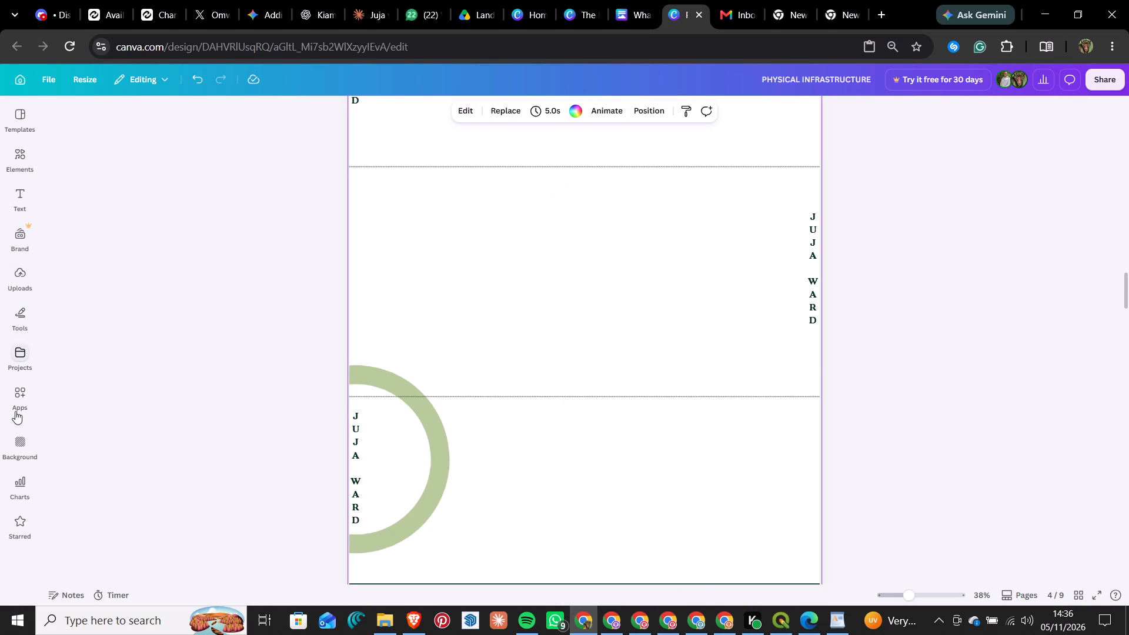
Upload religion.pdf, the file modified 05/11/2026 14:32, from the desktop planning studio folder to the Canva uploads.
{"action": "left_click", "coordinate": [20, 276]}
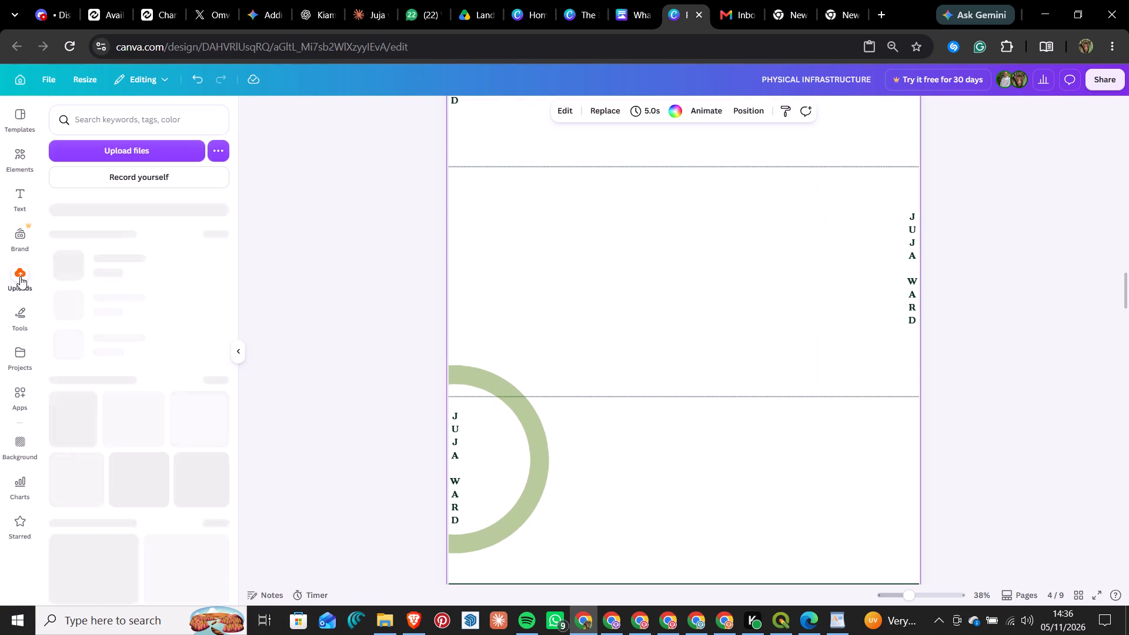
{"action": "left_click", "coordinate": [109, 139]}
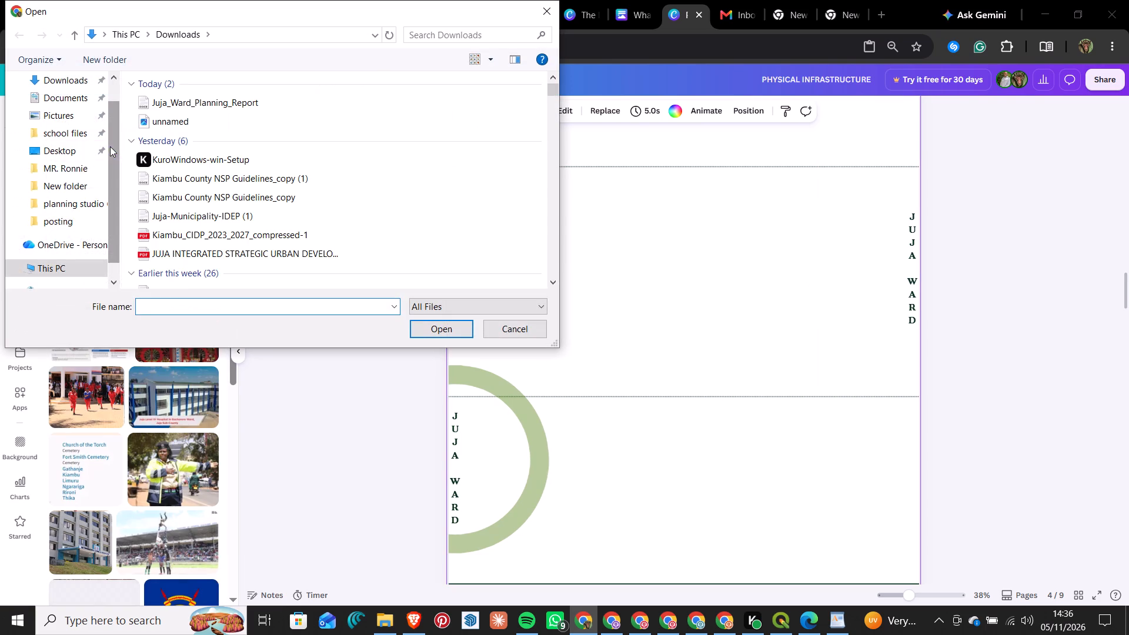
{"action": "left_click", "coordinate": [62, 205]}
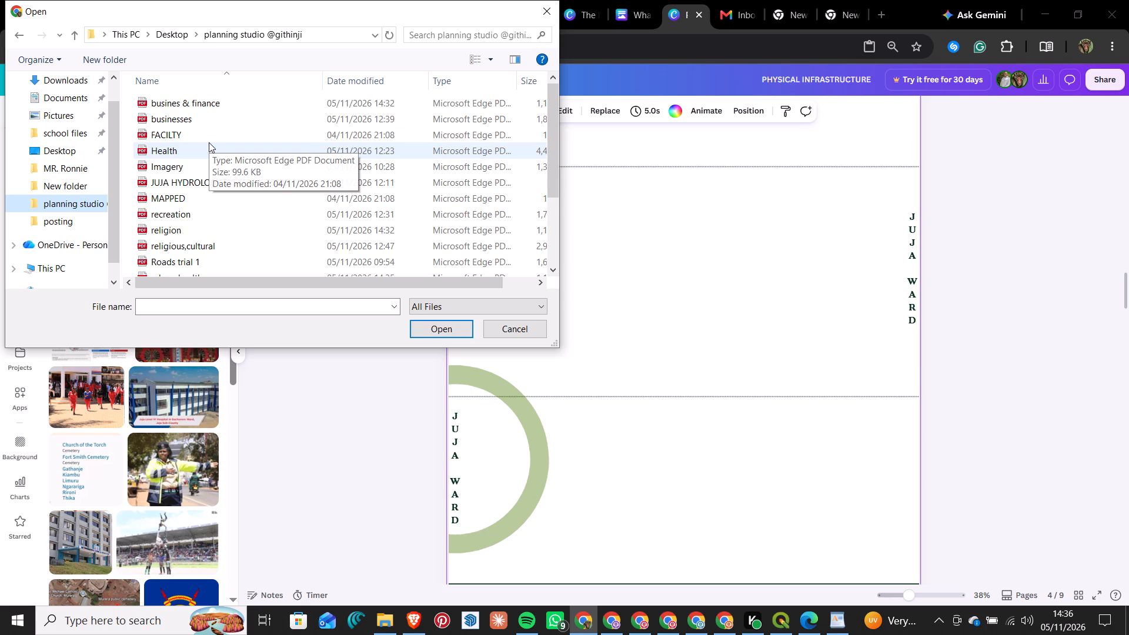
{"action": "left_click", "coordinate": [358, 82]}
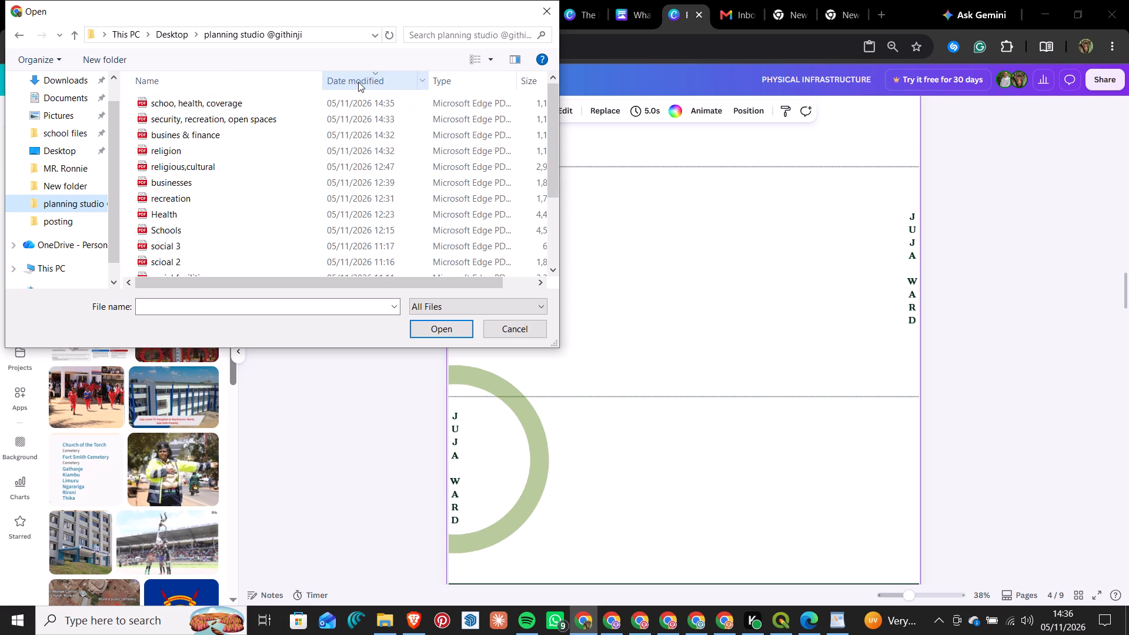
{"action": "left_click", "coordinate": [202, 153]}
{"action": "left_click", "coordinate": [427, 327]}
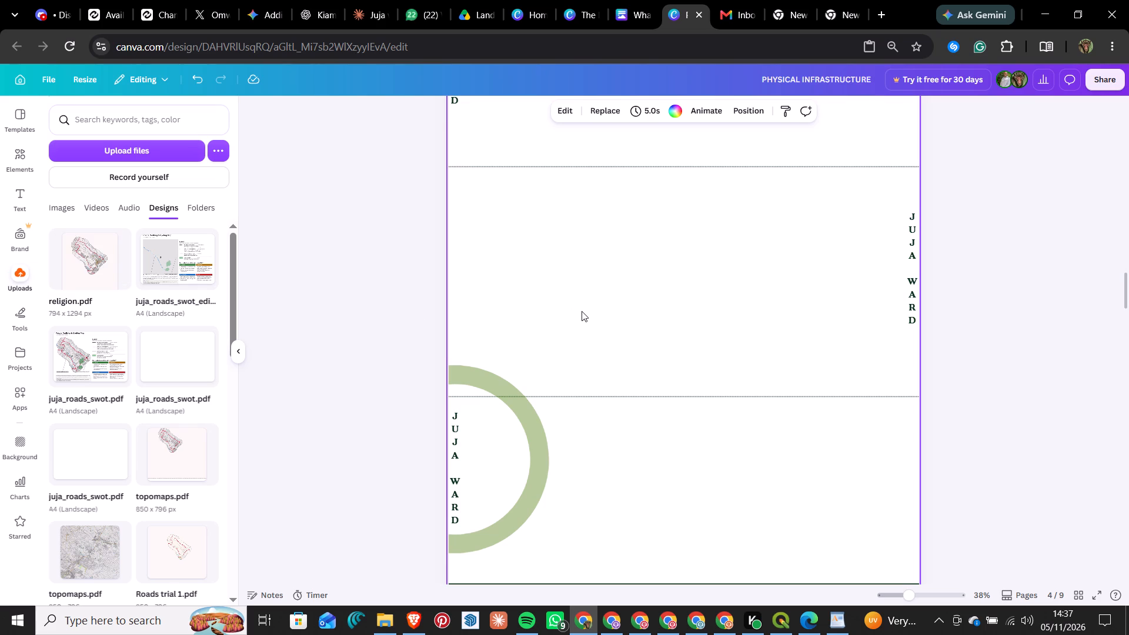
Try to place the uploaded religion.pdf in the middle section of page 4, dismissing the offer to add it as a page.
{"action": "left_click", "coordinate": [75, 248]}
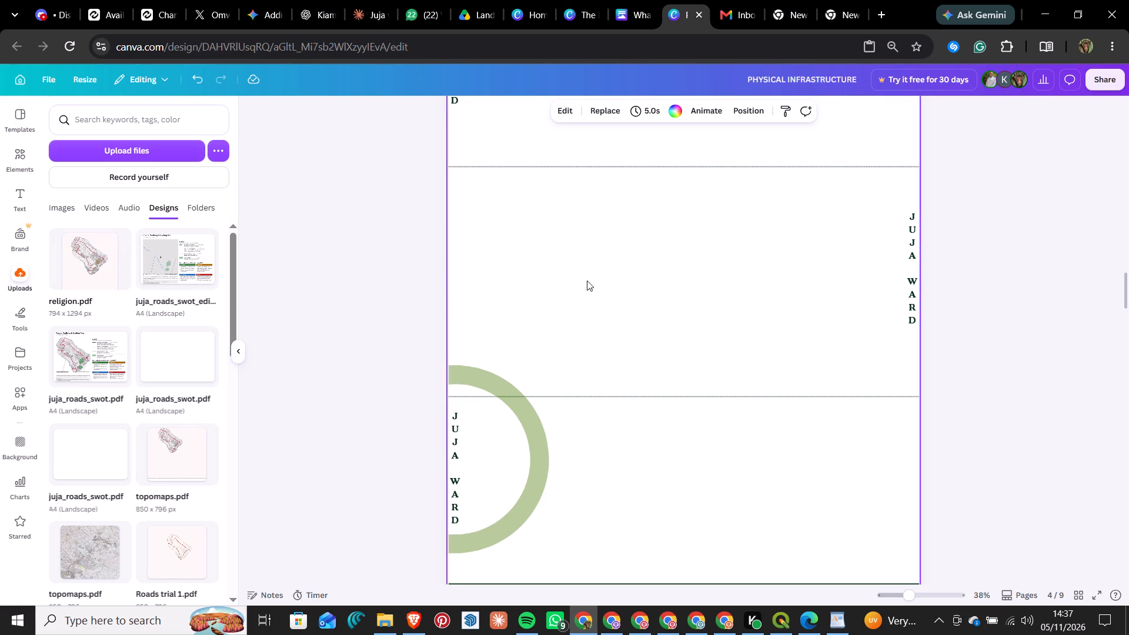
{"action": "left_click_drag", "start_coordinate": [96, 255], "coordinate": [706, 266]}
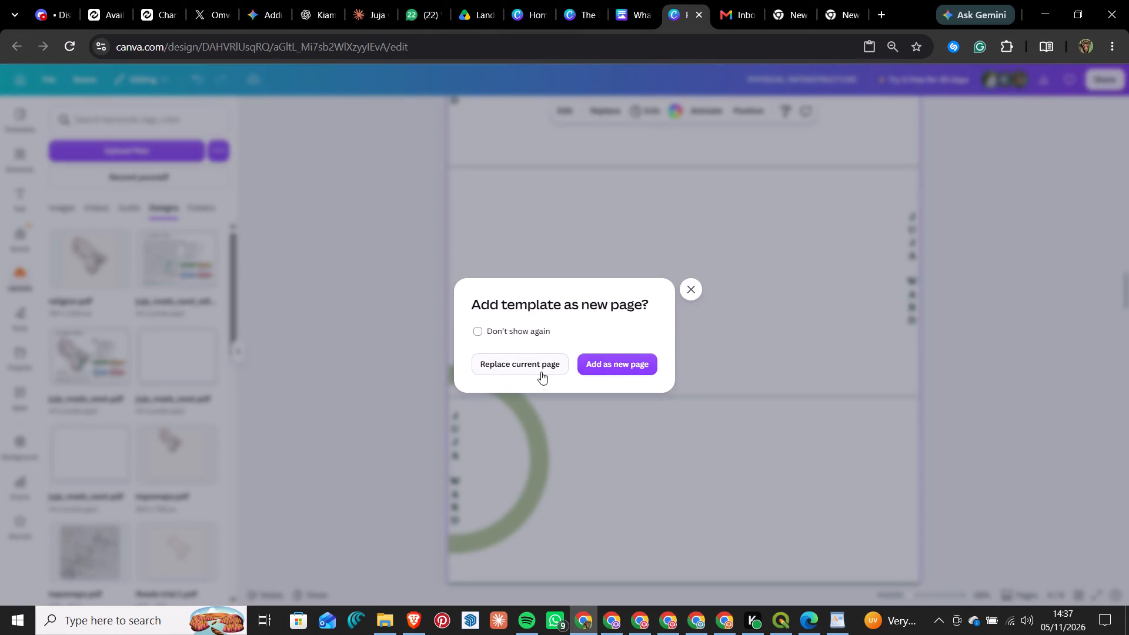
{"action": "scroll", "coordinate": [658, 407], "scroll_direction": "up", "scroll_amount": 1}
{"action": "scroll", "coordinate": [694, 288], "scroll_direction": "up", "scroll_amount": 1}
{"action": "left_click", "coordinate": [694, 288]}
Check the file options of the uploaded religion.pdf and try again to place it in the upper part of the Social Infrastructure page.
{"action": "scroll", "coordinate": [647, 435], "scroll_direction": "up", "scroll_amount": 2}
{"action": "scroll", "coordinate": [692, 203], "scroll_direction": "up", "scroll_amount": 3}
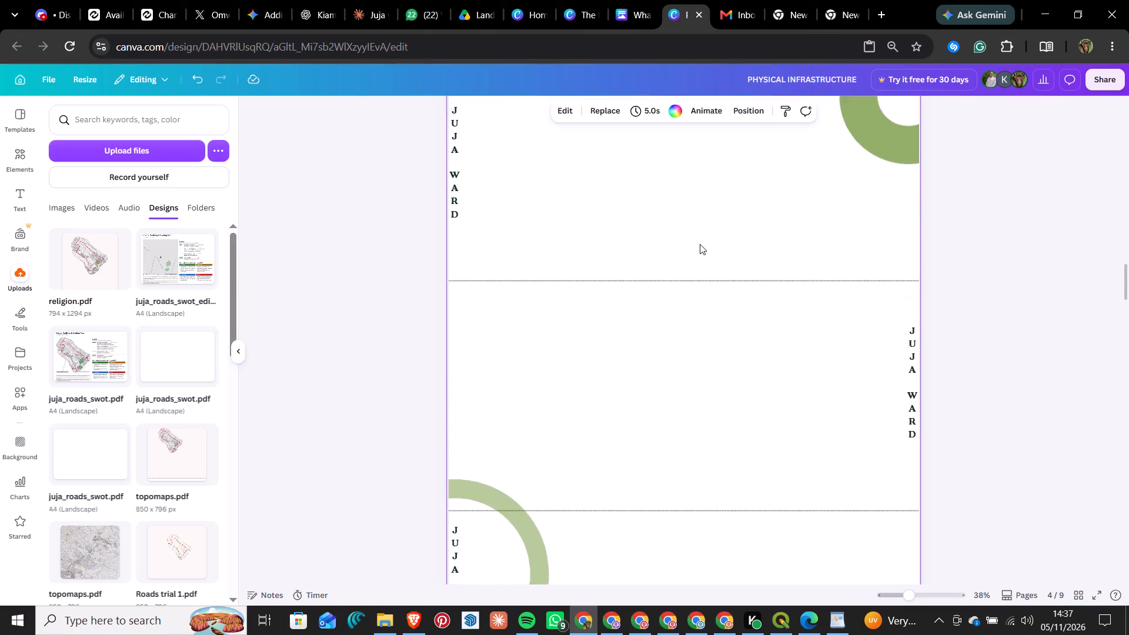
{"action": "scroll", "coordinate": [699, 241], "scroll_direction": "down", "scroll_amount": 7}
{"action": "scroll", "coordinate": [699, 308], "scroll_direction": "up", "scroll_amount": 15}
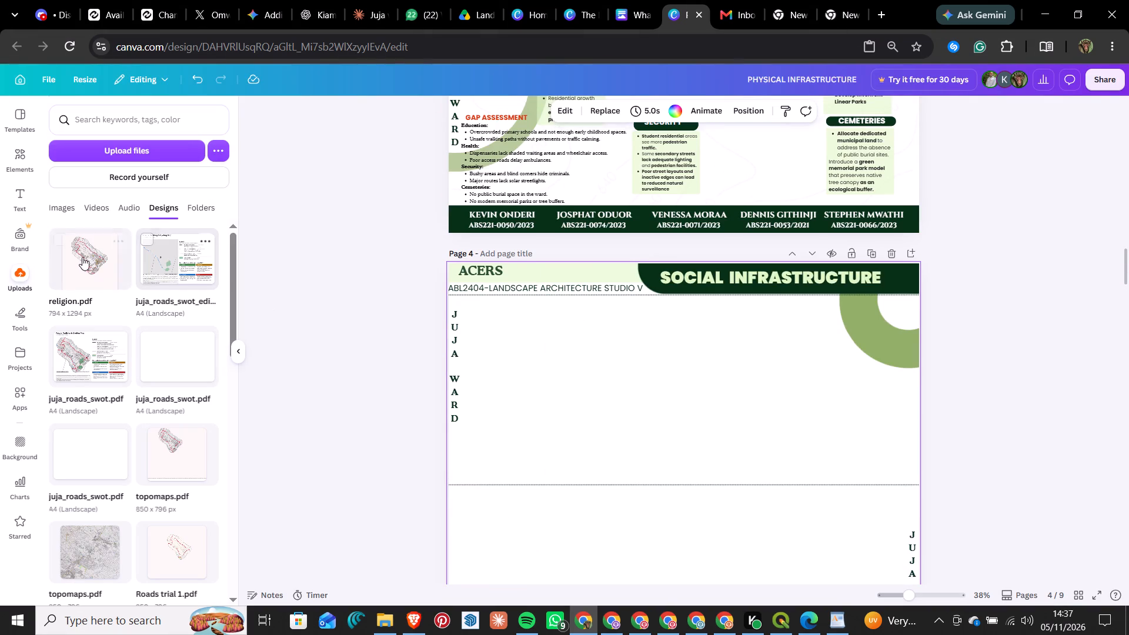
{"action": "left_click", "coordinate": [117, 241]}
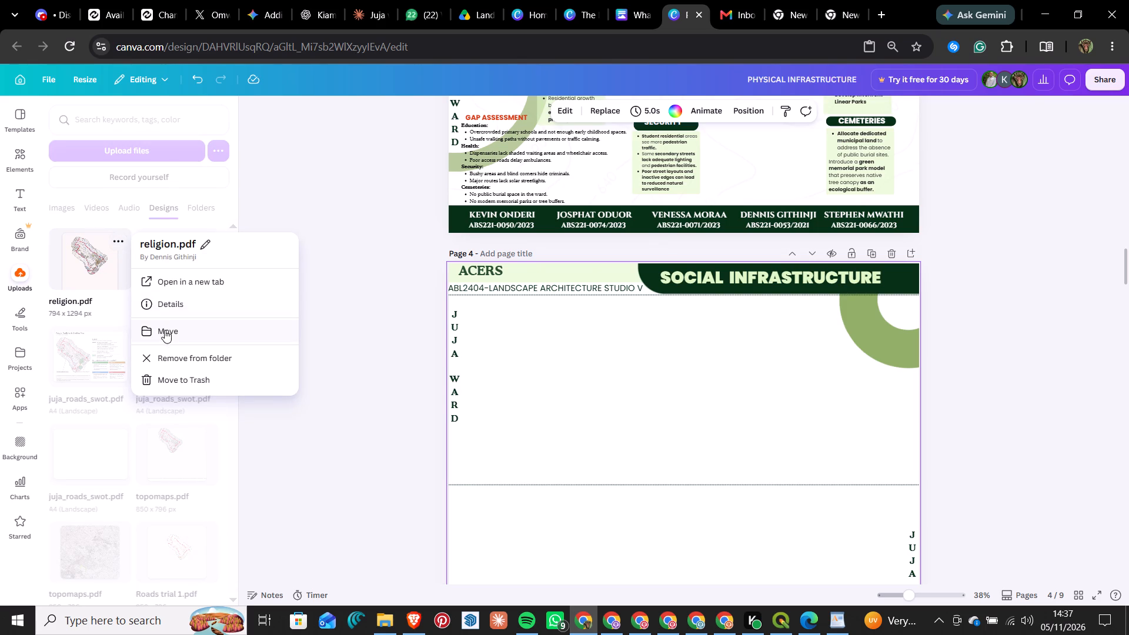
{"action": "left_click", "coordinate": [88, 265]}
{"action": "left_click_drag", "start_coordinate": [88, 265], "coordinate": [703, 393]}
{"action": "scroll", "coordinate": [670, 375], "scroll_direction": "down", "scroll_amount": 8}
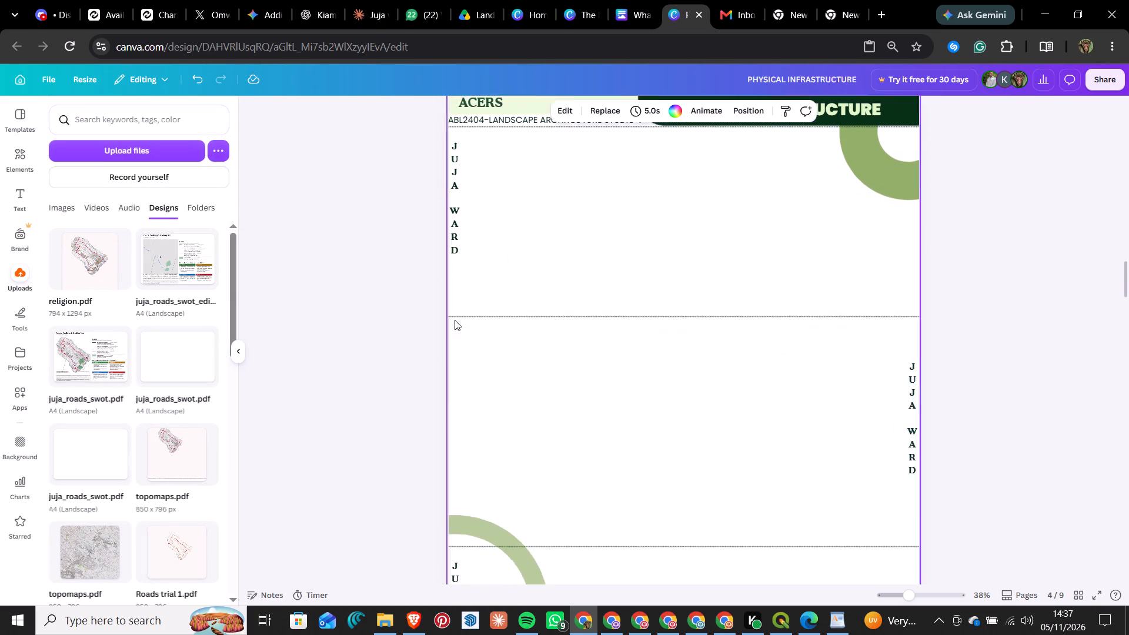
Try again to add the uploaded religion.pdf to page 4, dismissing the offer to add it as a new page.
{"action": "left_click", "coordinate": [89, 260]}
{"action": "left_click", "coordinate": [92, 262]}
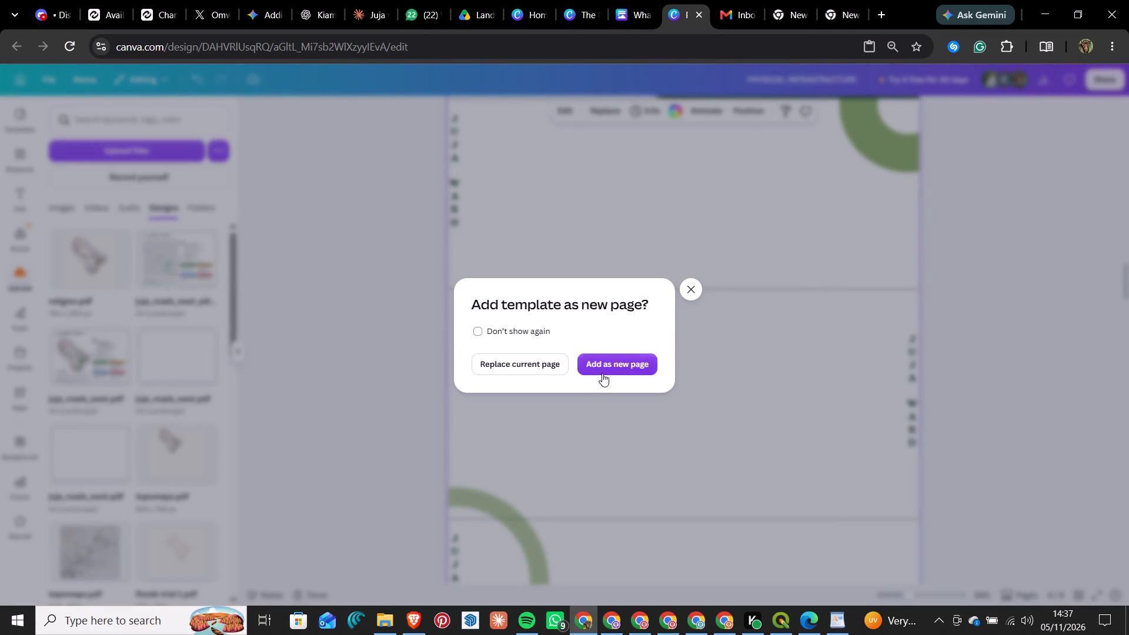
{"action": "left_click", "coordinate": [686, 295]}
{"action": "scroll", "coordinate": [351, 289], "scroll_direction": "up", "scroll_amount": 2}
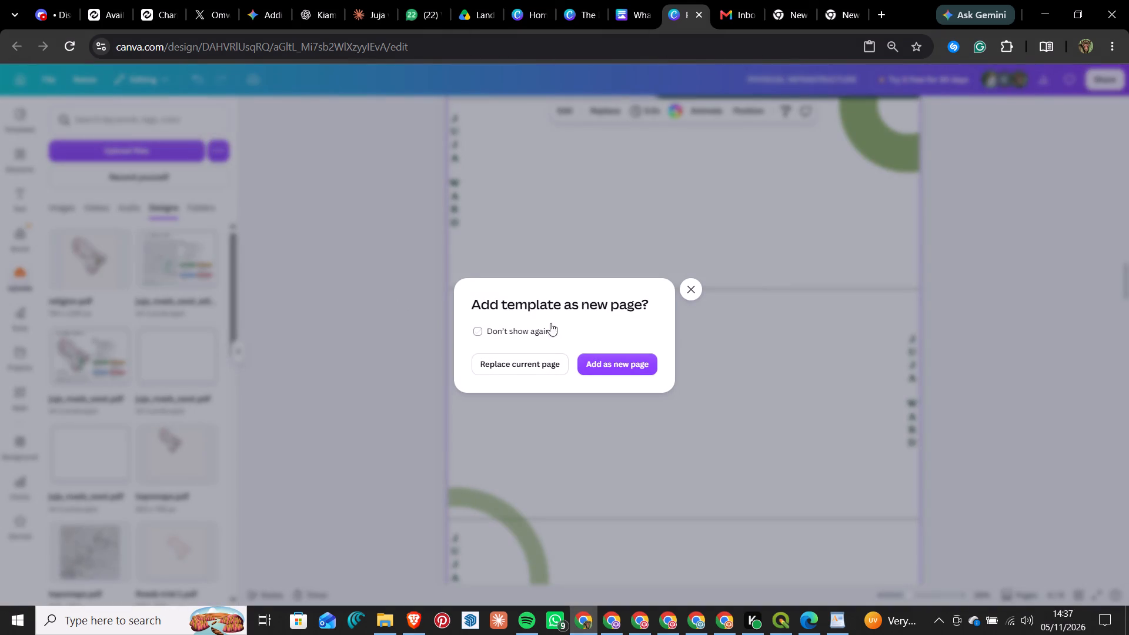
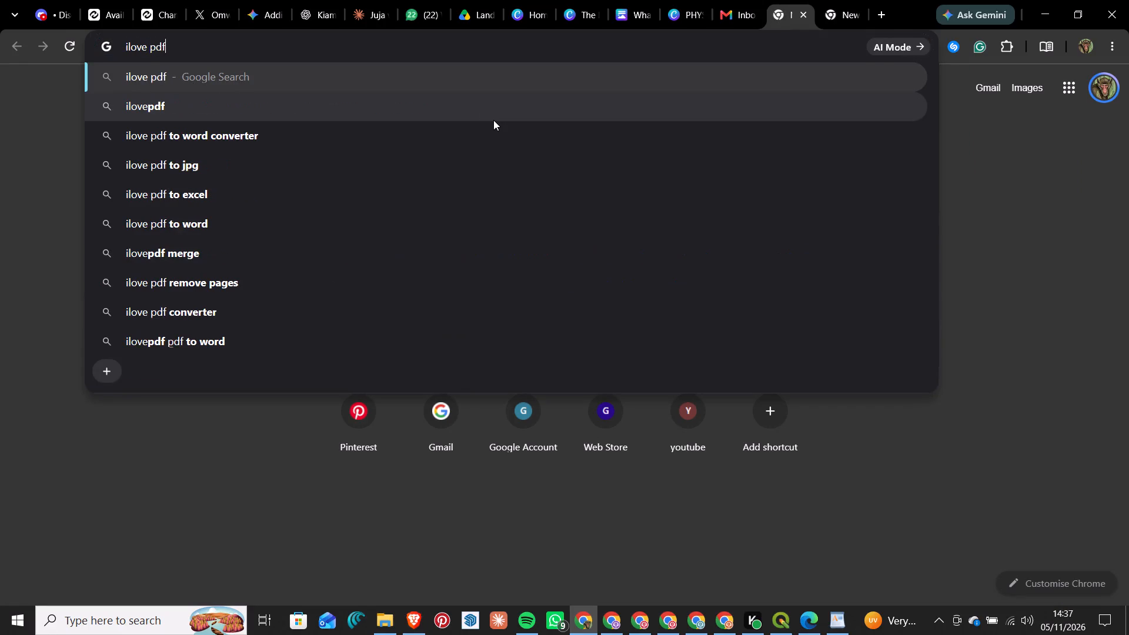
Search Google for "ilove pdf" and open the iLovePDF website to browse its online PDF tools.
{"action": "key", "text": "Return"}
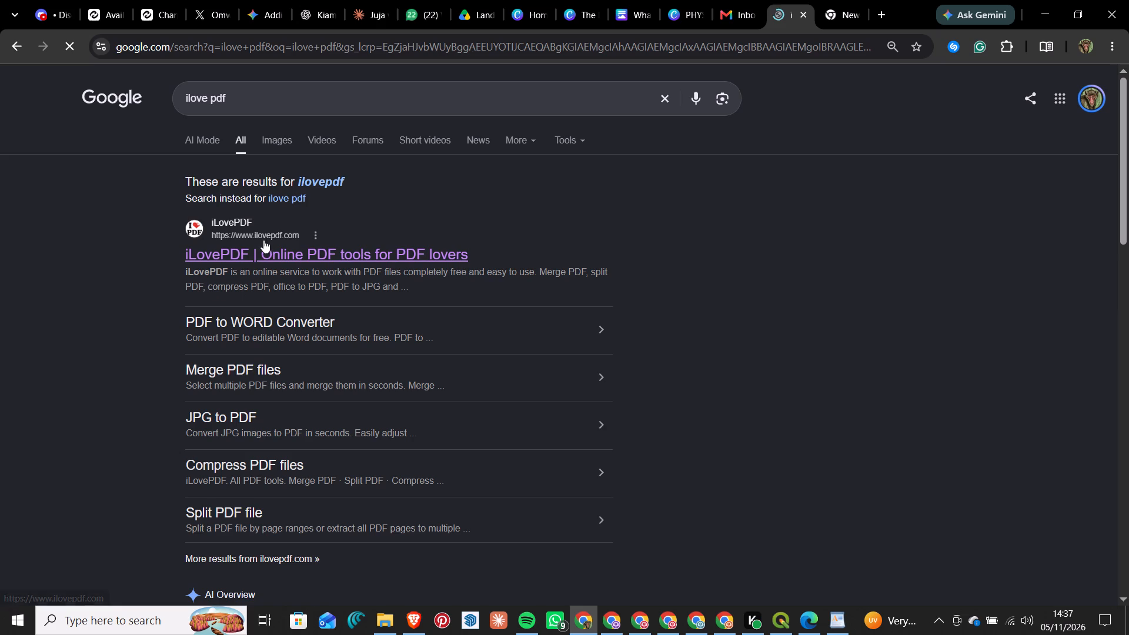
{"action": "left_click", "coordinate": [262, 248]}
{"action": "scroll", "coordinate": [556, 319], "scroll_direction": "down", "scroll_amount": 1}
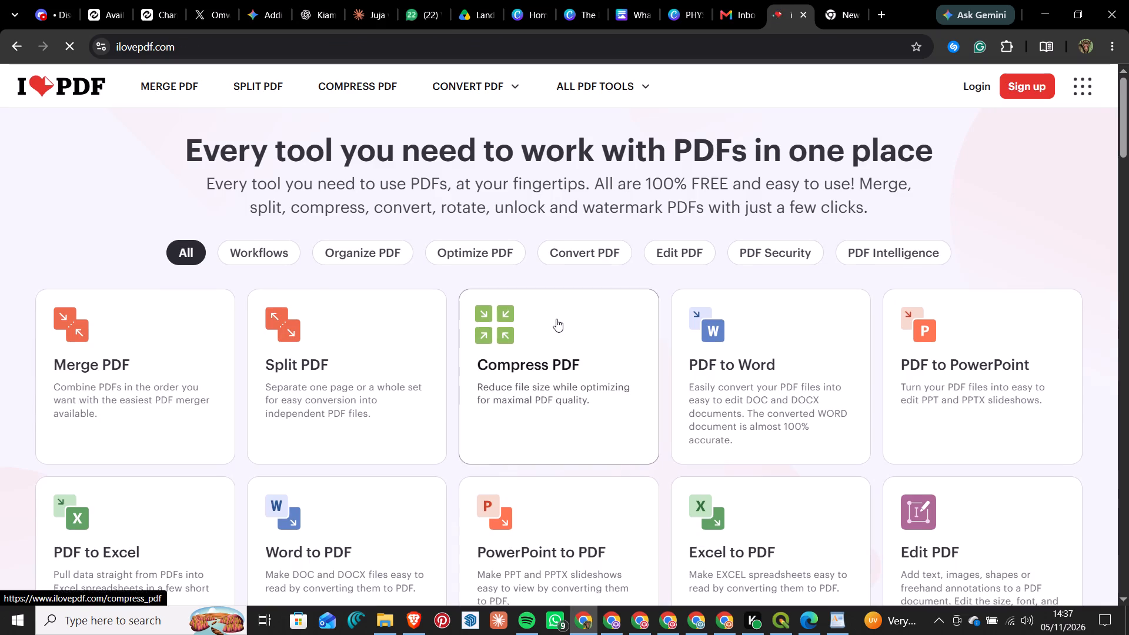
Look through the iLovePDF tools and open the PDF to JPG converter.
{"action": "scroll", "coordinate": [556, 319], "scroll_direction": "down", "scroll_amount": 1}
{"action": "scroll", "coordinate": [807, 333], "scroll_direction": "down", "scroll_amount": 2}
{"action": "scroll", "coordinate": [426, 310], "scroll_direction": "down", "scroll_amount": 3}
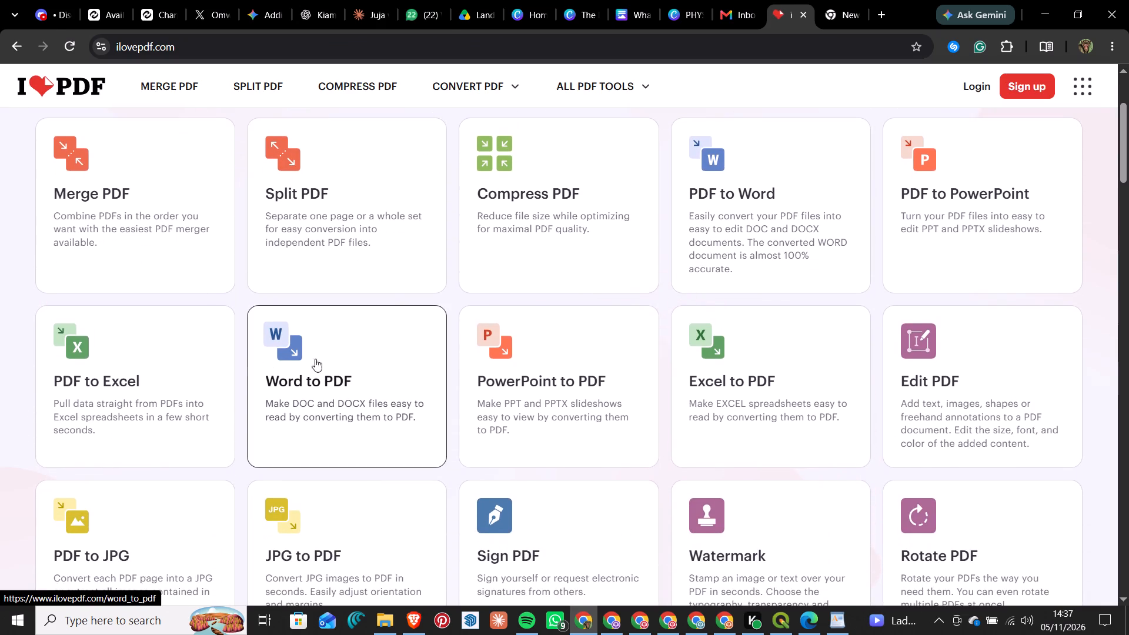
{"action": "scroll", "coordinate": [717, 373], "scroll_direction": "down", "scroll_amount": 1}
{"action": "scroll", "coordinate": [720, 373], "scroll_direction": "up", "scroll_amount": 1}
{"action": "scroll", "coordinate": [723, 373], "scroll_direction": "down", "scroll_amount": 2}
{"action": "scroll", "coordinate": [919, 364], "scroll_direction": "down", "scroll_amount": 4}
{"action": "scroll", "coordinate": [692, 385], "scroll_direction": "down", "scroll_amount": 5}
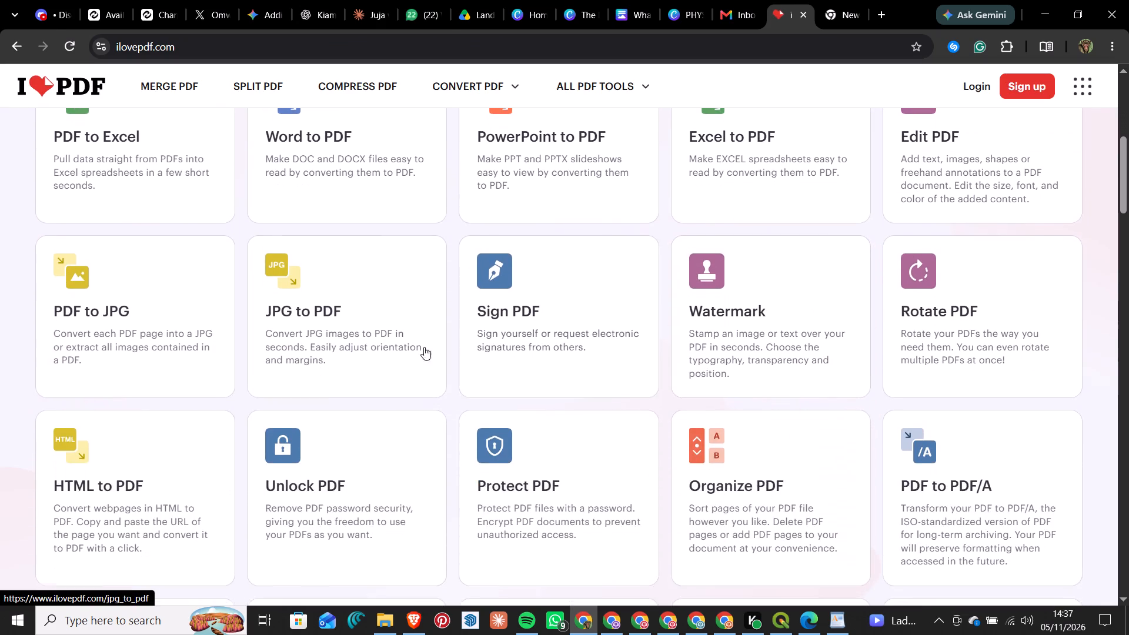
{"action": "scroll", "coordinate": [424, 347], "scroll_direction": "down", "scroll_amount": 2}
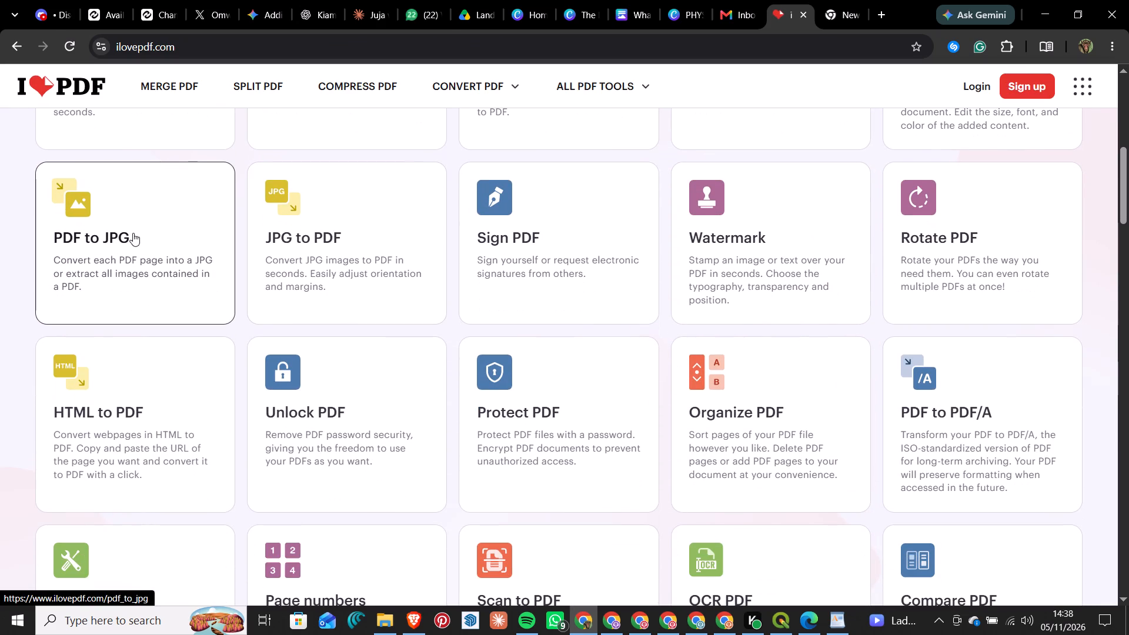
{"action": "scroll", "coordinate": [133, 233], "scroll_direction": "down", "scroll_amount": 5}
{"action": "scroll", "coordinate": [133, 233], "scroll_direction": "up", "scroll_amount": 1}
{"action": "scroll", "coordinate": [133, 233], "scroll_direction": "down", "scroll_amount": 3}
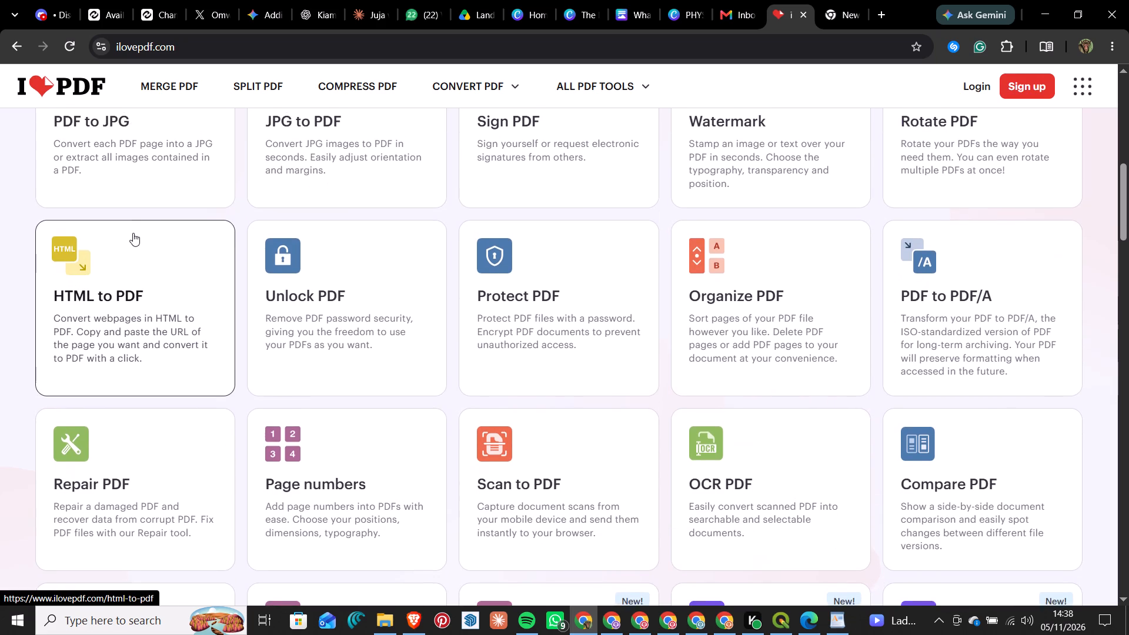
{"action": "scroll", "coordinate": [133, 233], "scroll_direction": "down", "scroll_amount": 14}
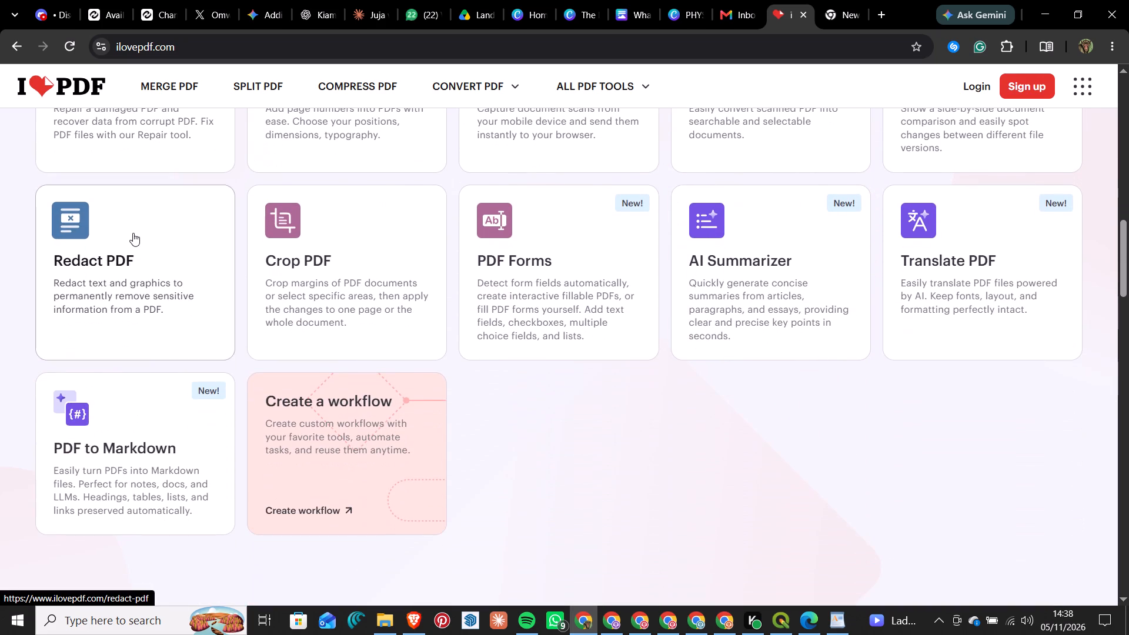
{"action": "scroll", "coordinate": [133, 233], "scroll_direction": "up", "scroll_amount": 19}
{"action": "scroll", "coordinate": [133, 233], "scroll_direction": "down", "scroll_amount": 1}
{"action": "scroll", "coordinate": [133, 233], "scroll_direction": "up", "scroll_amount": 7}
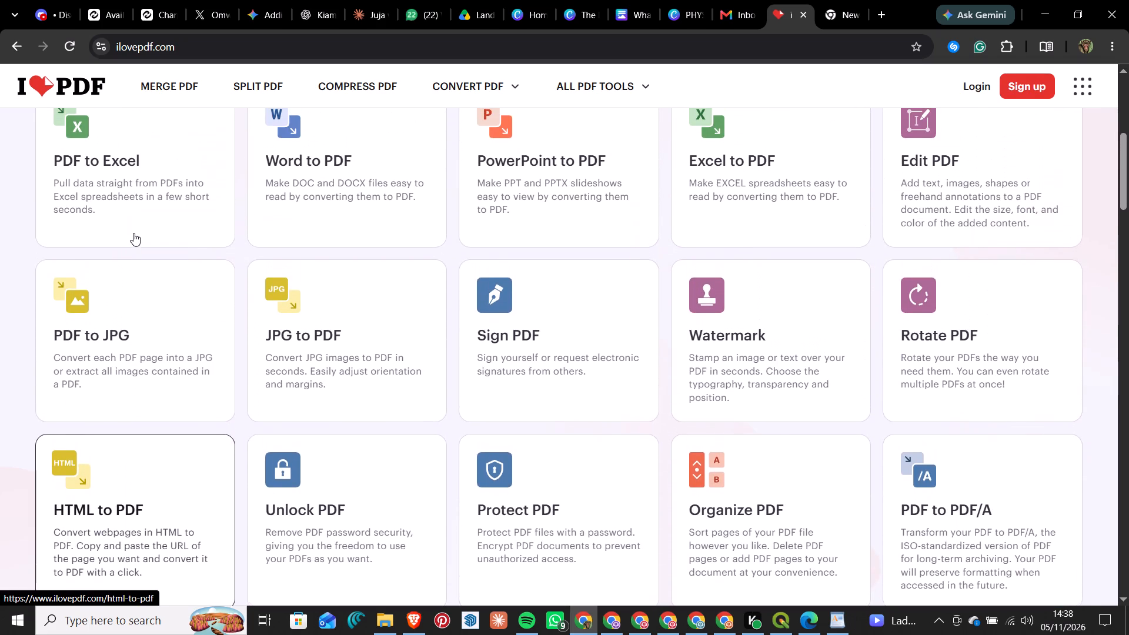
{"action": "scroll", "coordinate": [133, 233], "scroll_direction": "up", "scroll_amount": 3}
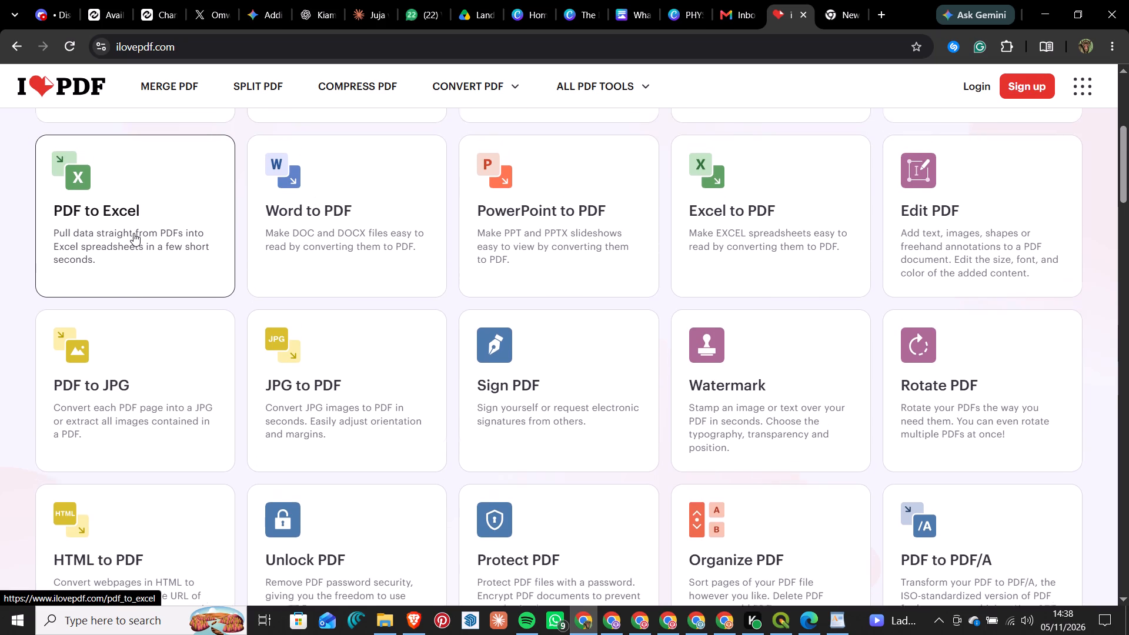
{"action": "scroll", "coordinate": [161, 454], "scroll_direction": "up", "scroll_amount": 4}
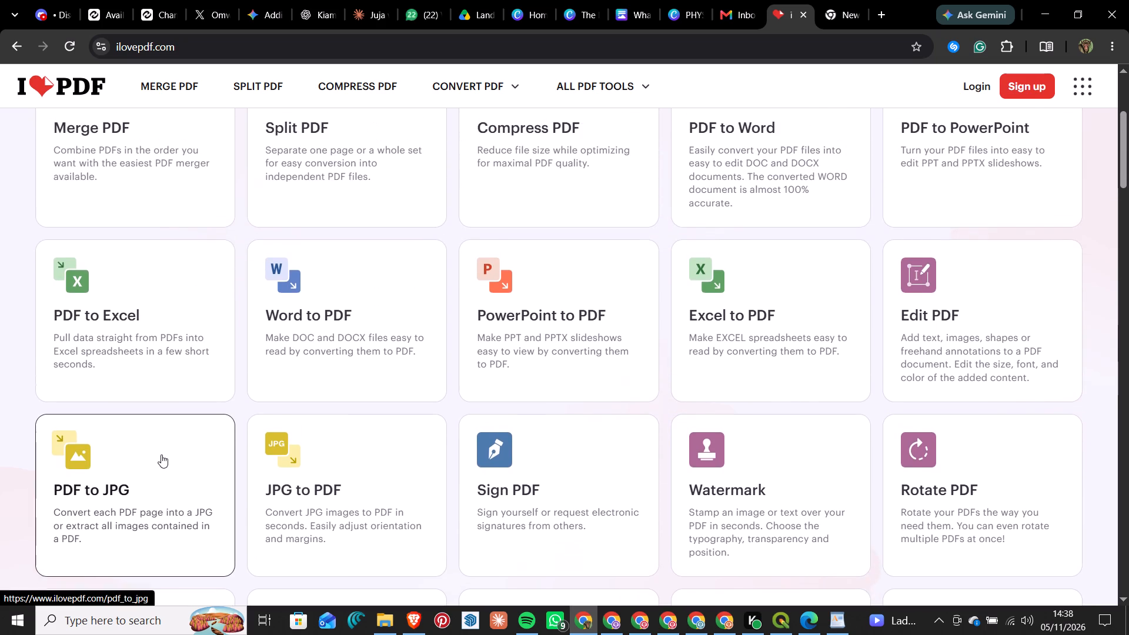
{"action": "scroll", "coordinate": [161, 454], "scroll_direction": "up", "scroll_amount": 9}
{"action": "scroll", "coordinate": [161, 454], "scroll_direction": "down", "scroll_amount": 8}
{"action": "scroll", "coordinate": [171, 452], "scroll_direction": "up", "scroll_amount": 1}
{"action": "scroll", "coordinate": [172, 452], "scroll_direction": "down", "scroll_amount": 5}
{"action": "left_click", "coordinate": [170, 473]}
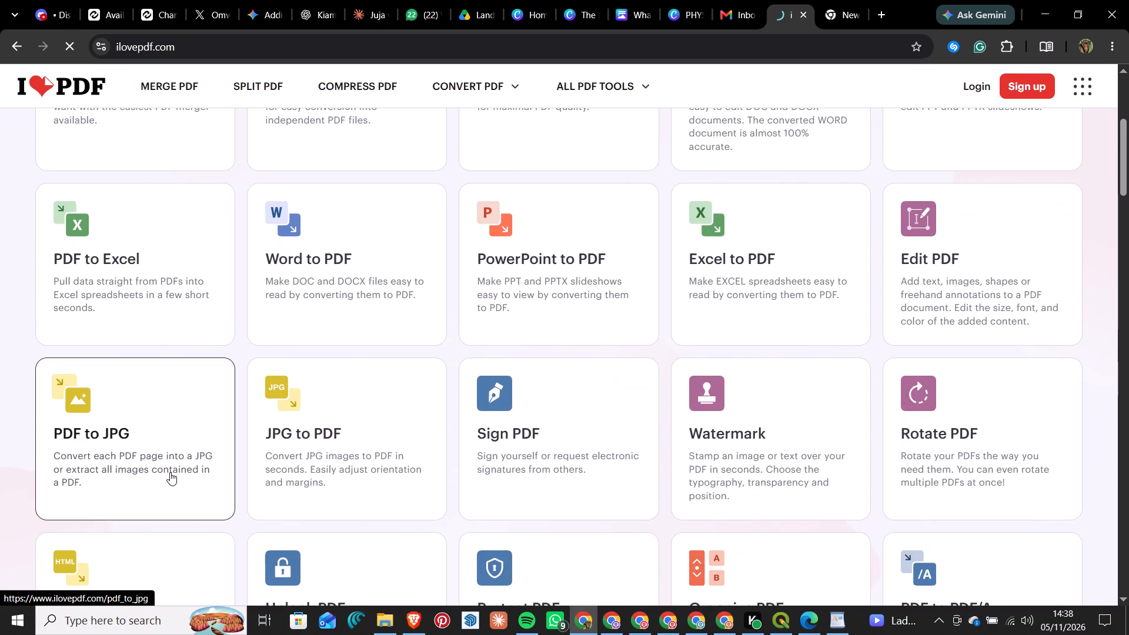
Convert religion.pdf from the desktop planning studio folder to JPG, page to JPG at normal quality, and download the image.
{"action": "left_click", "coordinate": [634, 244]}
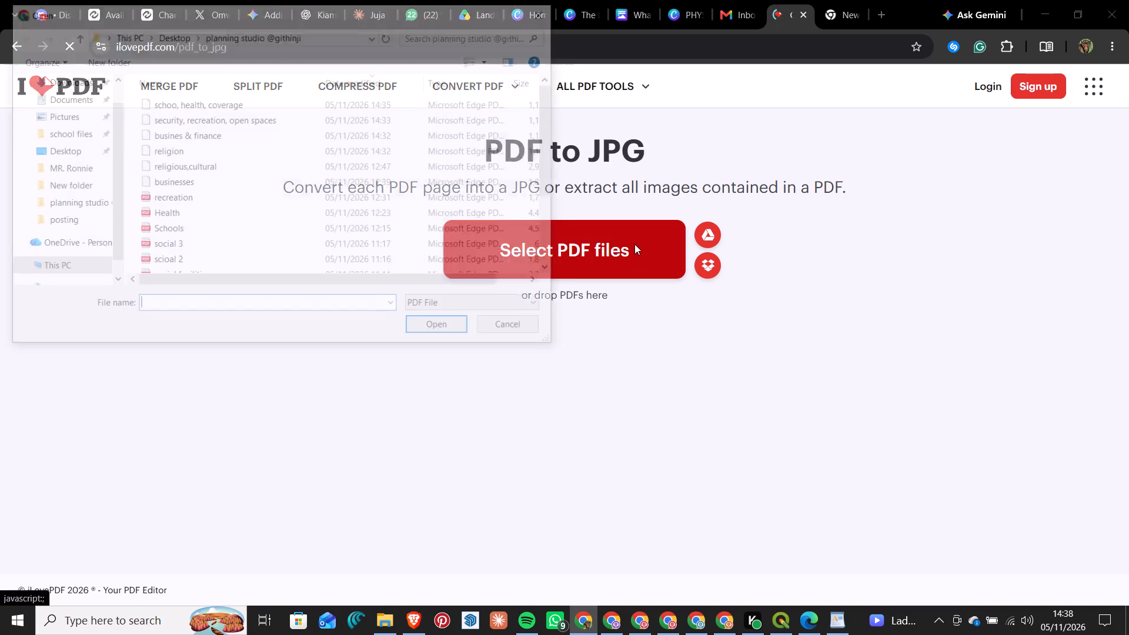
{"action": "left_click", "coordinate": [192, 149]}
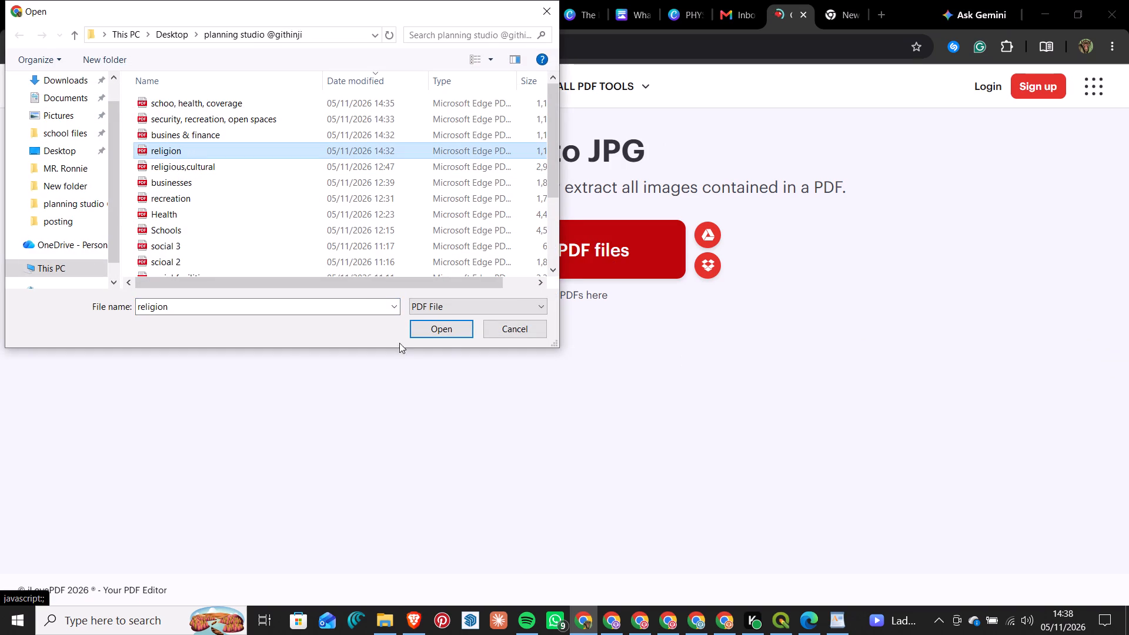
{"action": "left_click", "coordinate": [440, 328]}
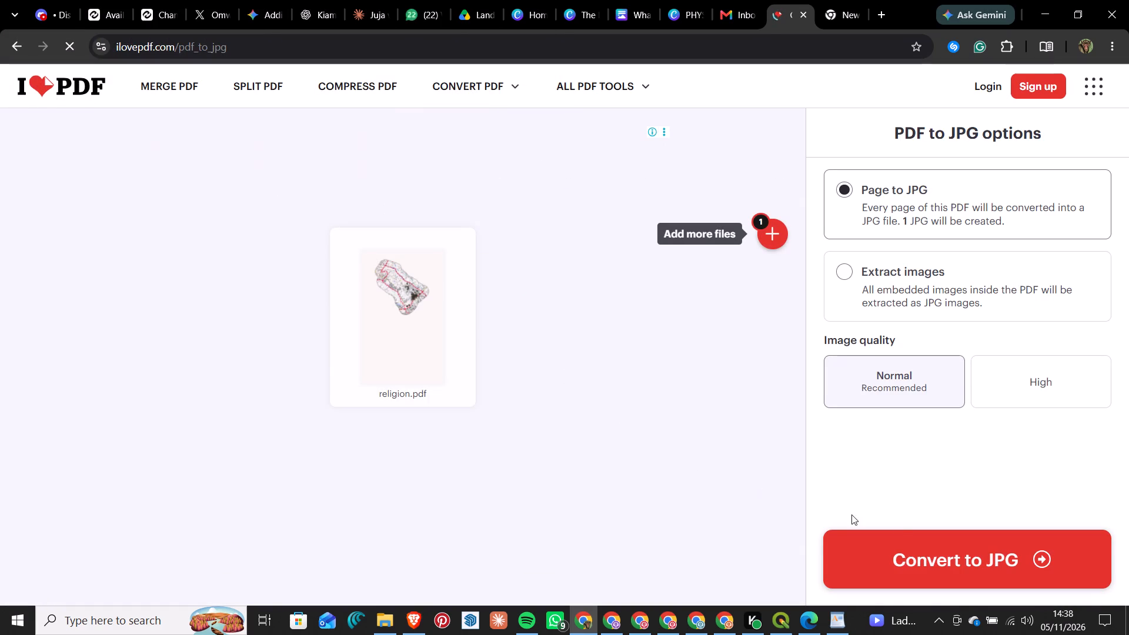
{"action": "left_click", "coordinate": [958, 548]}
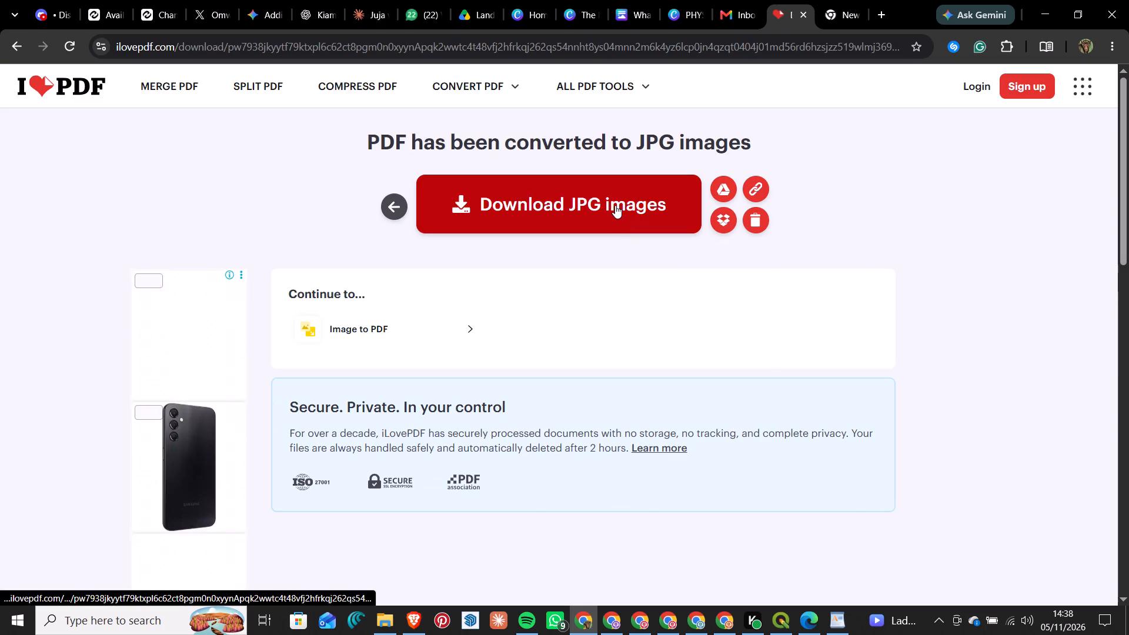
{"action": "left_click", "coordinate": [615, 205]}
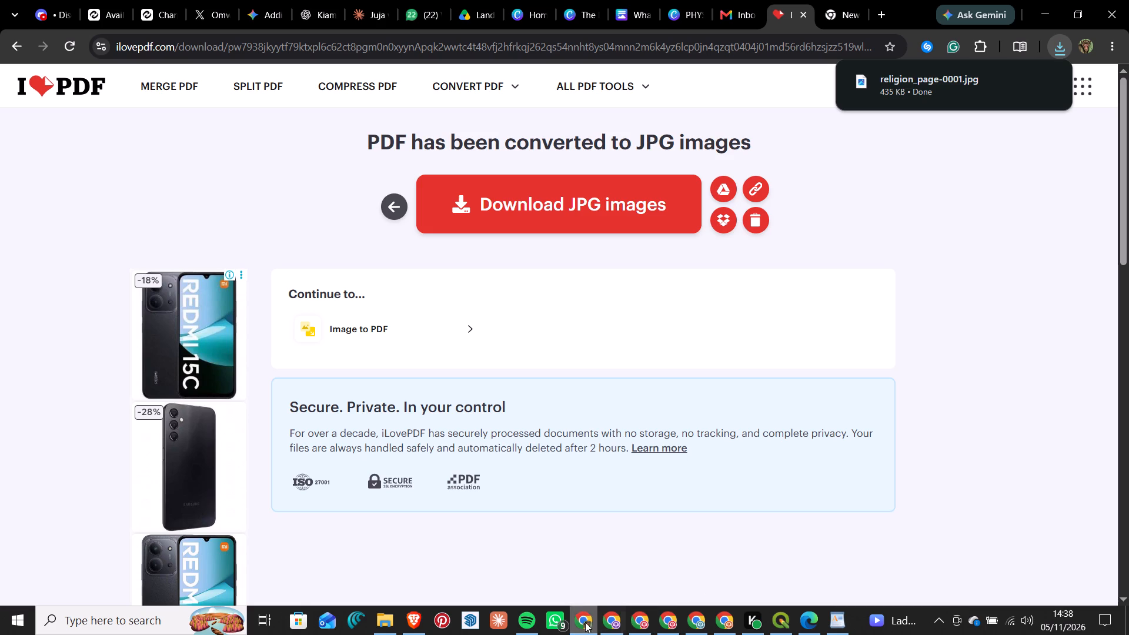
Switch to the Canva PHYSICAL INFRASTRUCTURE design and upload the converted religion map JPG from the Downloads folder.
{"action": "left_click", "coordinate": [587, 4]}
{"action": "left_click", "coordinate": [675, 1]}
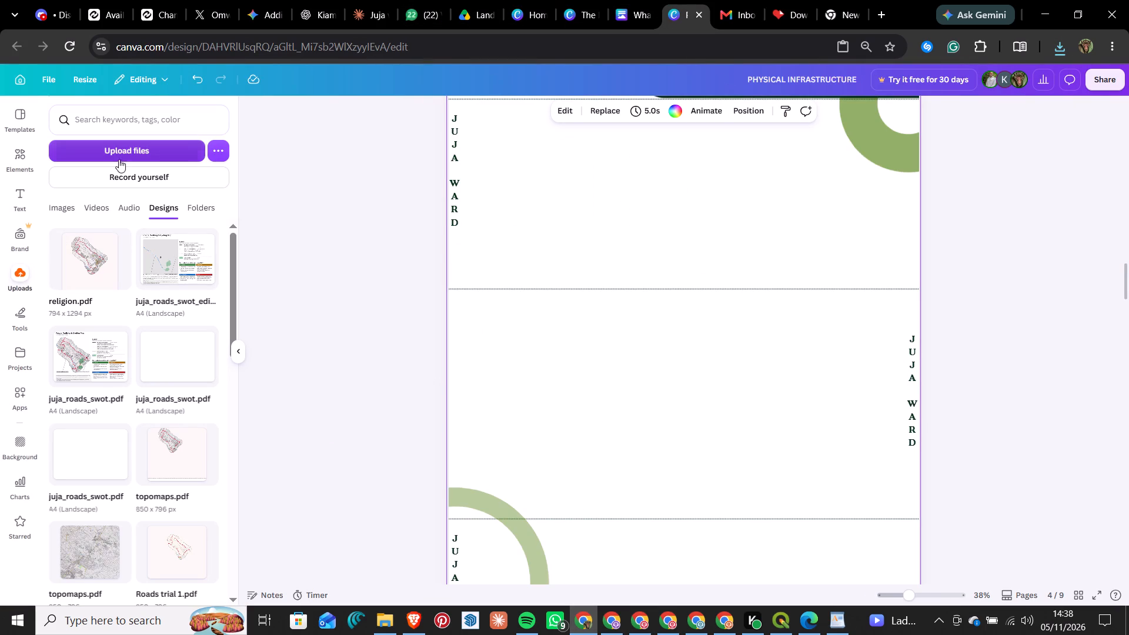
{"action": "left_click", "coordinate": [120, 153]}
{"action": "left_click", "coordinate": [64, 81]}
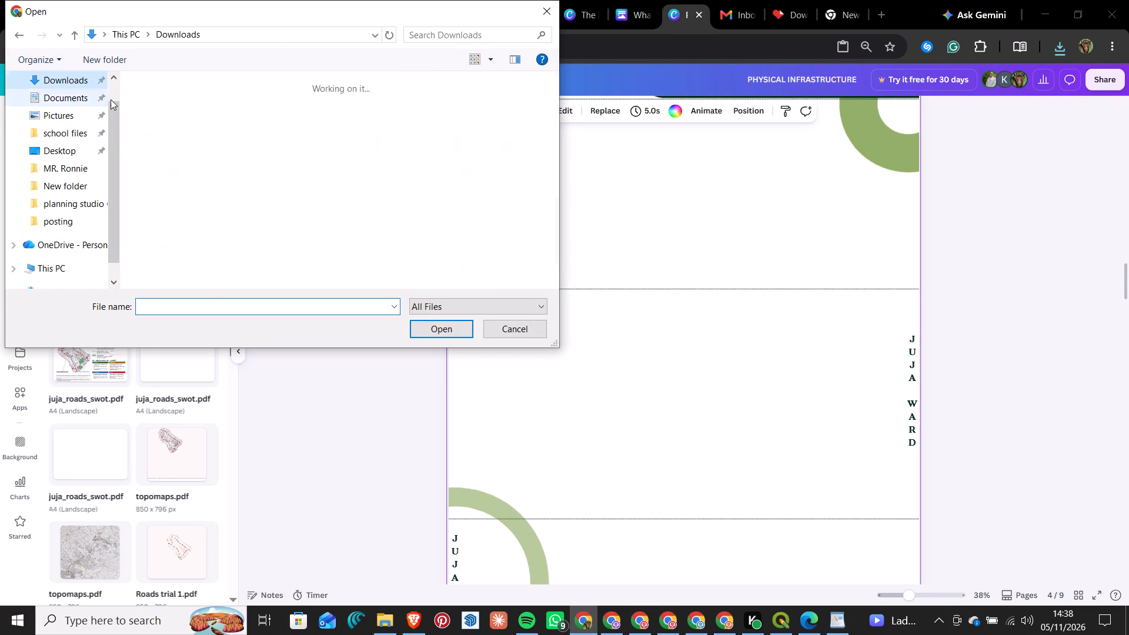
{"action": "left_click", "coordinate": [198, 103]}
{"action": "left_click", "coordinate": [462, 327]}
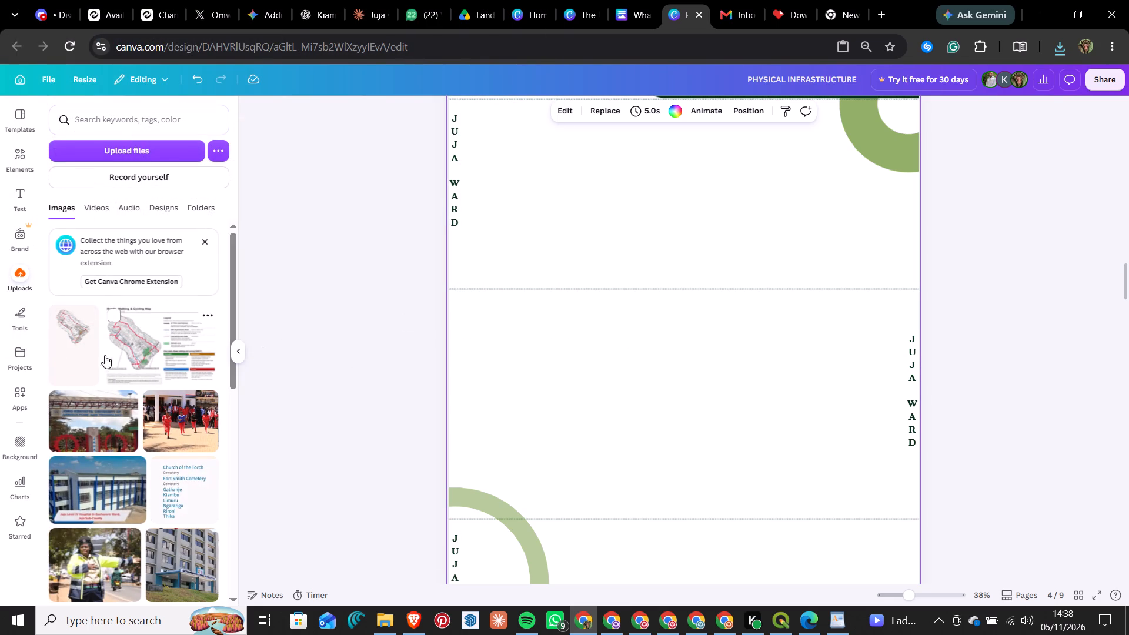
Place the uploaded religion map image on page 4 and crop away the empty area below the map.
{"action": "left_click", "coordinate": [64, 337]}
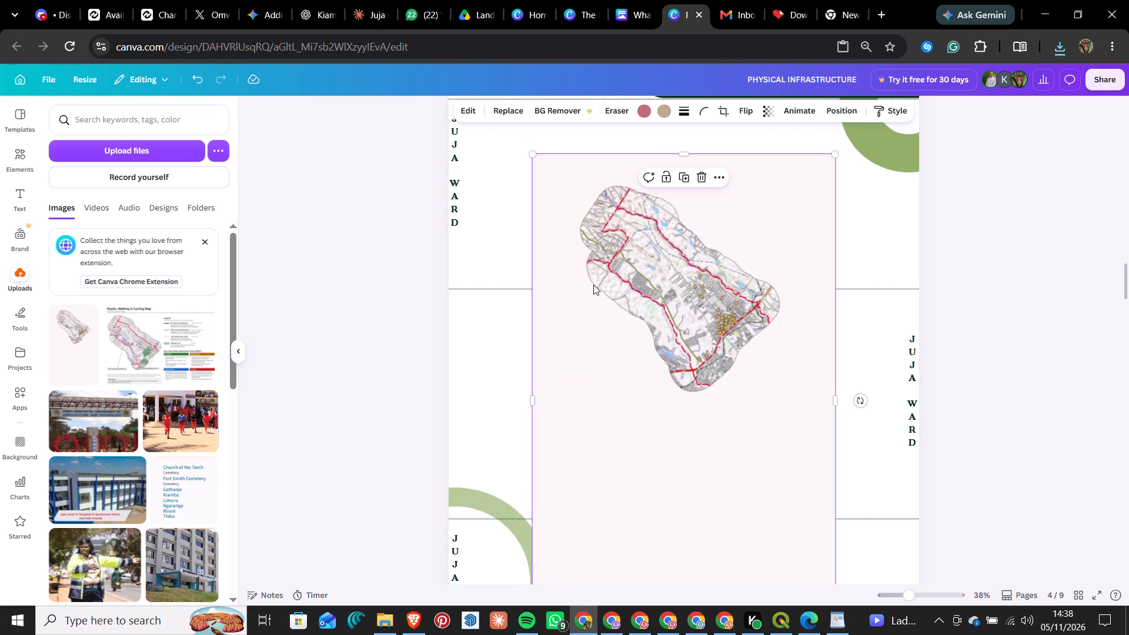
{"action": "scroll", "coordinate": [573, 283], "scroll_direction": "down", "scroll_amount": 7}
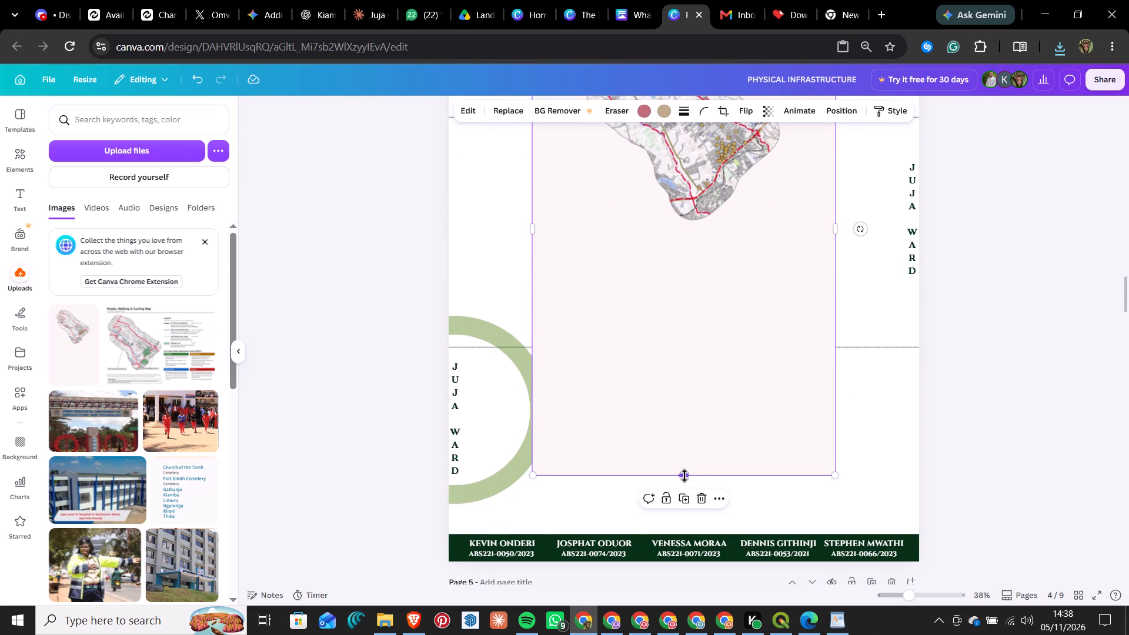
{"action": "left_click_drag", "start_coordinate": [684, 476], "coordinate": [715, 228]}
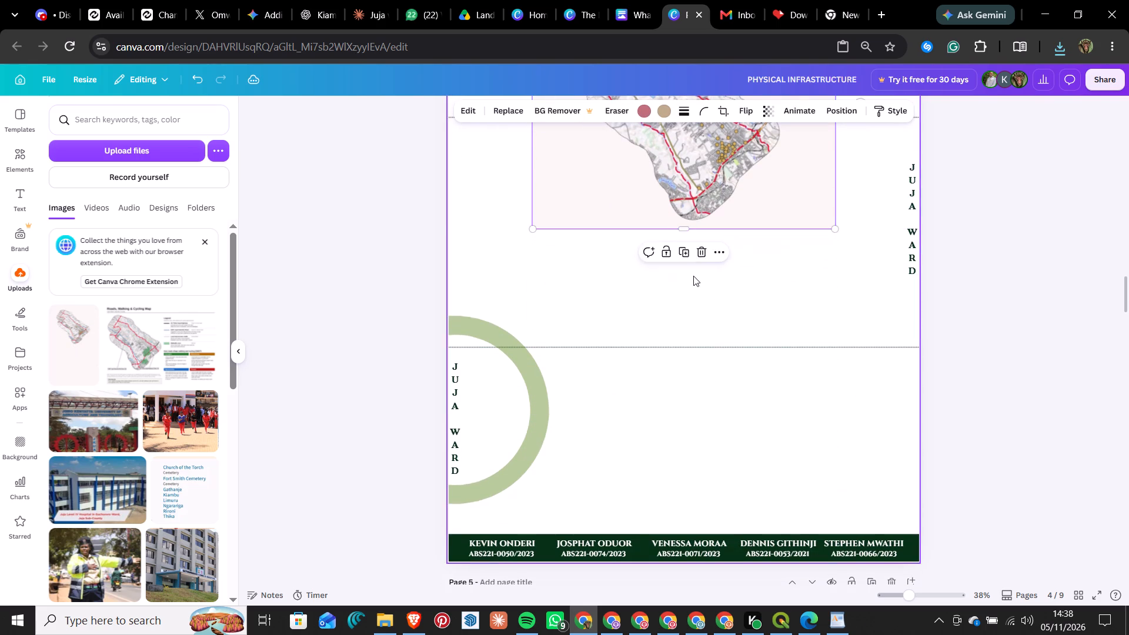
{"action": "scroll", "coordinate": [693, 276], "scroll_direction": "up", "scroll_amount": 4}
{"action": "scroll", "coordinate": [687, 367], "scroll_direction": "down", "scroll_amount": 4}
{"action": "scroll", "coordinate": [624, 426], "scroll_direction": "down", "scroll_amount": 2, "text": "ctrl"}
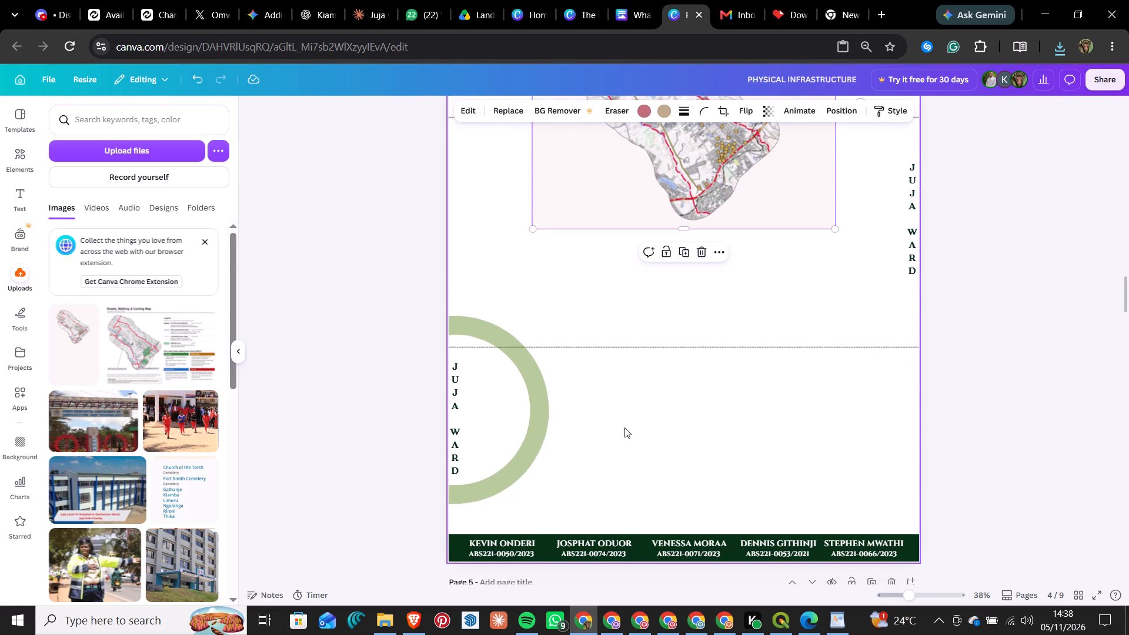
{"action": "scroll", "coordinate": [624, 427], "scroll_direction": "down", "scroll_amount": 1, "text": "ctrl"}
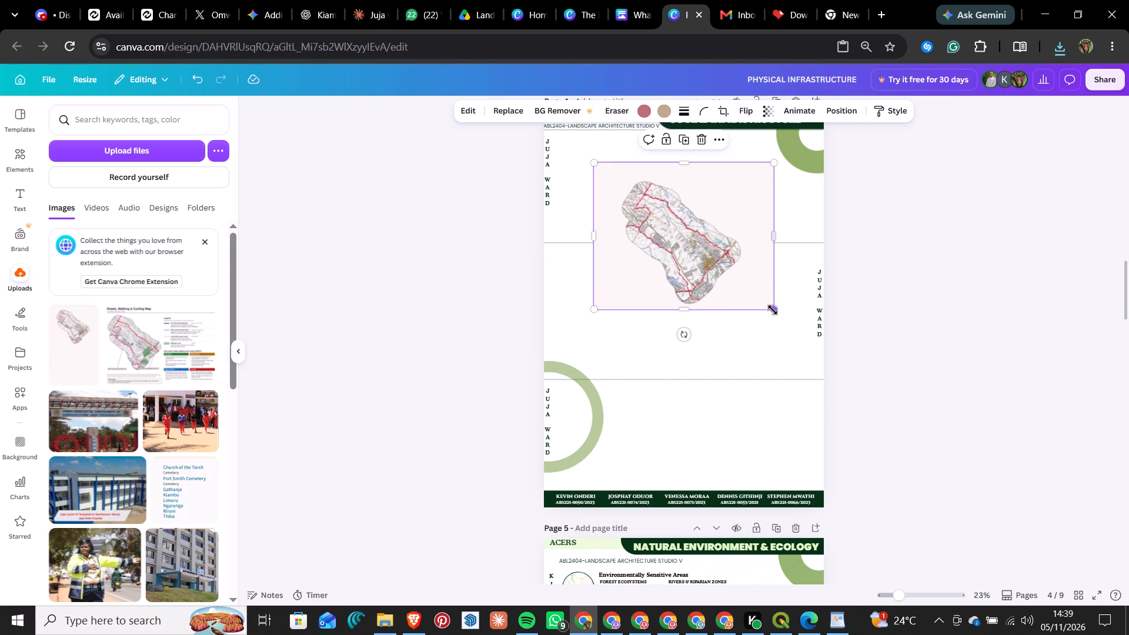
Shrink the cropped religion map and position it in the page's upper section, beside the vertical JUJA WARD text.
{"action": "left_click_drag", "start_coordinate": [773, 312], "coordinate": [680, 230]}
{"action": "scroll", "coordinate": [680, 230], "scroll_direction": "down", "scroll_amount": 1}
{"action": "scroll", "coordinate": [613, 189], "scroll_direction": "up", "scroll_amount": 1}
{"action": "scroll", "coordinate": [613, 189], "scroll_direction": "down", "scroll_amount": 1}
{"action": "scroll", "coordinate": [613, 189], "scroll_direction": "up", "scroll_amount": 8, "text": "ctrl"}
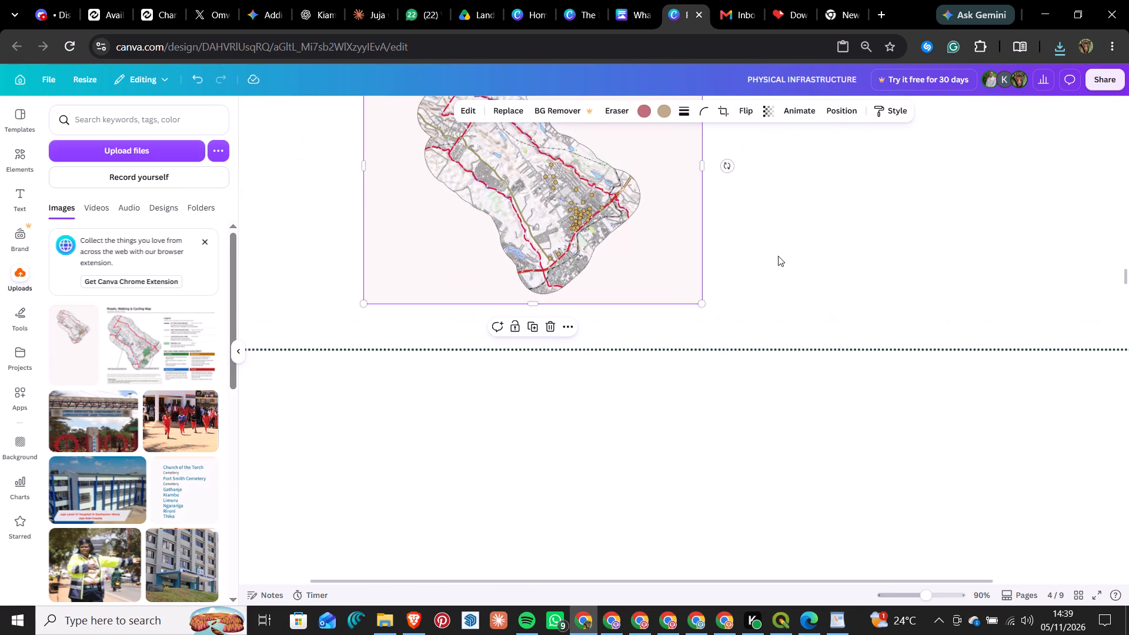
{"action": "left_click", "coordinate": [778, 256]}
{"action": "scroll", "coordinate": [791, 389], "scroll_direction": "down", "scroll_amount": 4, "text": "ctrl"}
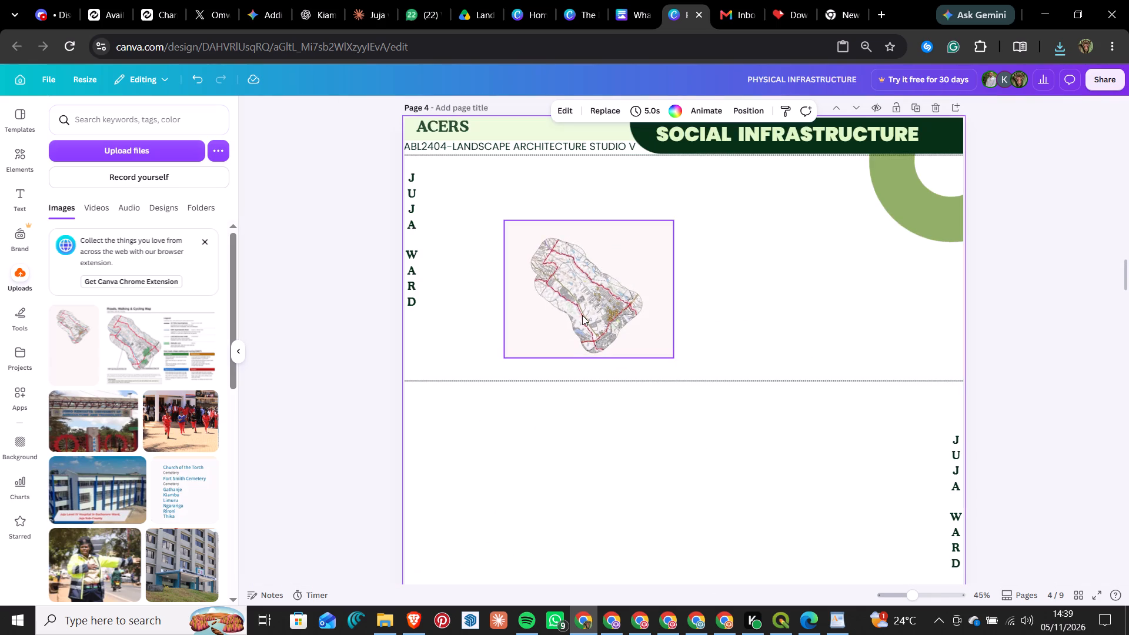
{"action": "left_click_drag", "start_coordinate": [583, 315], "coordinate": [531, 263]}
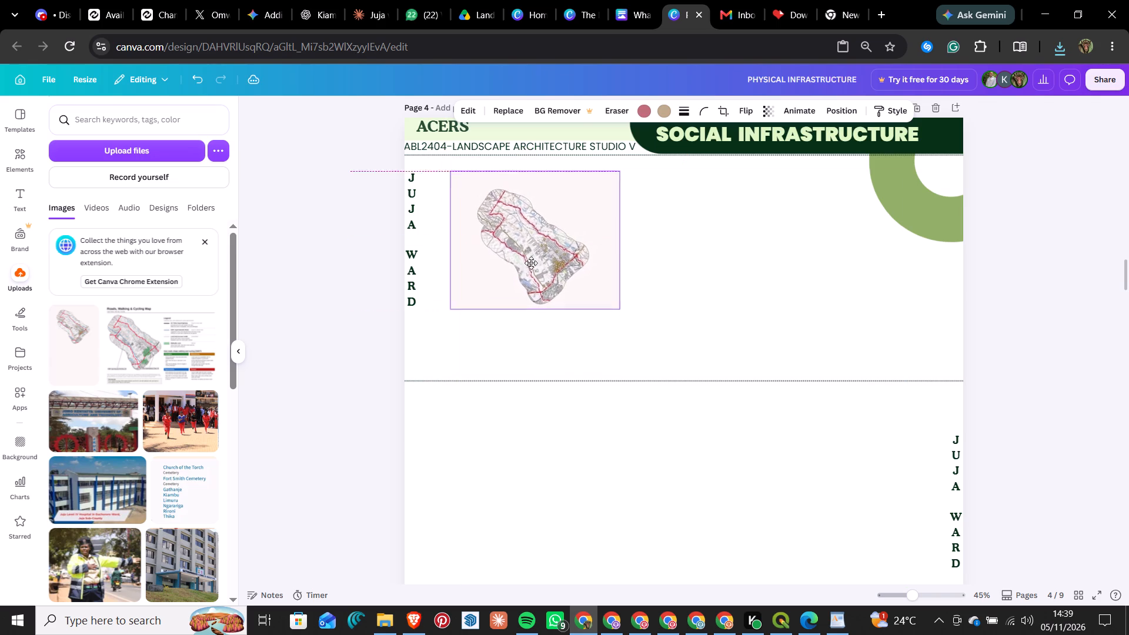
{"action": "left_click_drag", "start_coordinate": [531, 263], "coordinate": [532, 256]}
Move the religion map to the page's bottom section, above the names footer, and enlarge it to fill the section's height.
{"action": "scroll", "coordinate": [536, 254], "scroll_direction": "down", "scroll_amount": 3}
{"action": "left_click_drag", "start_coordinate": [566, 178], "coordinate": [630, 443]}
{"action": "scroll", "coordinate": [630, 447], "scroll_direction": "down", "scroll_amount": 5}
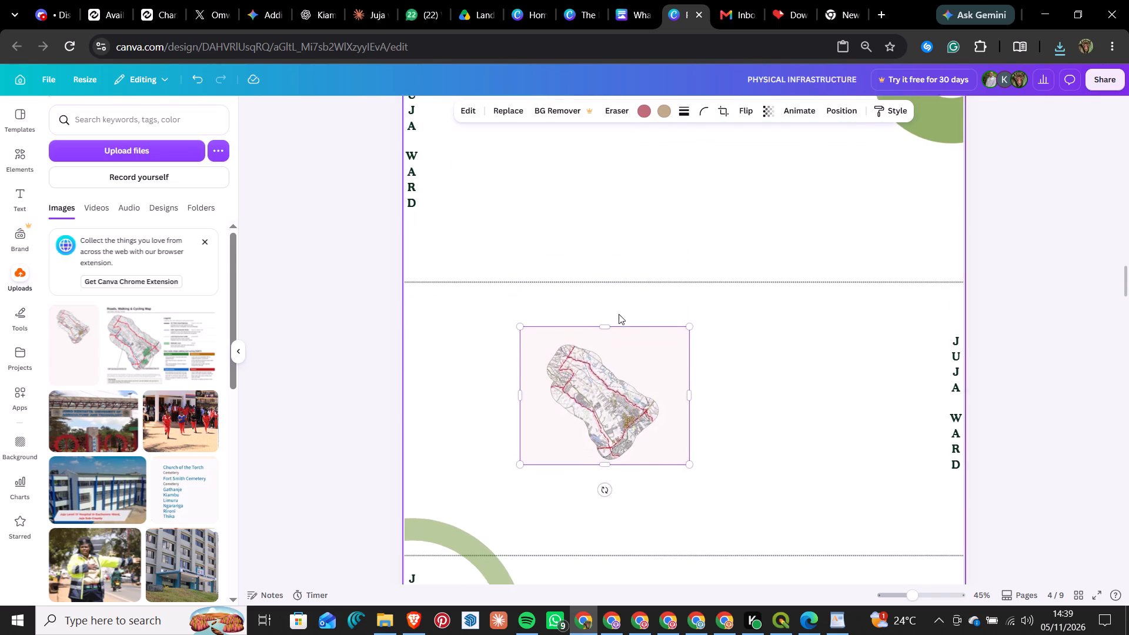
{"action": "scroll", "coordinate": [619, 314], "scroll_direction": "down", "scroll_amount": 2}
{"action": "scroll", "coordinate": [619, 296], "scroll_direction": "up", "scroll_amount": 1}
{"action": "scroll", "coordinate": [619, 296], "scroll_direction": "down", "scroll_amount": 4}
{"action": "left_click_drag", "start_coordinate": [586, 204], "coordinate": [549, 458]}
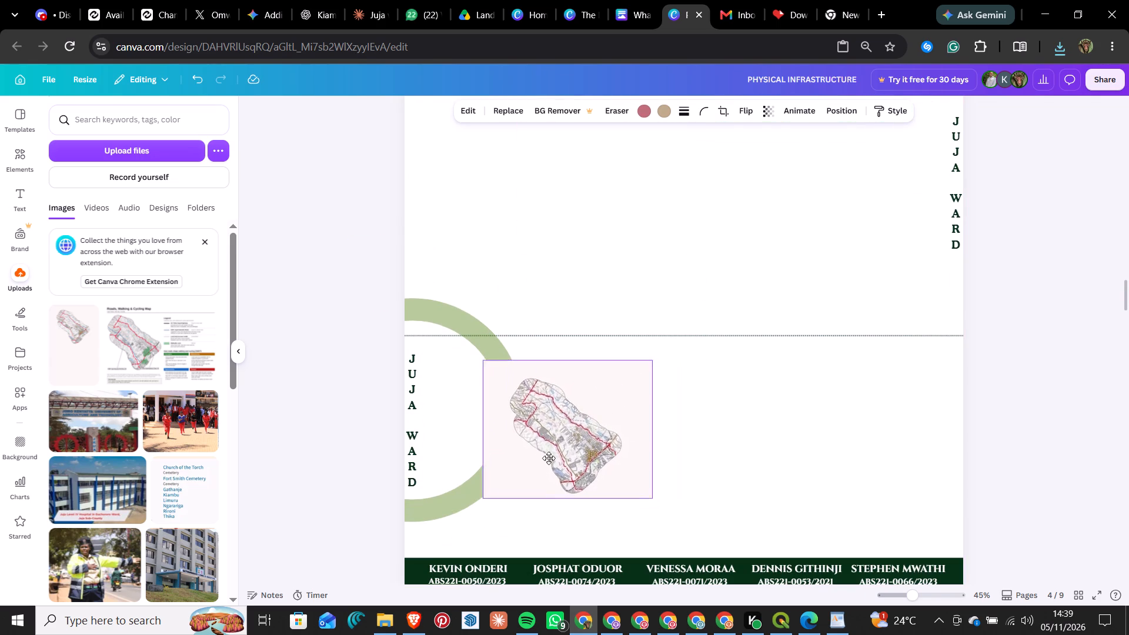
{"action": "left_click_drag", "start_coordinate": [549, 458], "coordinate": [517, 437]}
{"action": "left_click_drag", "start_coordinate": [619, 477], "coordinate": [632, 512]}
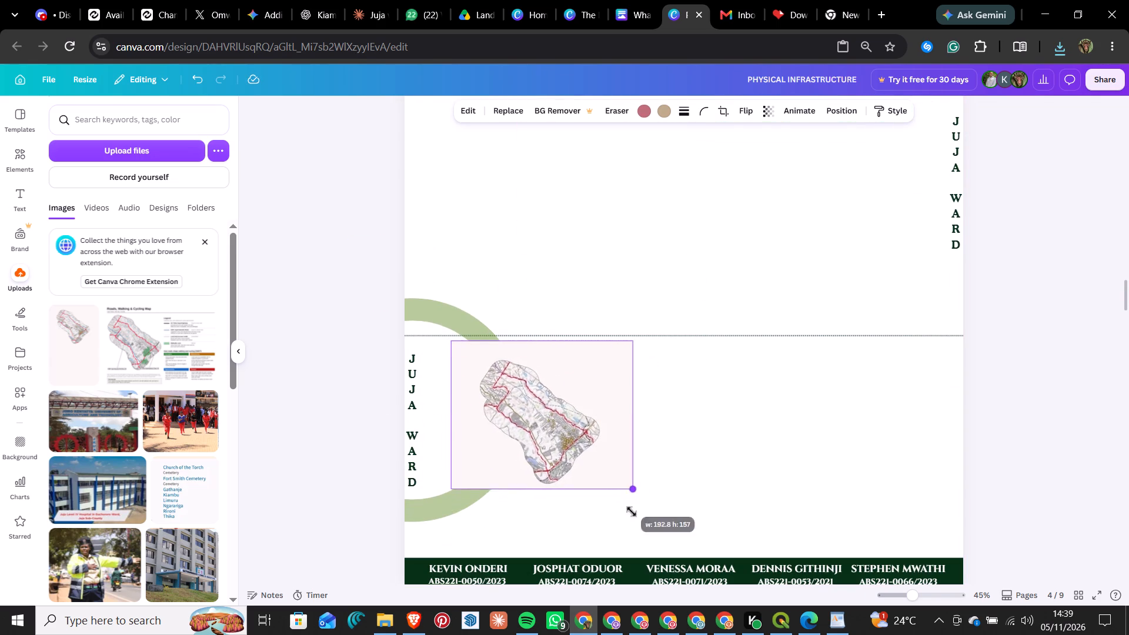
{"action": "left_click_drag", "start_coordinate": [632, 512], "coordinate": [724, 529]}
{"action": "left_click_drag", "start_coordinate": [560, 441], "coordinate": [634, 433]}
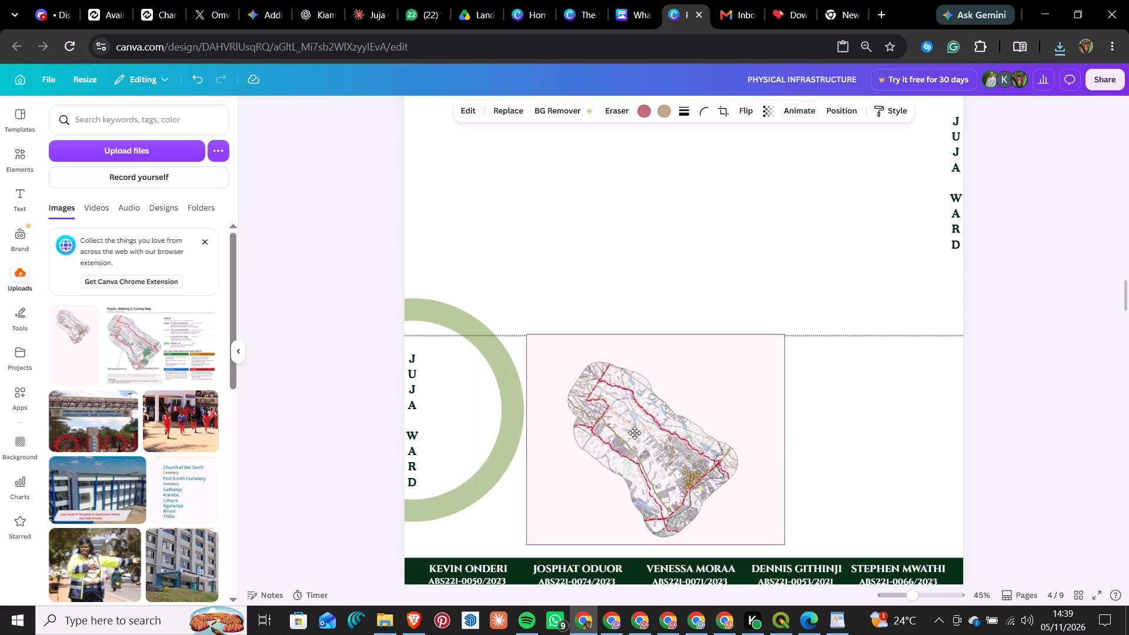
{"action": "left_click_drag", "start_coordinate": [634, 433], "coordinate": [627, 437]}
Shrink the religion map slightly and shift it left over the green ring, beside the bottom section's JUJA WARD text.
{"action": "scroll", "coordinate": [633, 439], "scroll_direction": "up", "scroll_amount": 2}
{"action": "scroll", "coordinate": [439, 479], "scroll_direction": "down", "scroll_amount": 2, "text": "ctrl"}
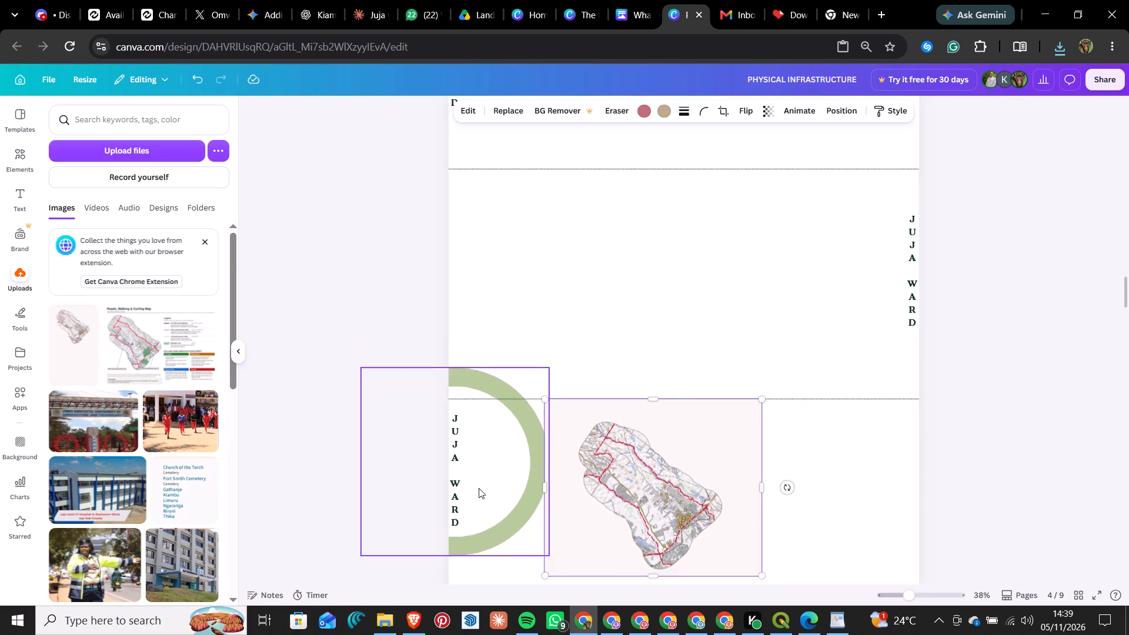
{"action": "scroll", "coordinate": [479, 488], "scroll_direction": "down", "scroll_amount": 2, "text": "ctrl"}
{"action": "scroll", "coordinate": [632, 419], "scroll_direction": "down", "scroll_amount": 2, "text": "ctrl"}
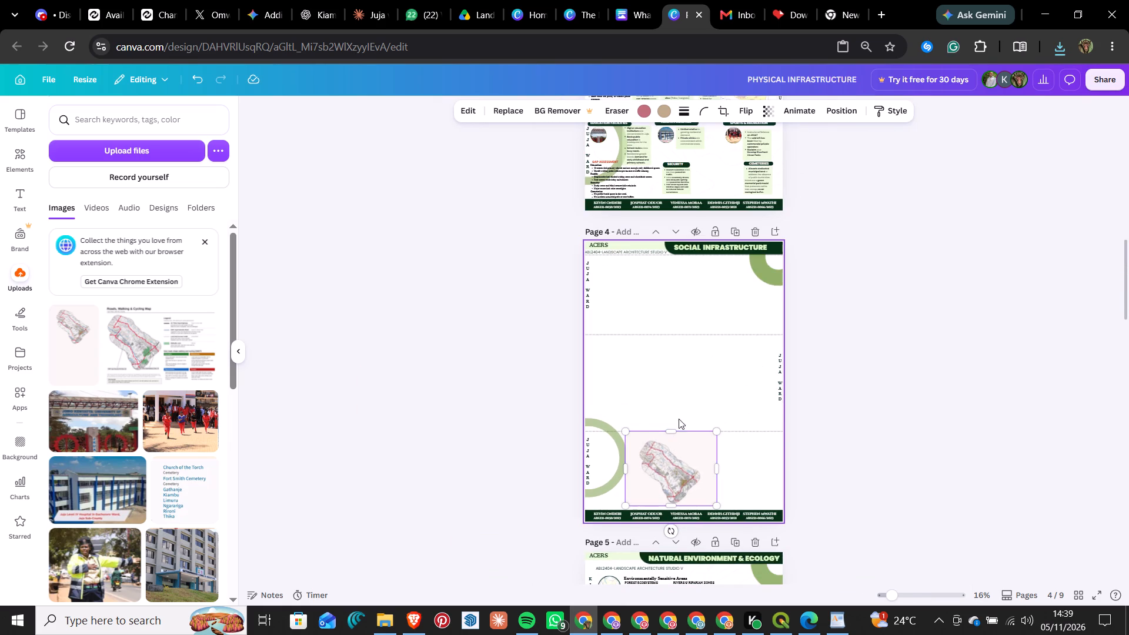
{"action": "left_click_drag", "start_coordinate": [626, 433], "coordinate": [648, 440]}
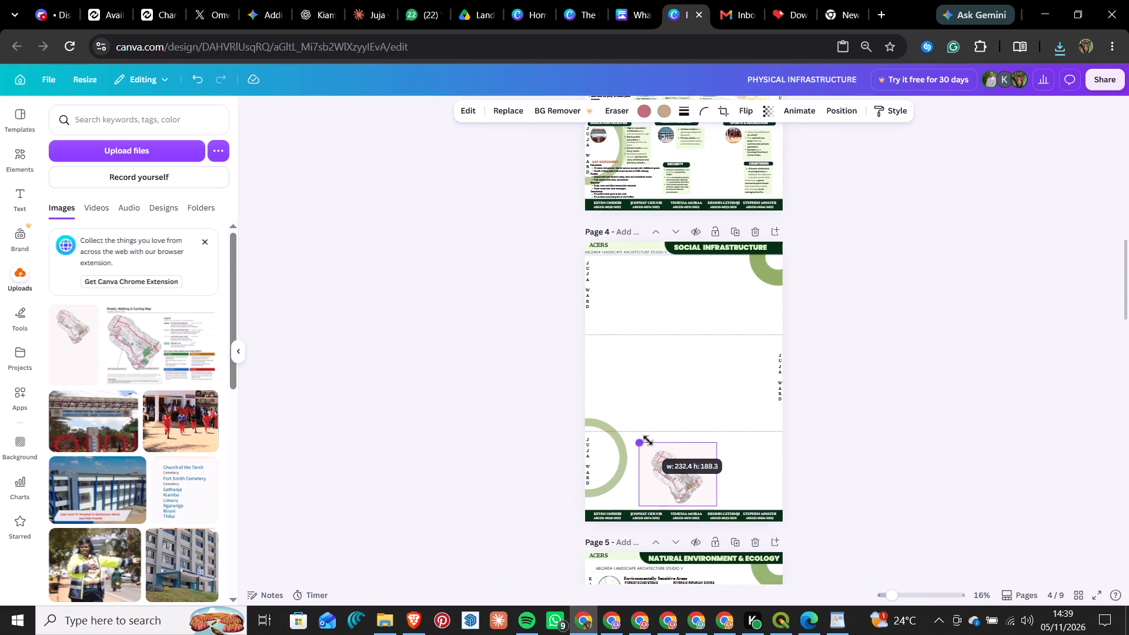
{"action": "left_click_drag", "start_coordinate": [648, 440], "coordinate": [659, 447]}
{"action": "left_click_drag", "start_coordinate": [694, 478], "coordinate": [646, 477]}
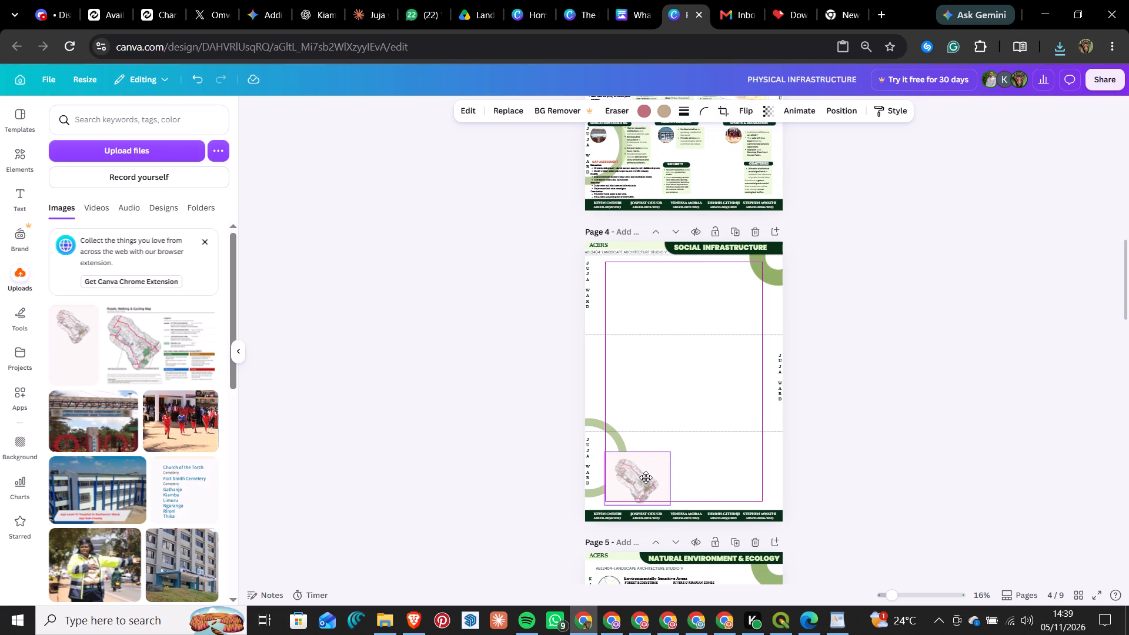
{"action": "left_click_drag", "start_coordinate": [646, 477], "coordinate": [637, 477]}
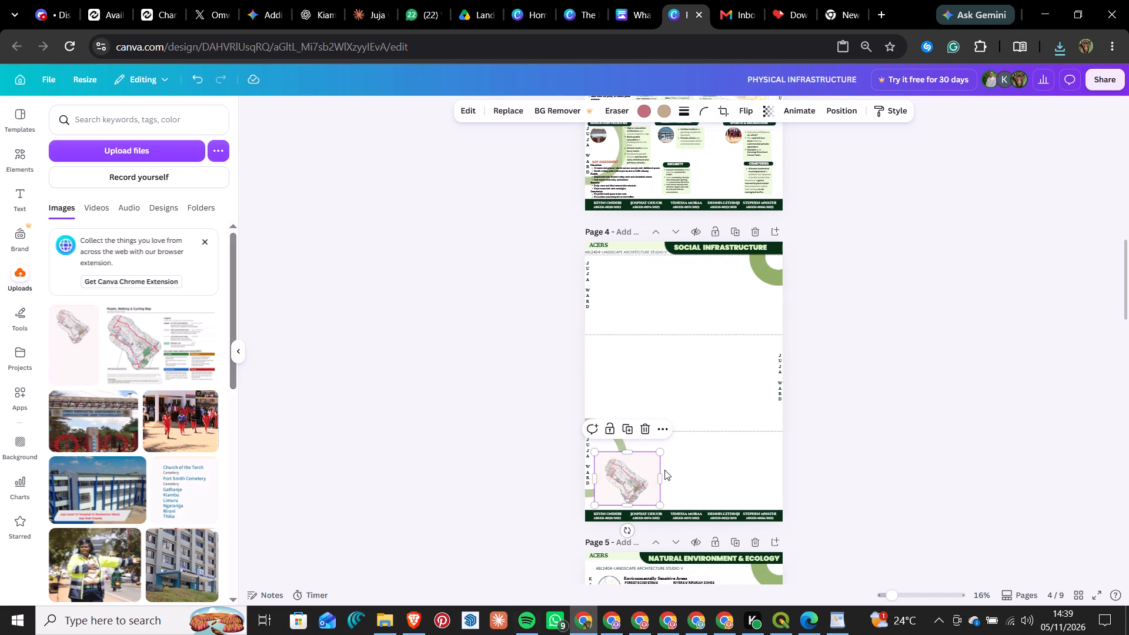
Switch to iLovePDF, convert the "busines & finance" PDF from the planning studio folder to JPG at normal quality, and download it.
{"action": "left_click", "coordinate": [781, 0]}
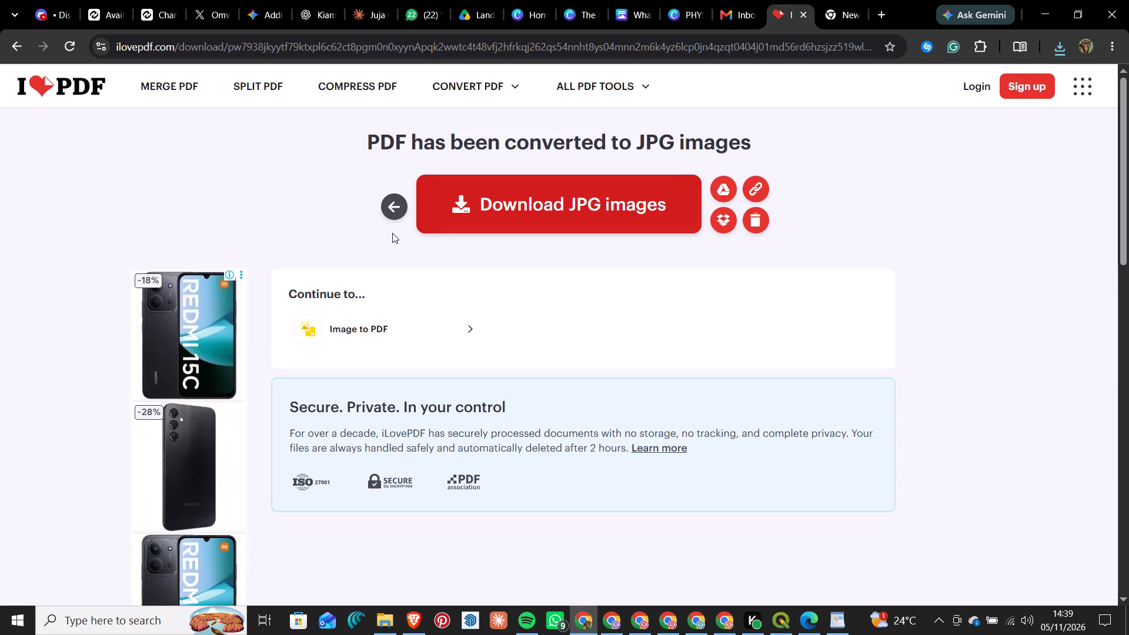
{"action": "left_click", "coordinate": [386, 211]}
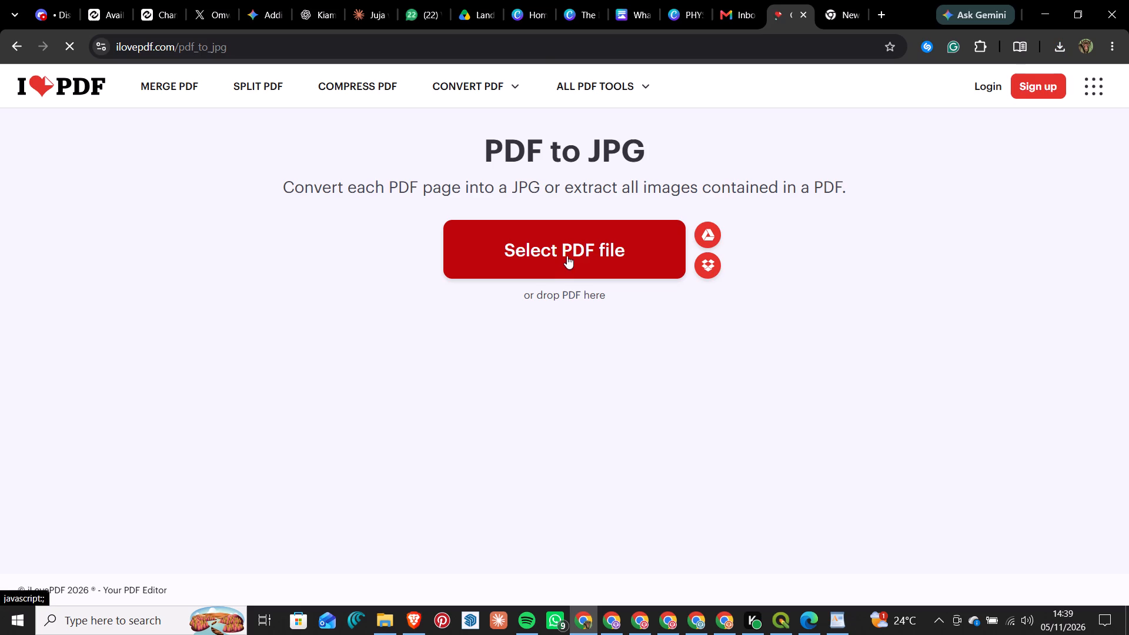
{"action": "left_click", "coordinate": [566, 256]}
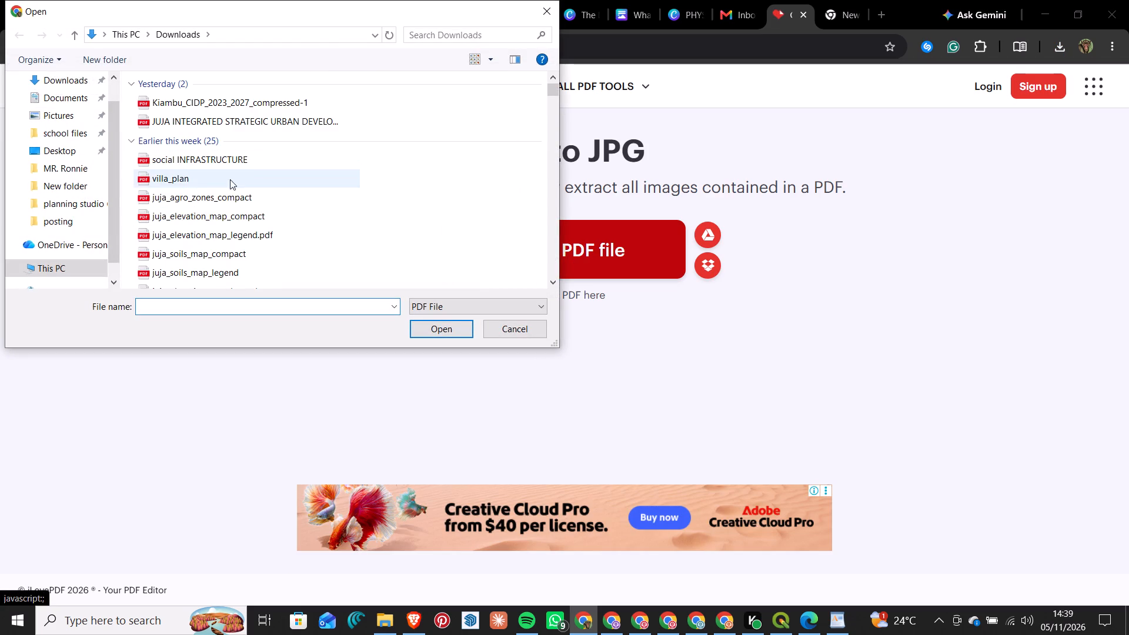
{"action": "left_click", "coordinate": [68, 205]}
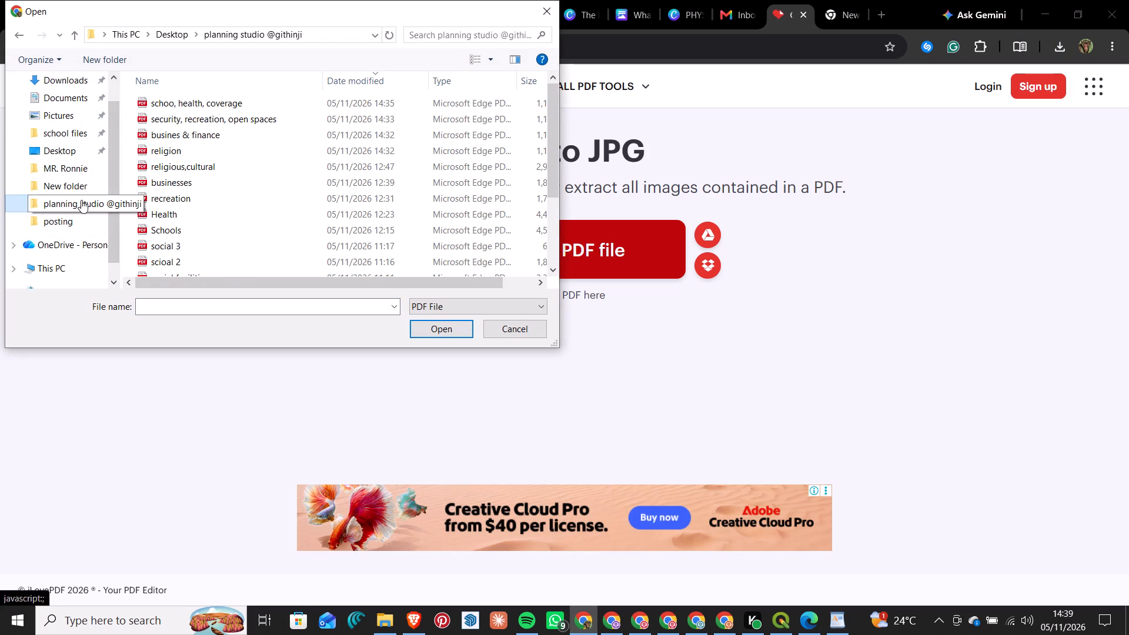
{"action": "left_click", "coordinate": [215, 132]}
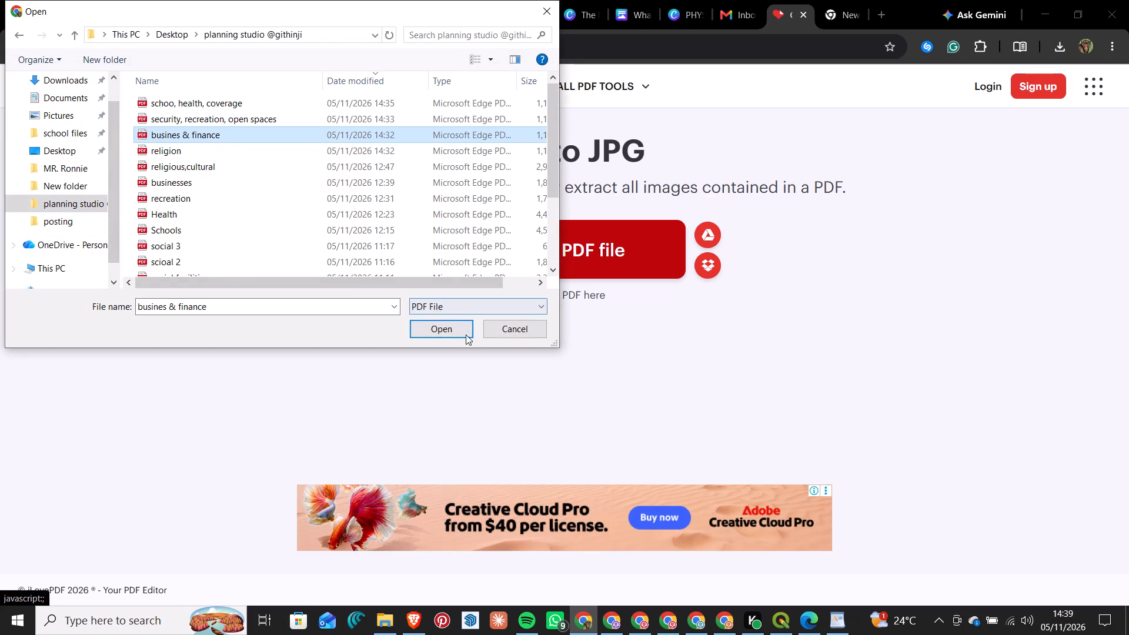
{"action": "left_click", "coordinate": [444, 326]}
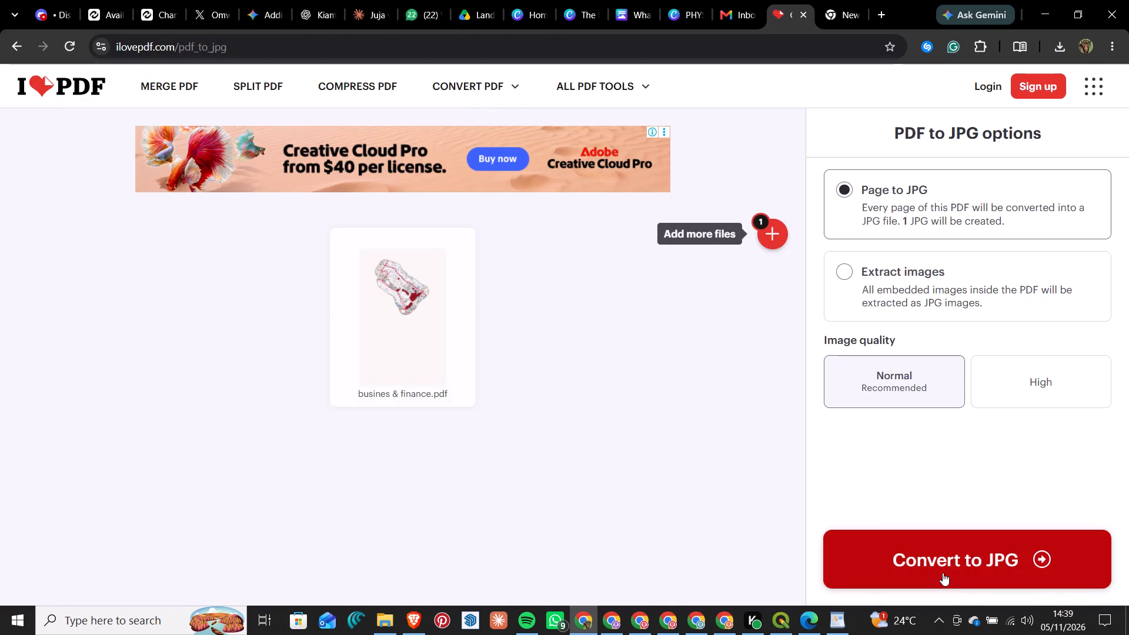
{"action": "left_click_drag", "start_coordinate": [960, 564], "coordinate": [961, 571]}
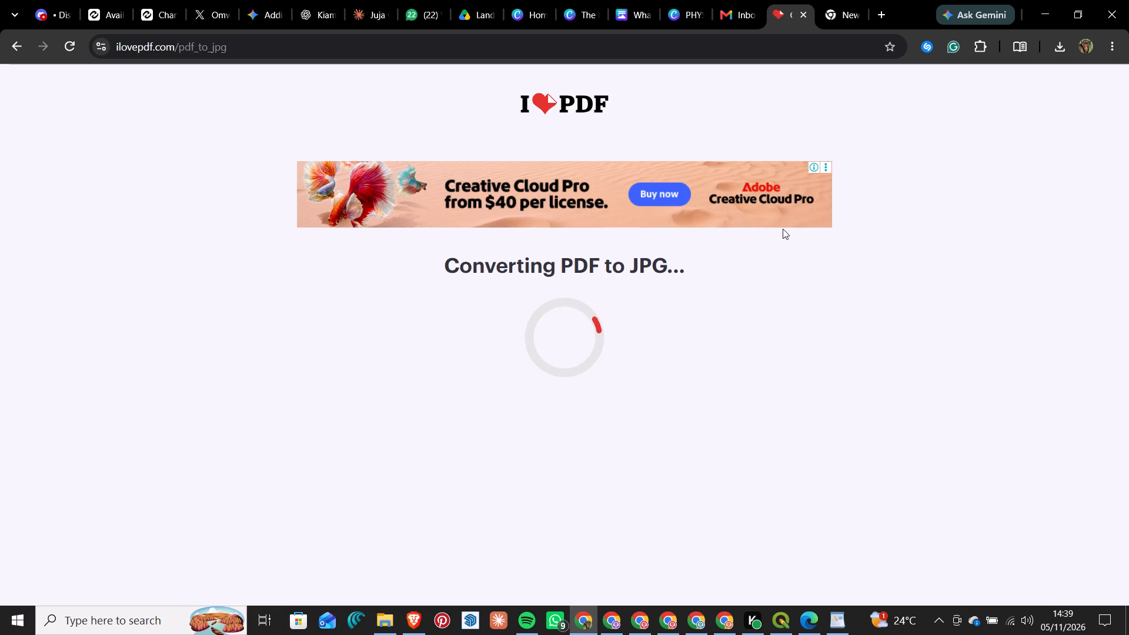
{"action": "left_click", "coordinate": [597, 215]}
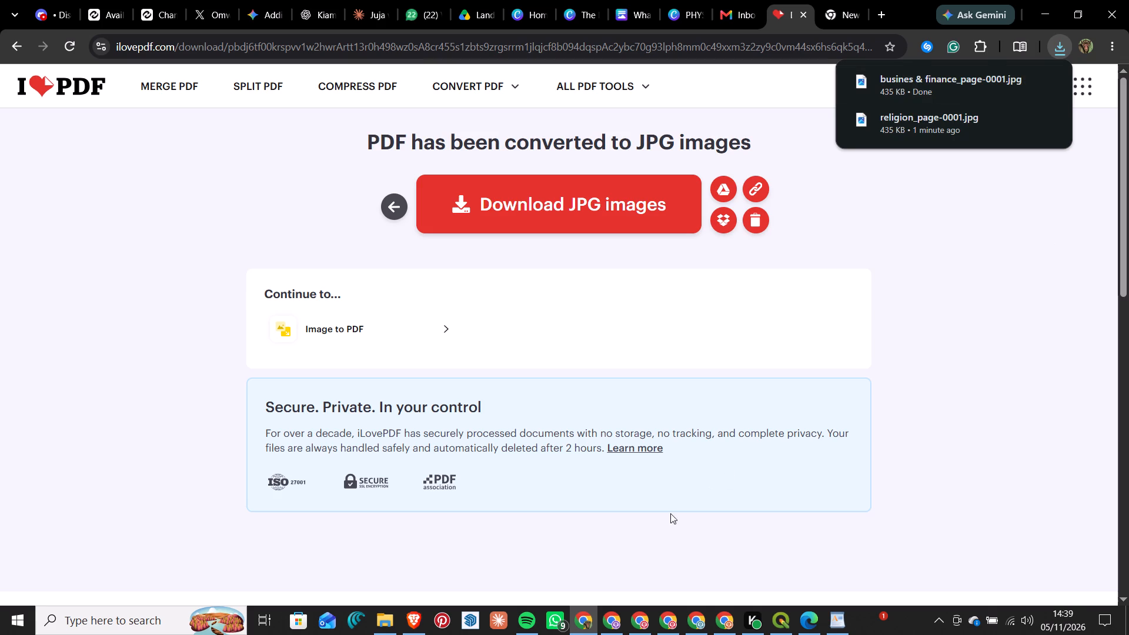
Switch to the PHYSICAL INFRASTRUCTURE design in Canva and upload "busines & finance_page-0001" from Downloads.
{"action": "left_click", "coordinate": [642, 3]}
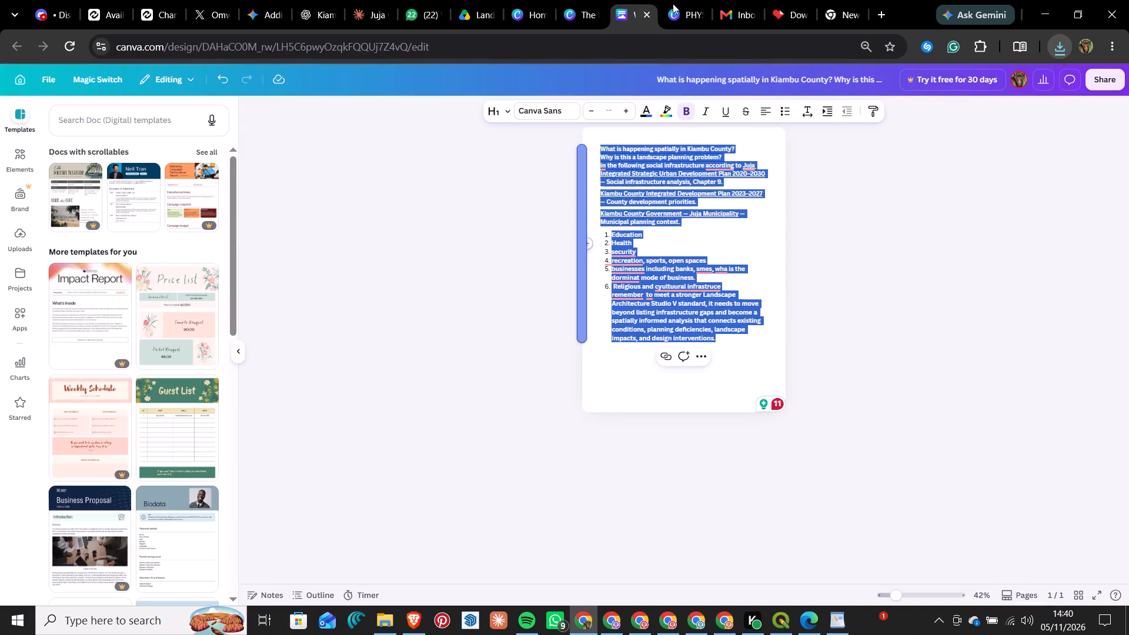
{"action": "left_click", "coordinate": [684, 4]}
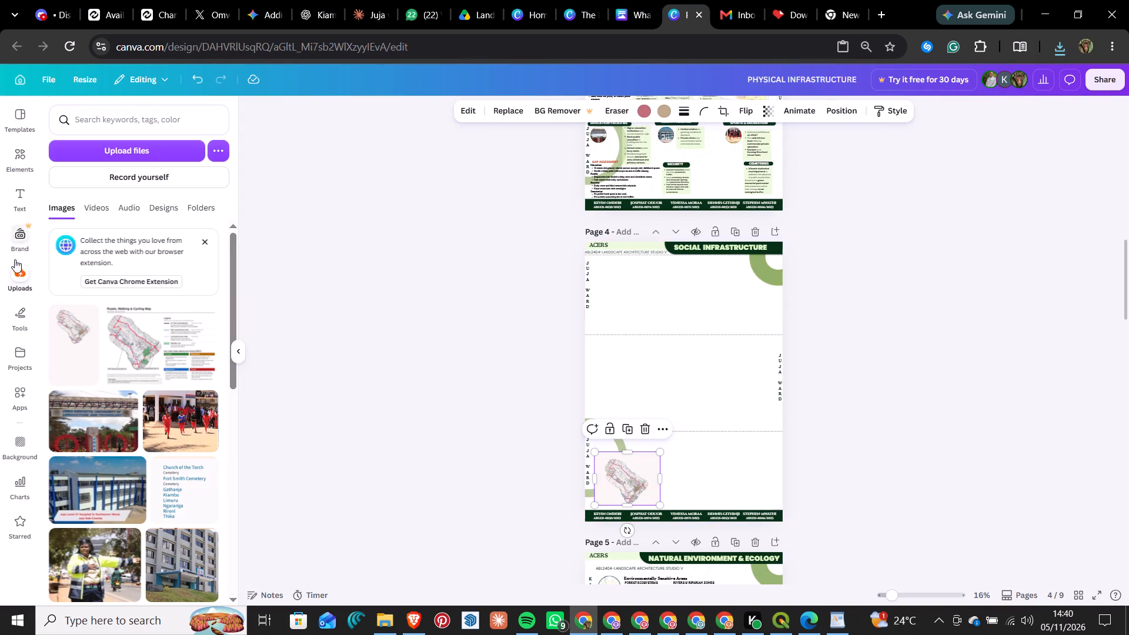
{"action": "left_click", "coordinate": [83, 152]}
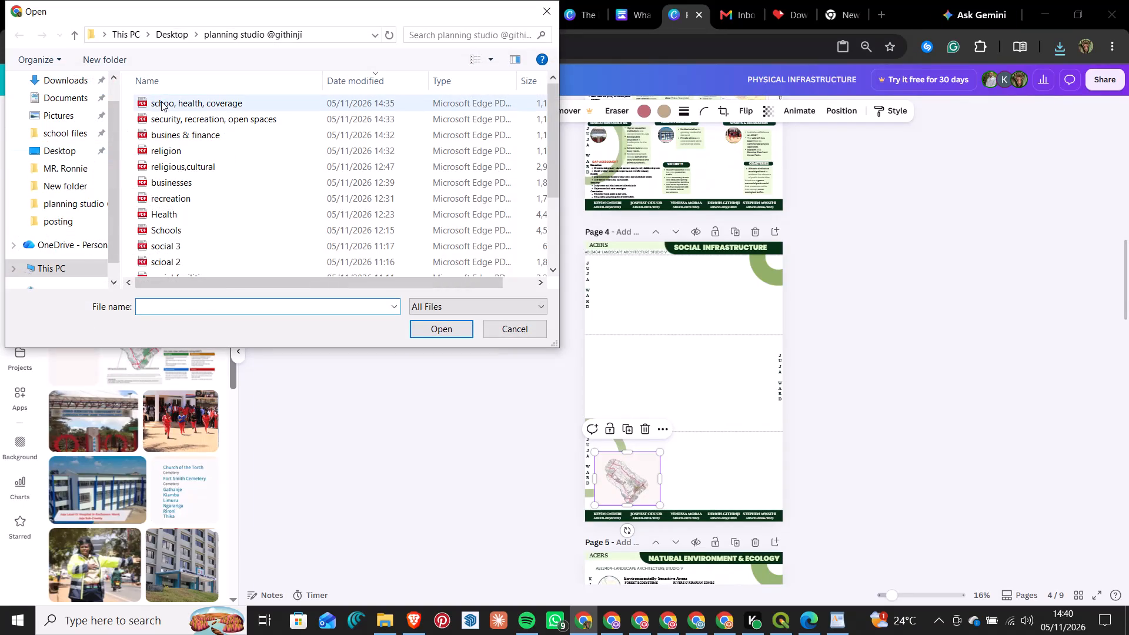
{"action": "left_click", "coordinate": [54, 92]}
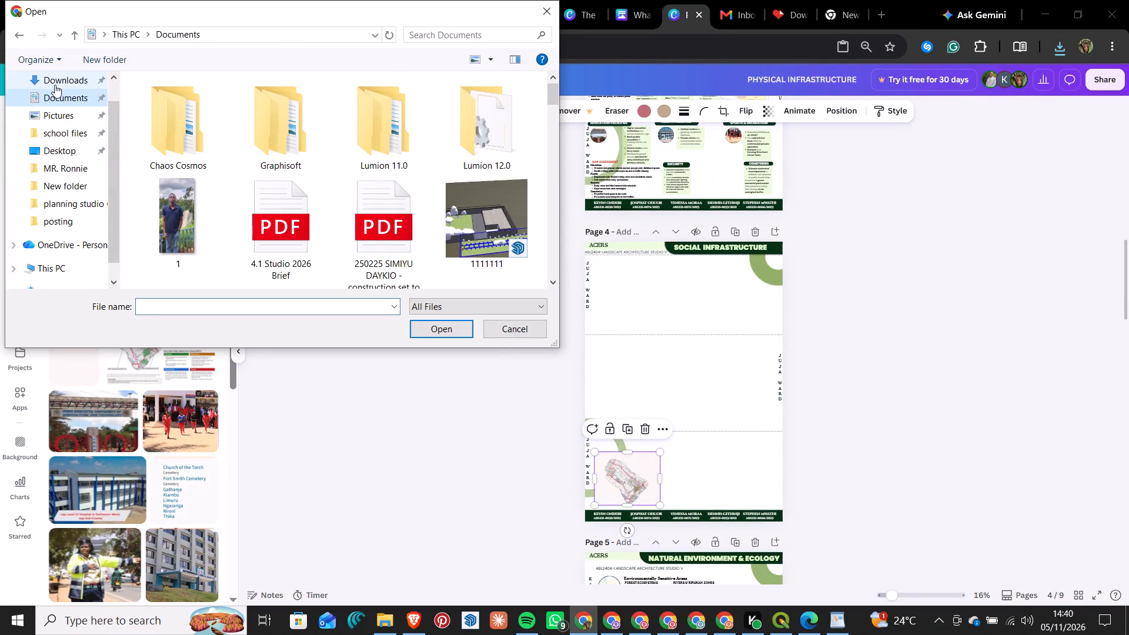
{"action": "left_click", "coordinate": [55, 84]}
{"action": "left_click", "coordinate": [205, 99]}
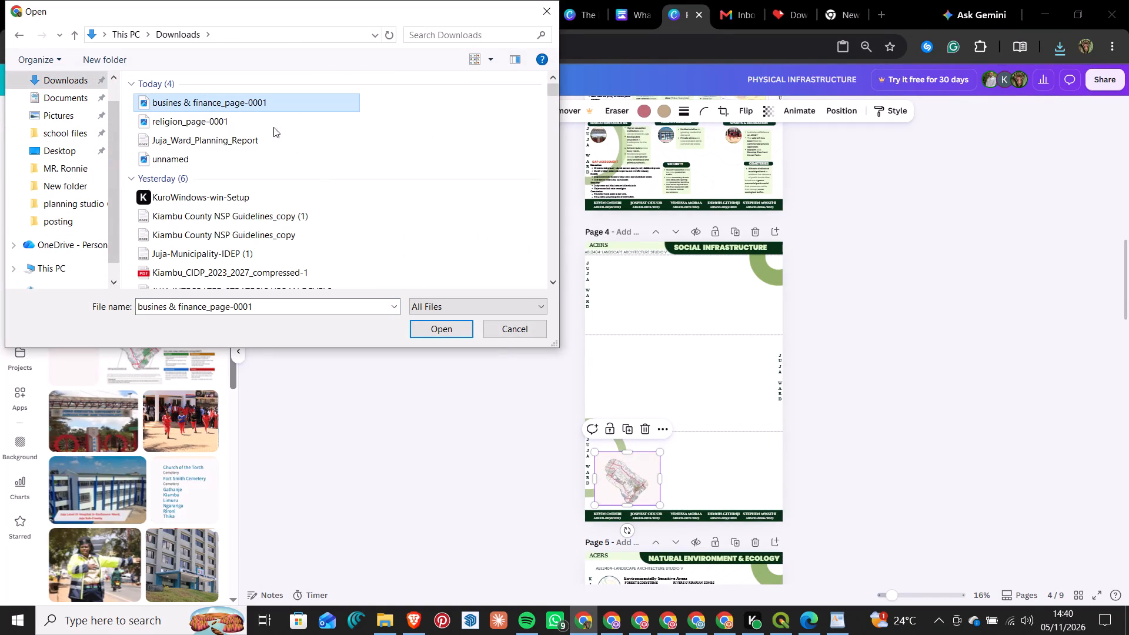
{"action": "left_click", "coordinate": [424, 328]}
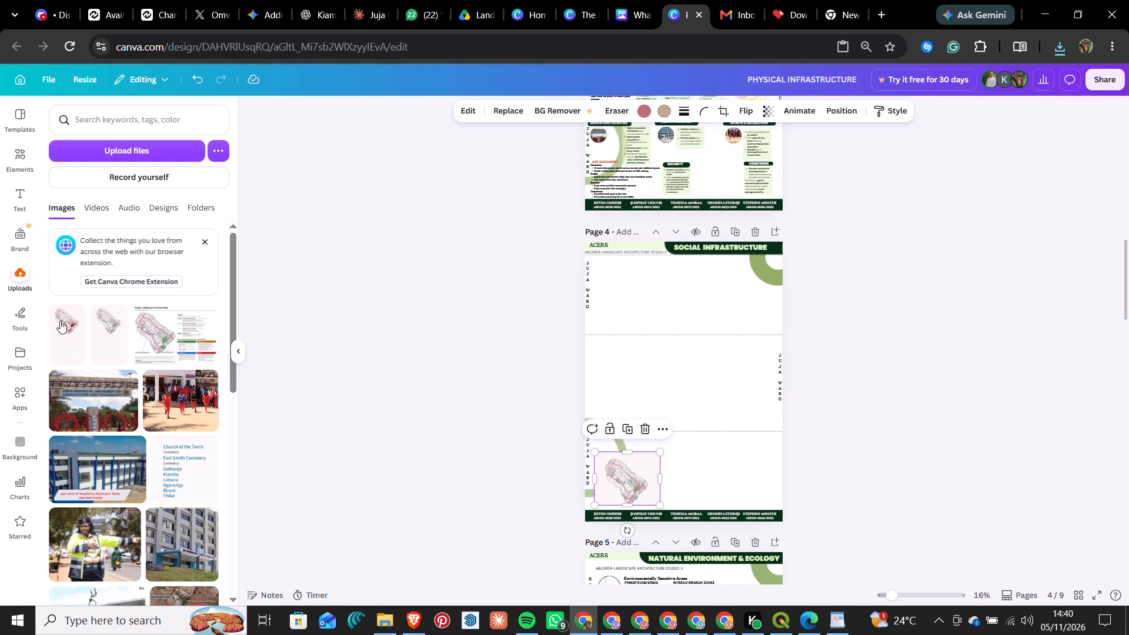
Place the uploaded business and finance map on page 4 and crop away the empty areas around the map on all sides.
{"action": "left_click", "coordinate": [74, 339]}
{"action": "scroll", "coordinate": [687, 332], "scroll_direction": "up", "scroll_amount": 3}
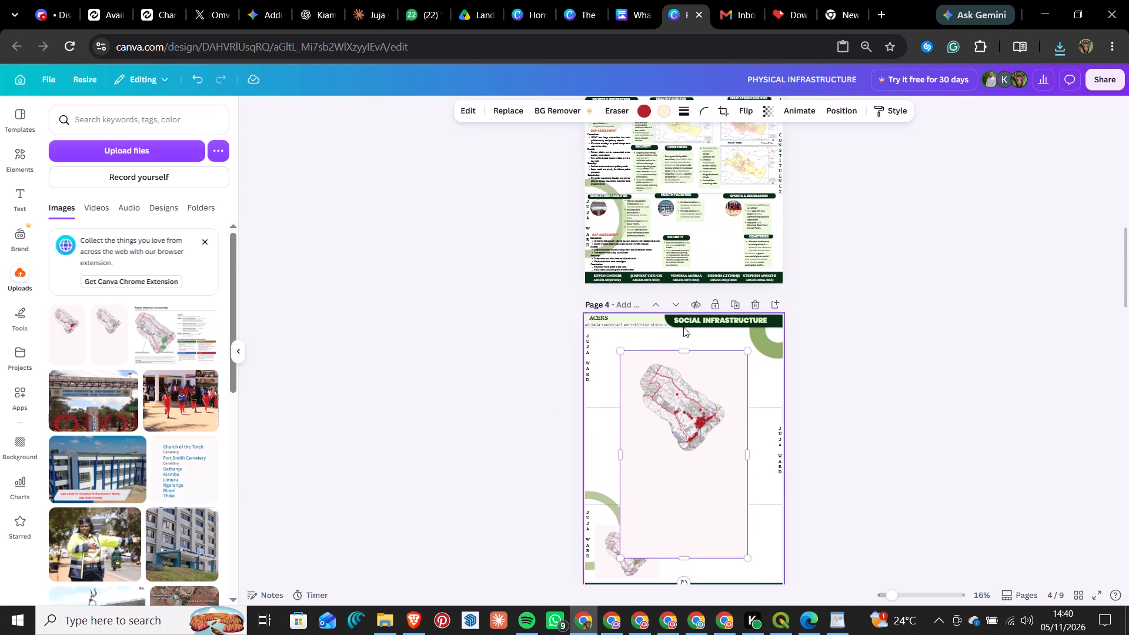
{"action": "scroll", "coordinate": [665, 392], "scroll_direction": "down", "scroll_amount": 3}
{"action": "left_click_drag", "start_coordinate": [683, 486], "coordinate": [691, 433]}
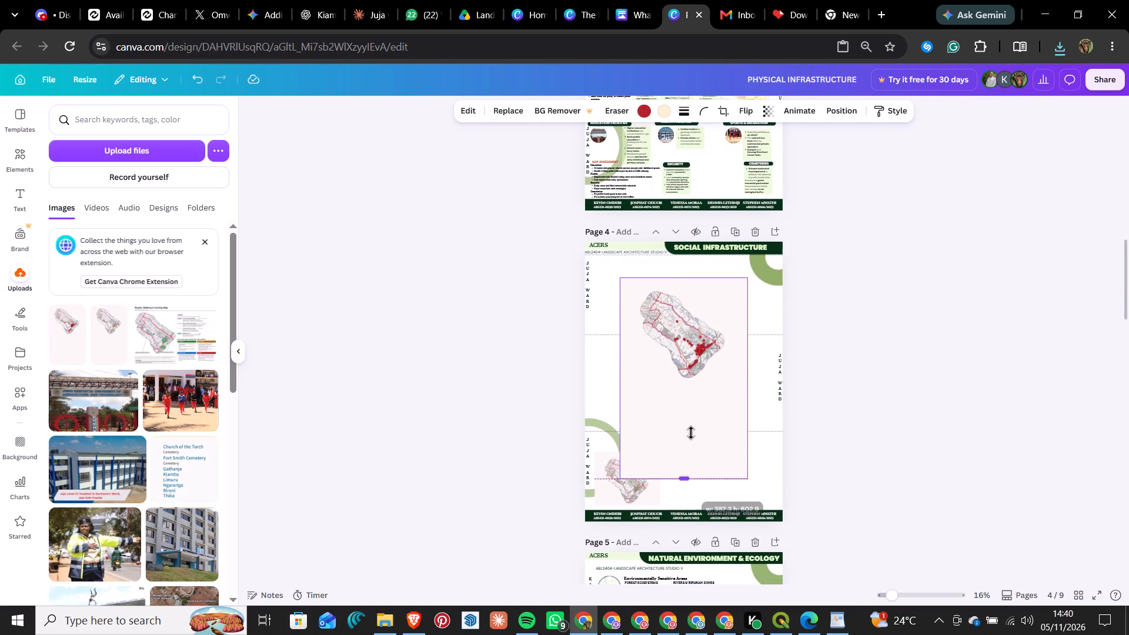
{"action": "left_click_drag", "start_coordinate": [691, 433], "coordinate": [697, 386]}
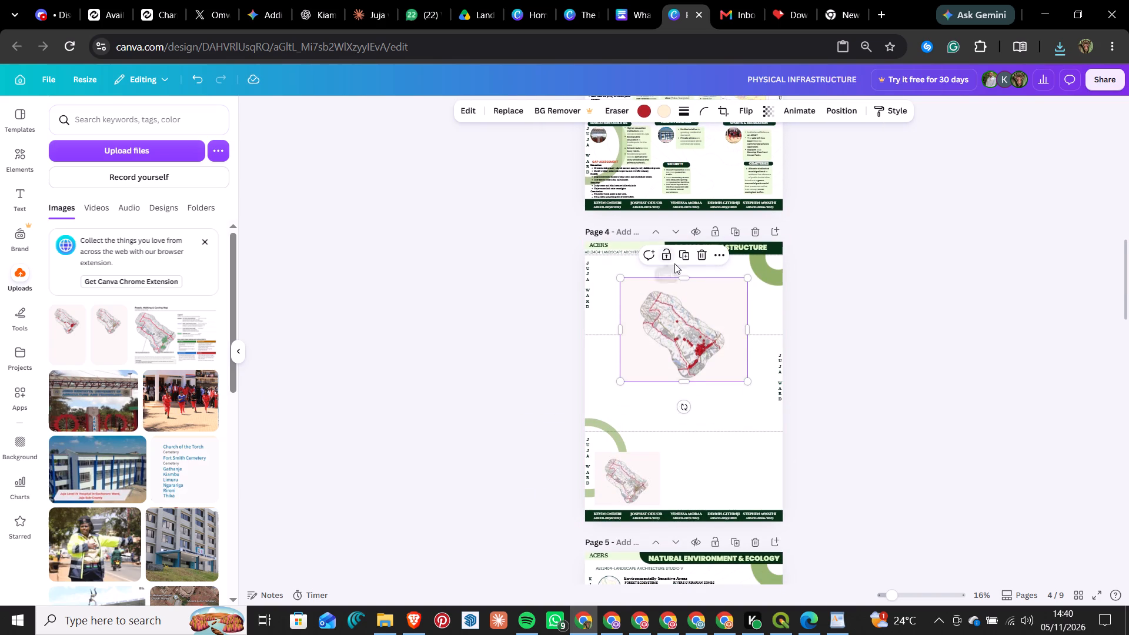
{"action": "left_click_drag", "start_coordinate": [687, 275], "coordinate": [687, 283]}
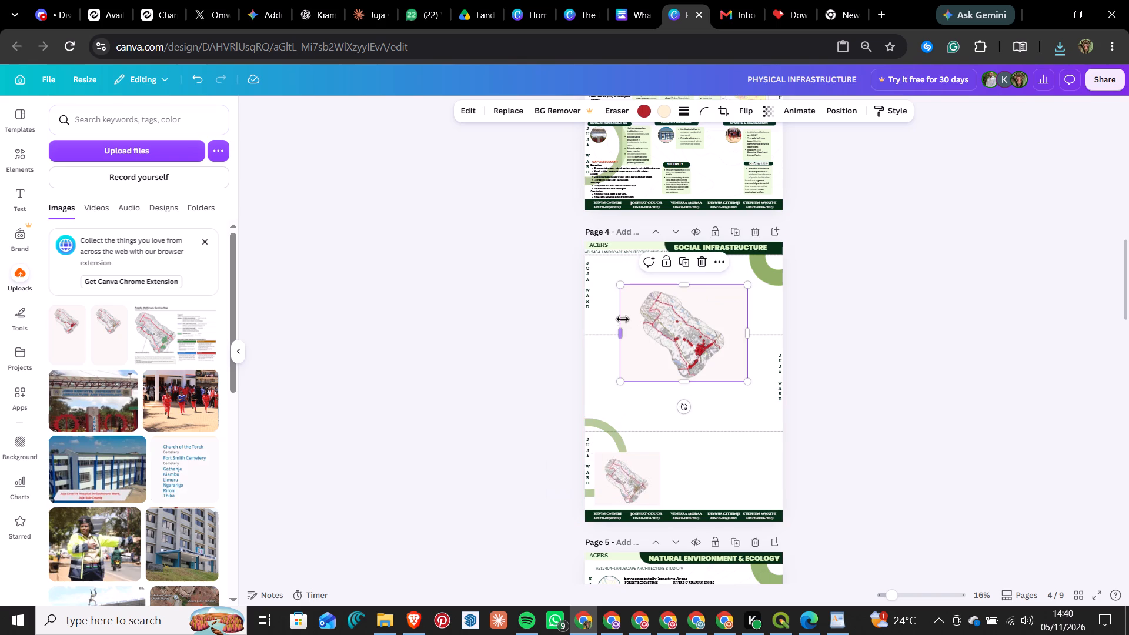
{"action": "left_click_drag", "start_coordinate": [620, 326], "coordinate": [643, 336]}
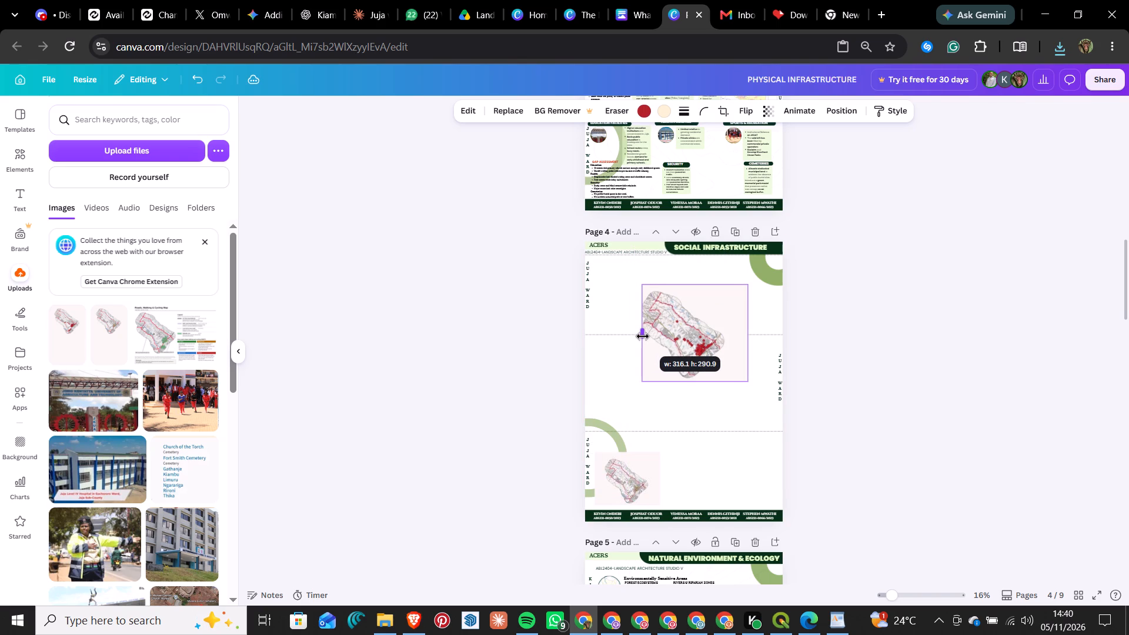
{"action": "left_click_drag", "start_coordinate": [643, 336], "coordinate": [639, 335]}
{"action": "left_click_drag", "start_coordinate": [747, 330], "coordinate": [739, 329]}
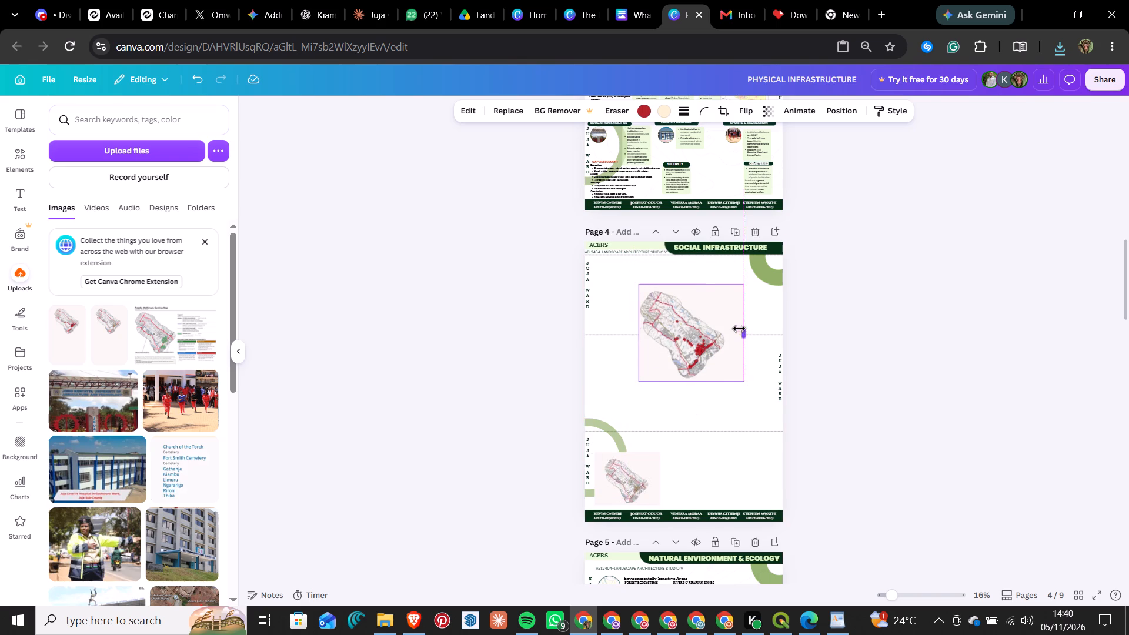
{"action": "left_click_drag", "start_coordinate": [739, 329], "coordinate": [726, 332]}
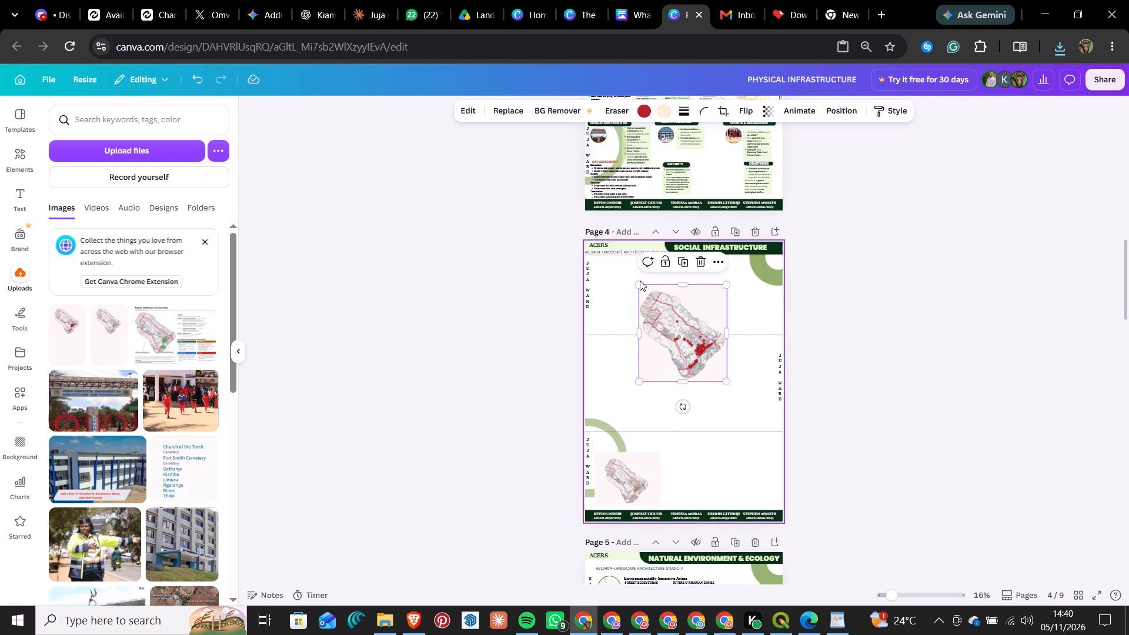
Shrink the cropped business map and position it directly above the religion map, overlapping the lower dotted divider and green ring.
{"action": "left_click_drag", "start_coordinate": [638, 283], "coordinate": [686, 338]}
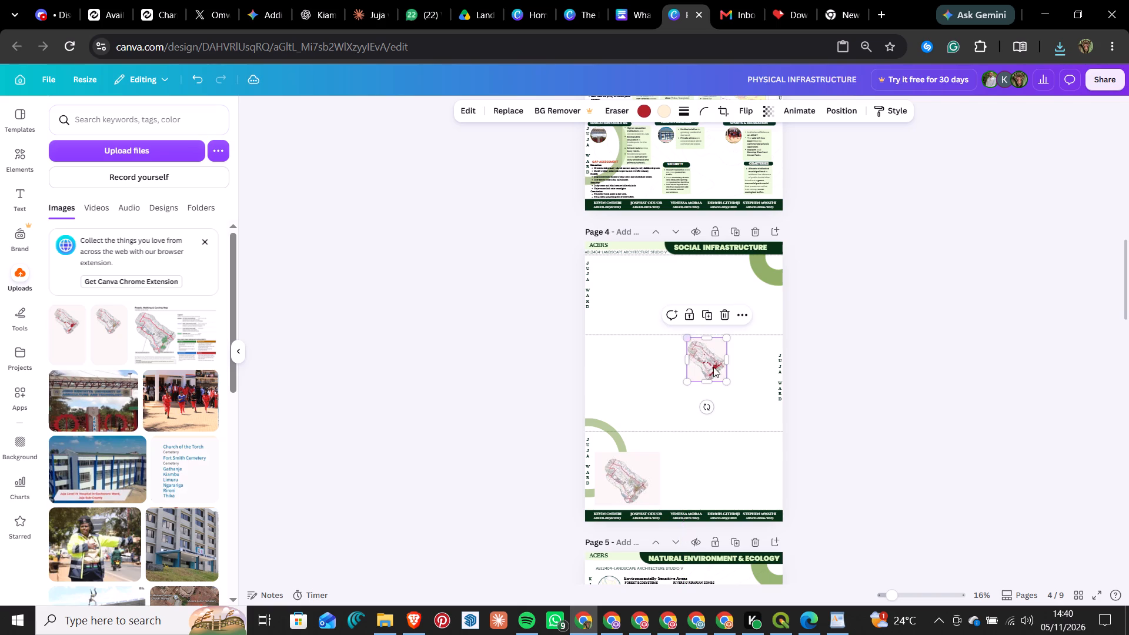
{"action": "left_click_drag", "start_coordinate": [715, 367], "coordinate": [632, 433]}
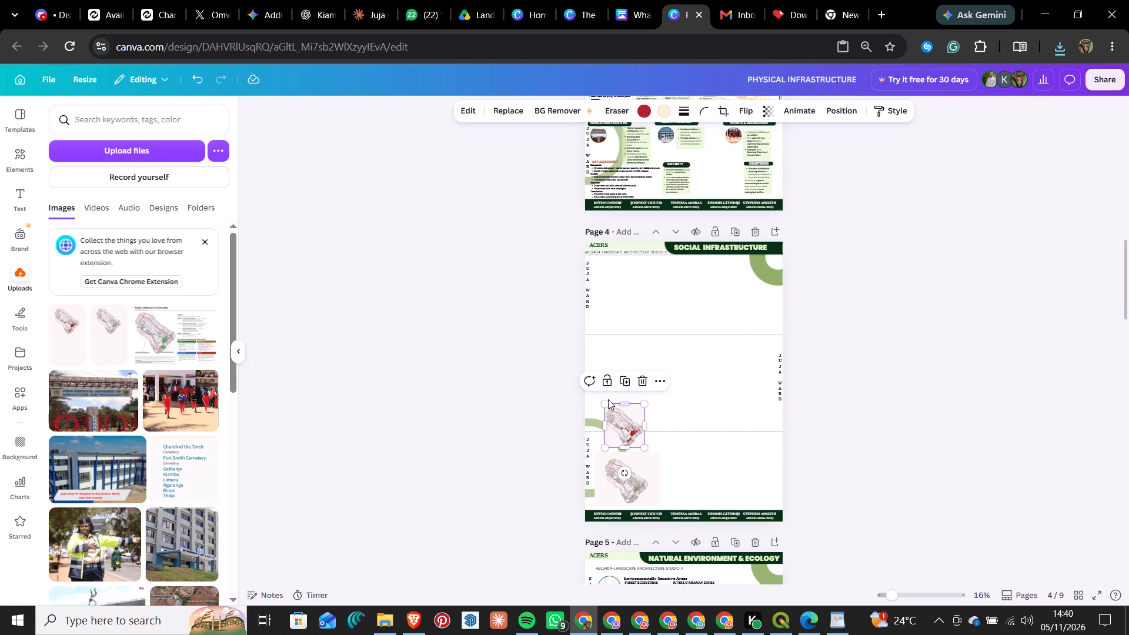
{"action": "left_click_drag", "start_coordinate": [606, 404], "coordinate": [597, 402]}
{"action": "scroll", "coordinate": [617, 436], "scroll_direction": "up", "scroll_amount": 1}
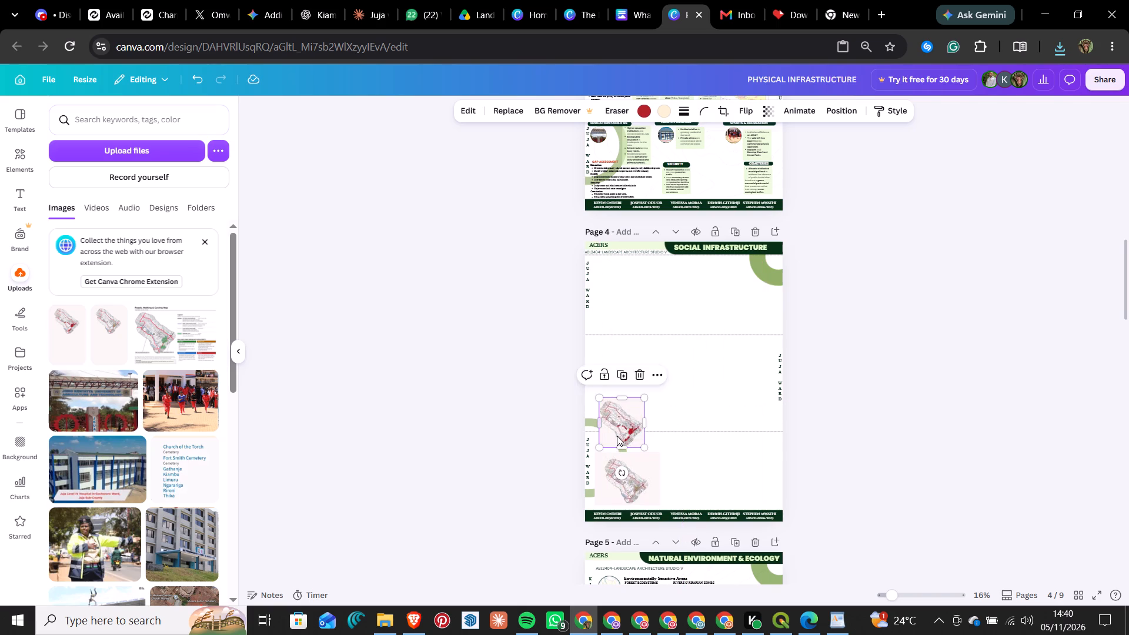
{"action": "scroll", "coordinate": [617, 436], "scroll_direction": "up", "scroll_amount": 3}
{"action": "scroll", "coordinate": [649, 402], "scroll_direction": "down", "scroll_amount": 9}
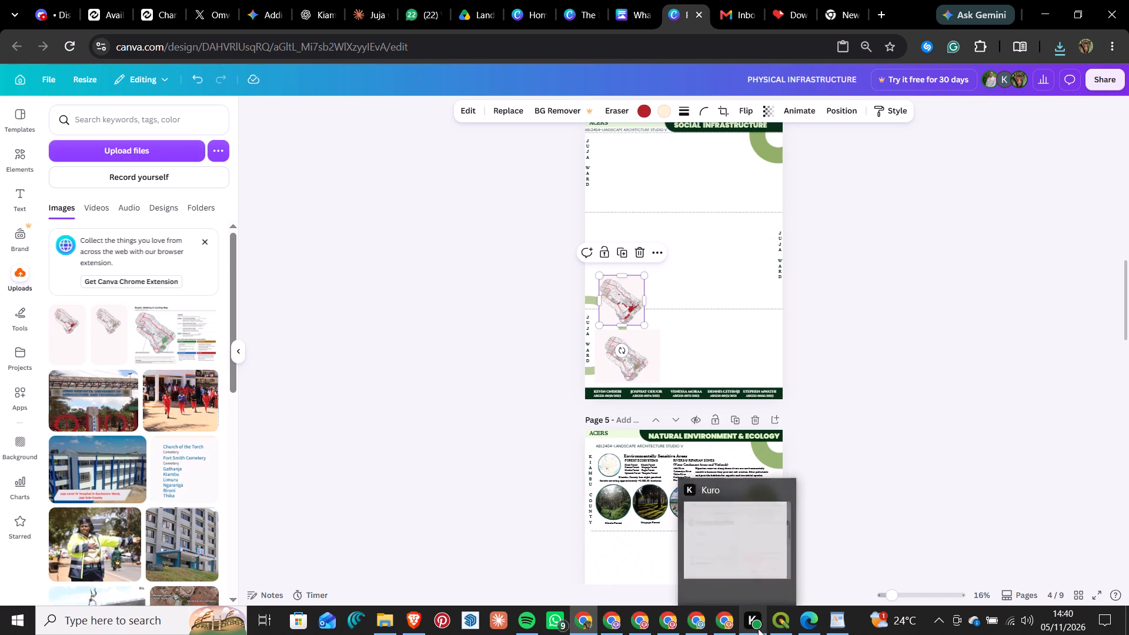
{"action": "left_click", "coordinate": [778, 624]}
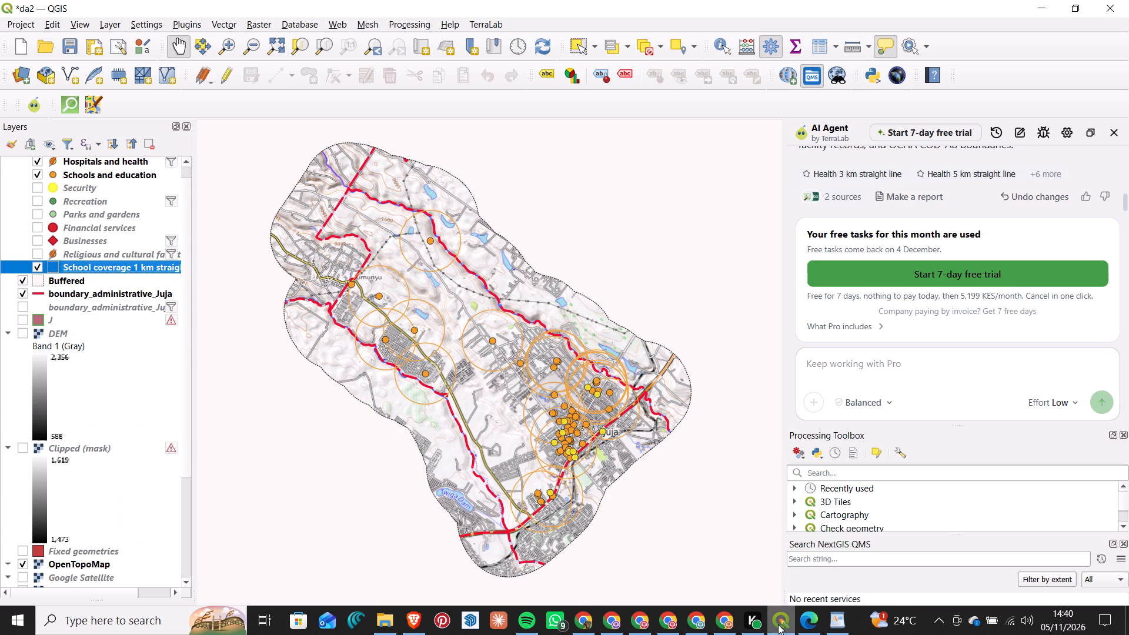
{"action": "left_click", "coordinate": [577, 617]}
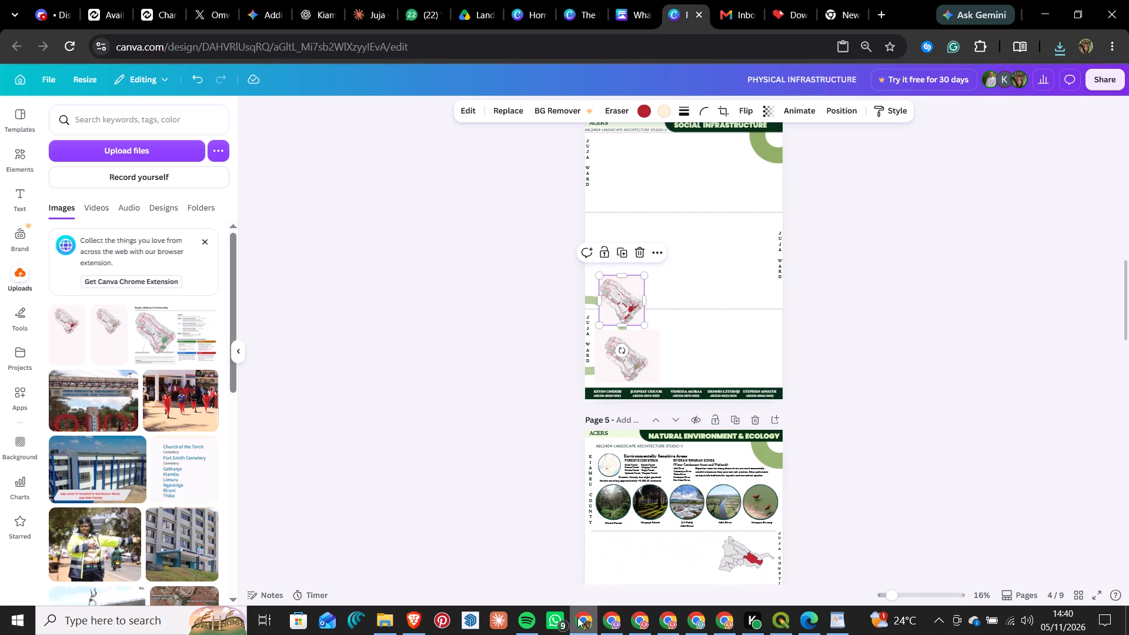
Switch to iLovePDF, convert the "security, recreation, open spaces" PDF from the planning studio folder to JPG at normal quality, and download it.
{"action": "left_click", "coordinate": [773, 0]}
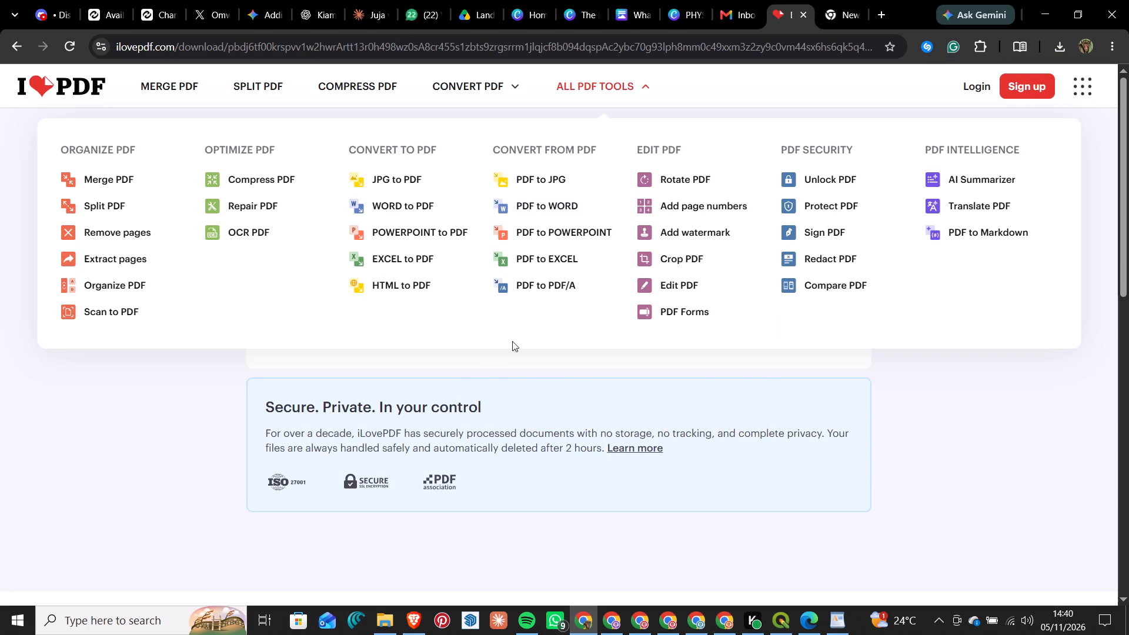
{"action": "left_click", "coordinate": [402, 200]}
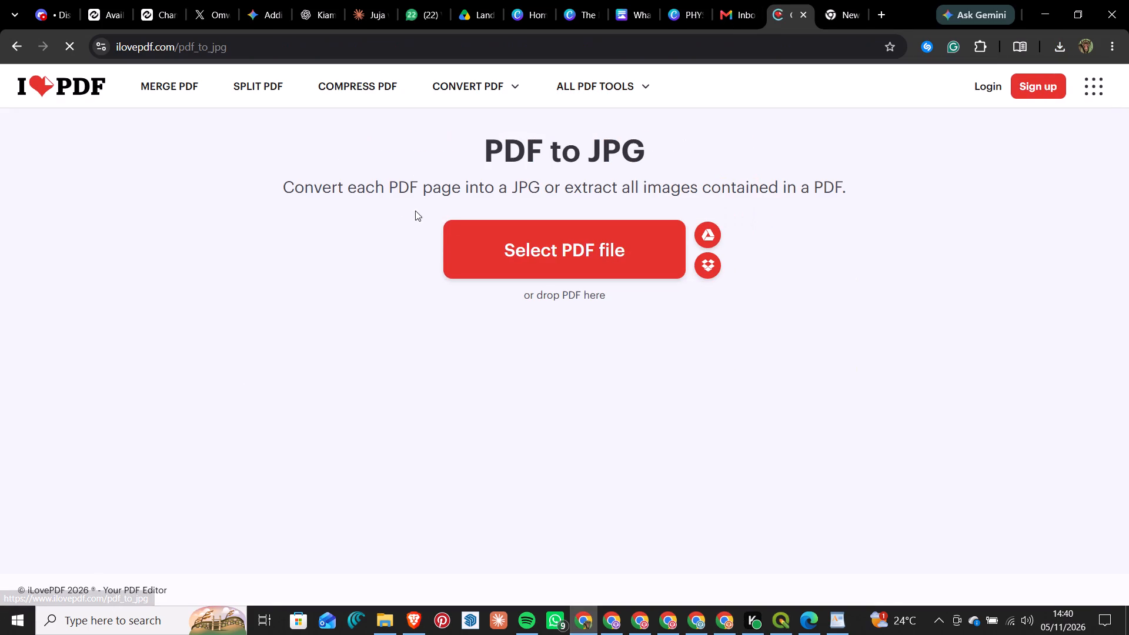
{"action": "left_click", "coordinate": [525, 229]}
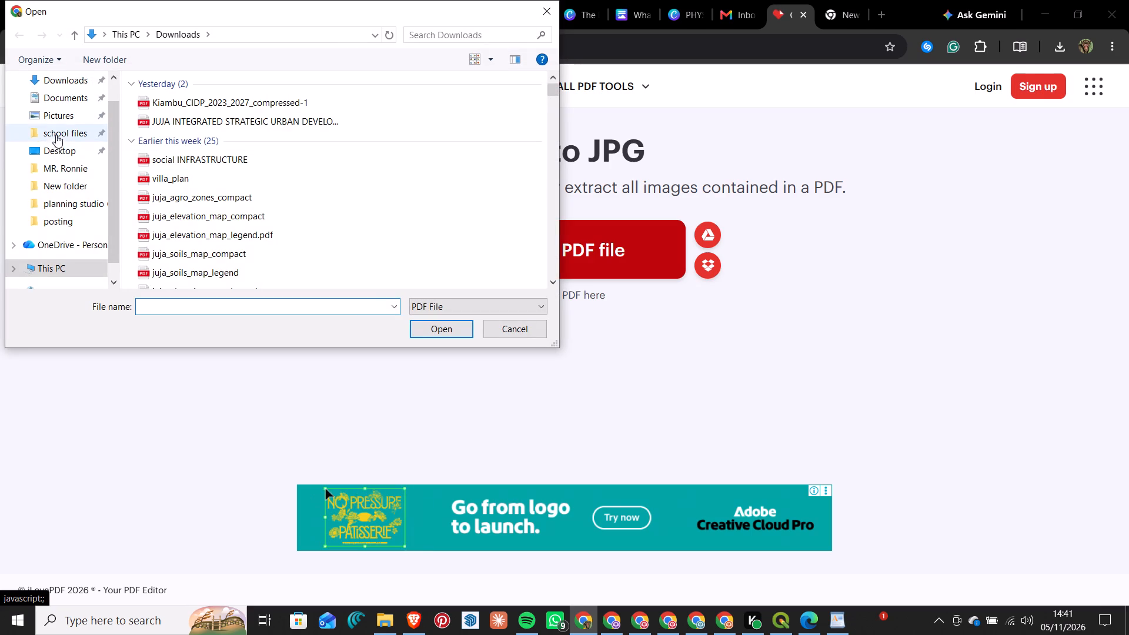
{"action": "left_click", "coordinate": [65, 201]}
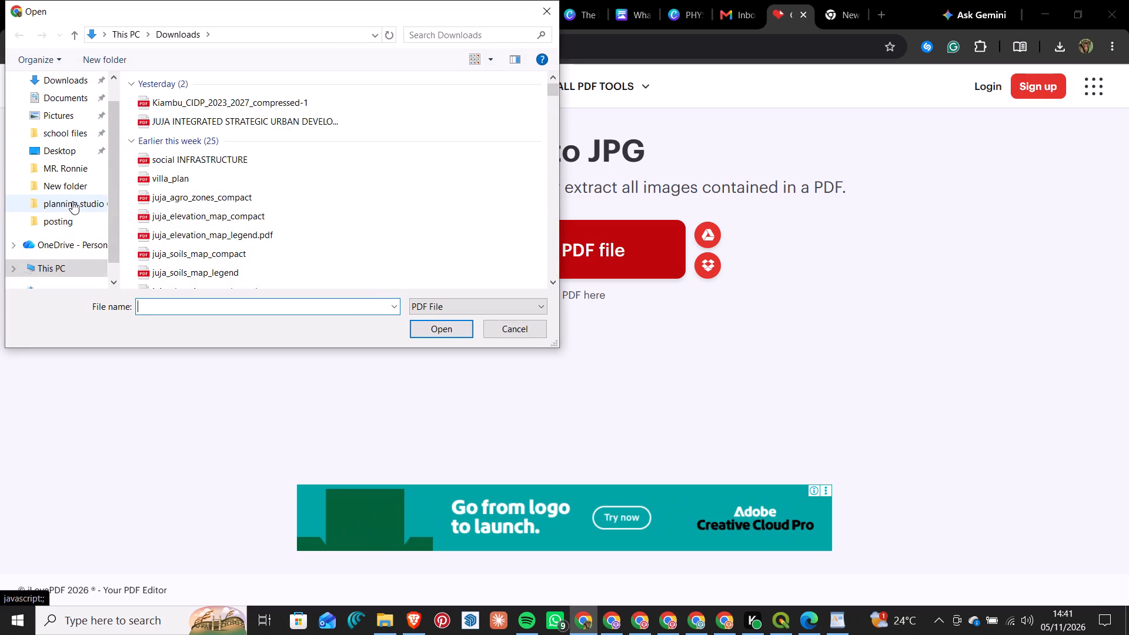
{"action": "left_click", "coordinate": [72, 201]}
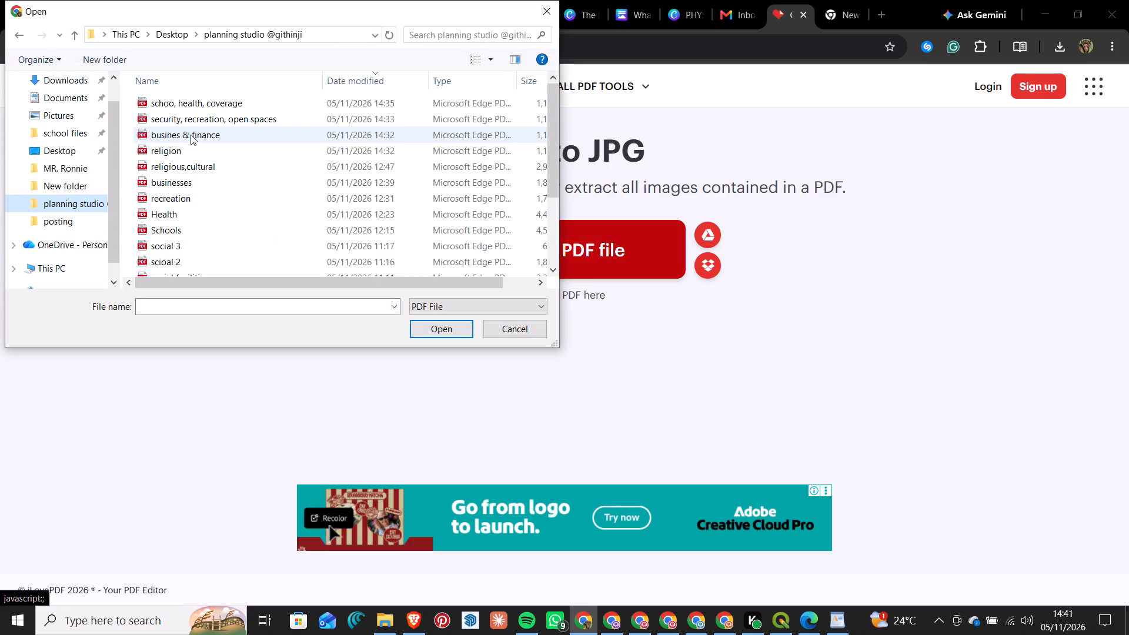
{"action": "left_click", "coordinate": [183, 116]}
{"action": "left_click", "coordinate": [434, 323]}
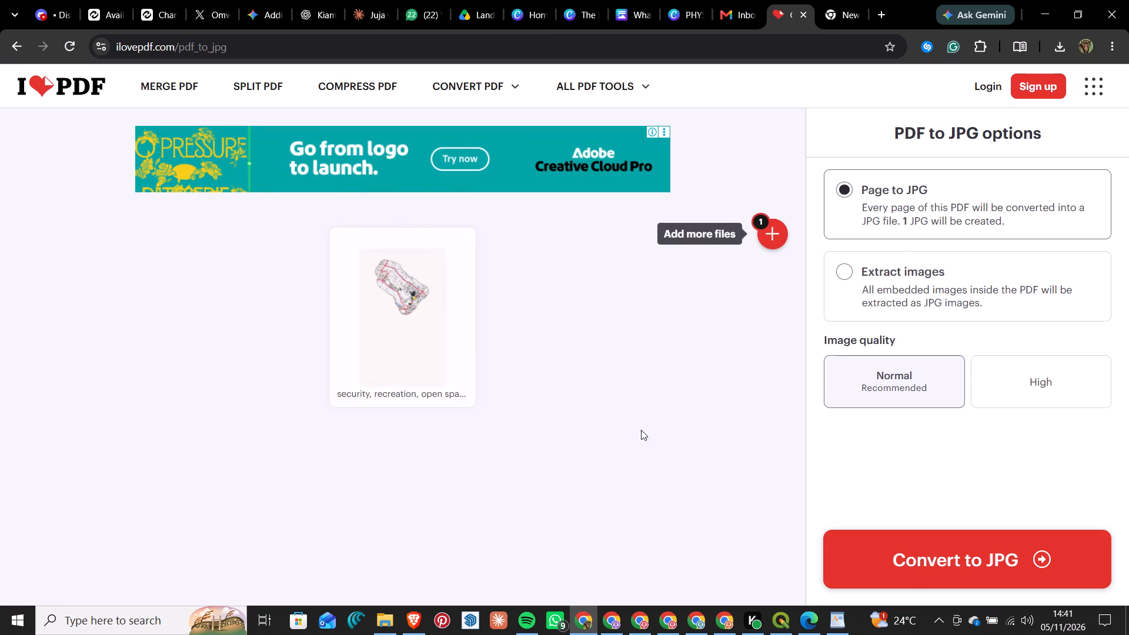
{"action": "left_click", "coordinate": [926, 547]}
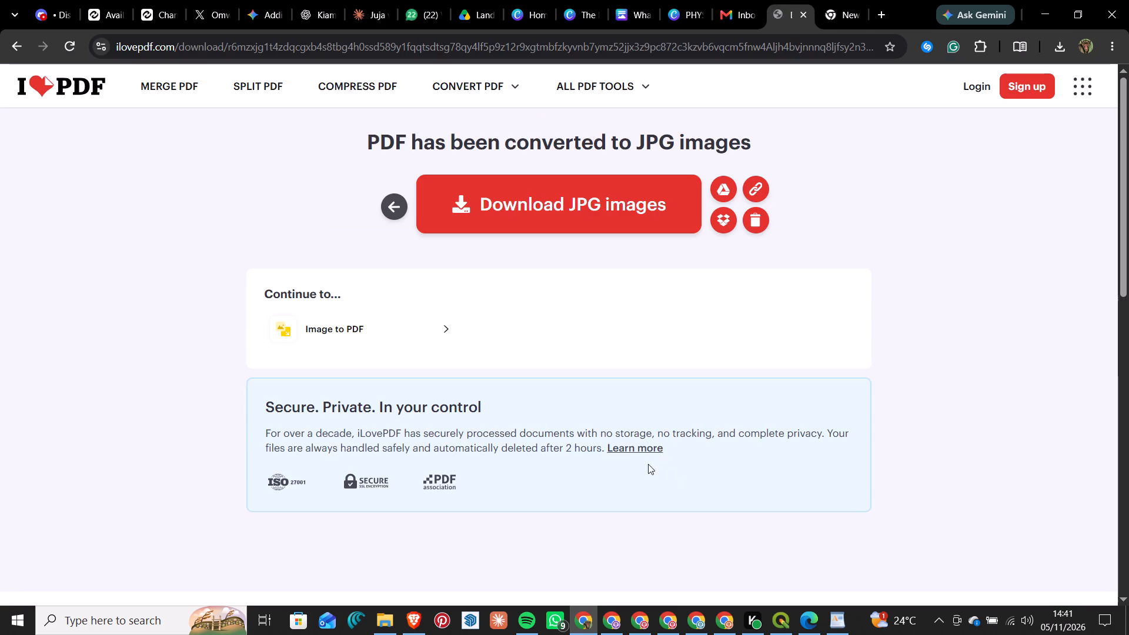
{"action": "left_click", "coordinate": [592, 217]}
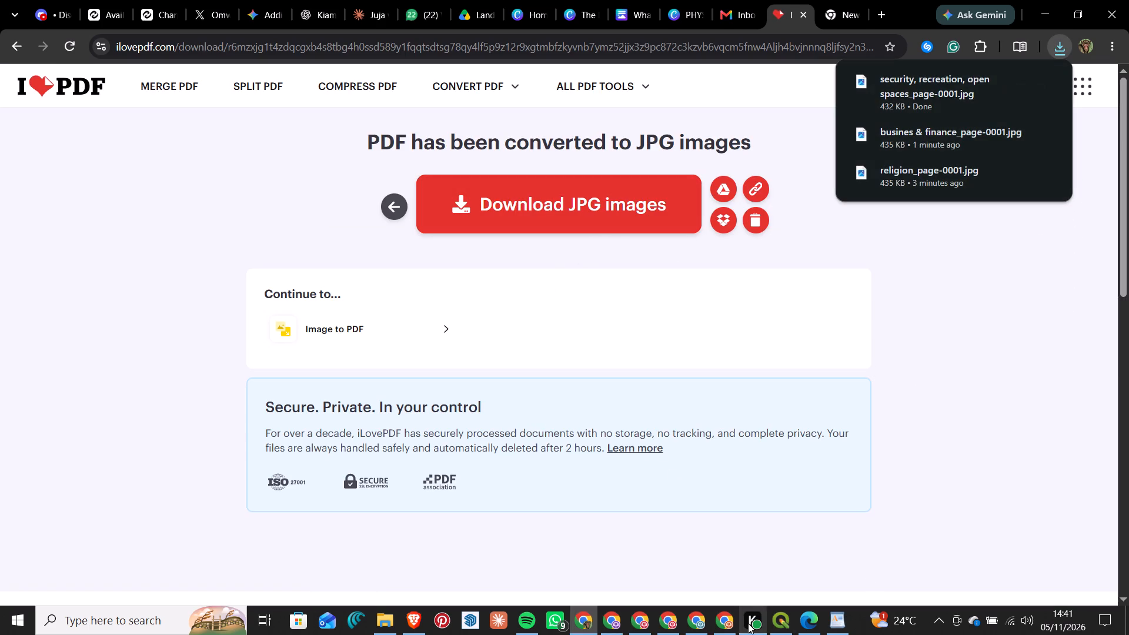
Switch to the PHYSICAL INFRASTRUCTURE design in Canva and upload "security, recreation, open spaces_page-0001" from Downloads.
{"action": "left_click", "coordinate": [673, 2]}
{"action": "left_click", "coordinate": [153, 151]}
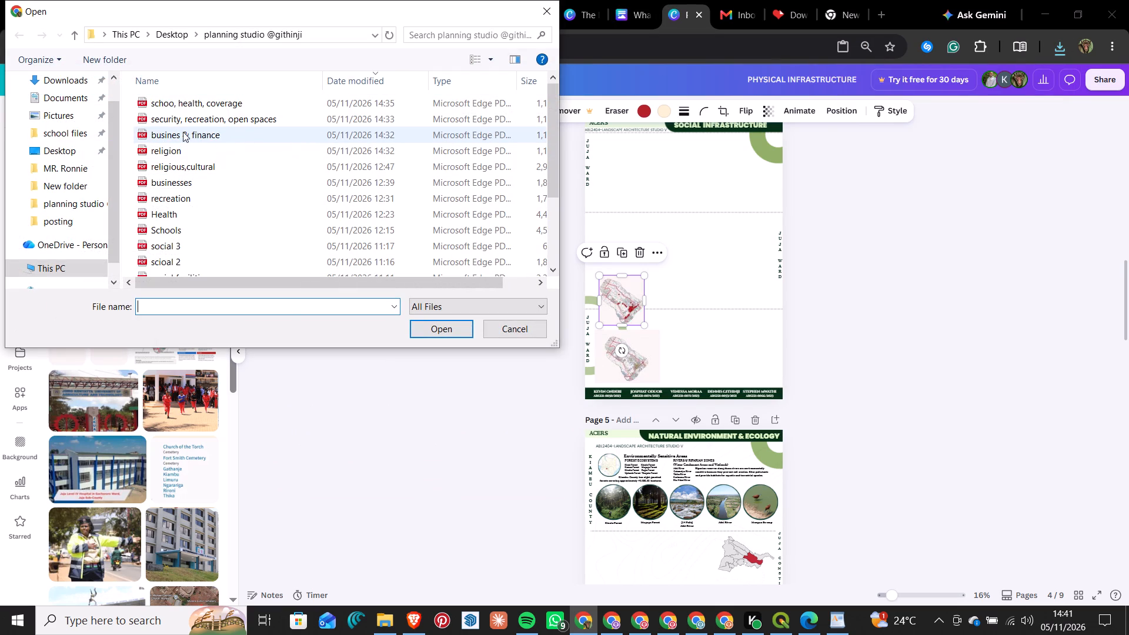
{"action": "left_click", "coordinate": [63, 78]}
{"action": "left_click", "coordinate": [185, 102]}
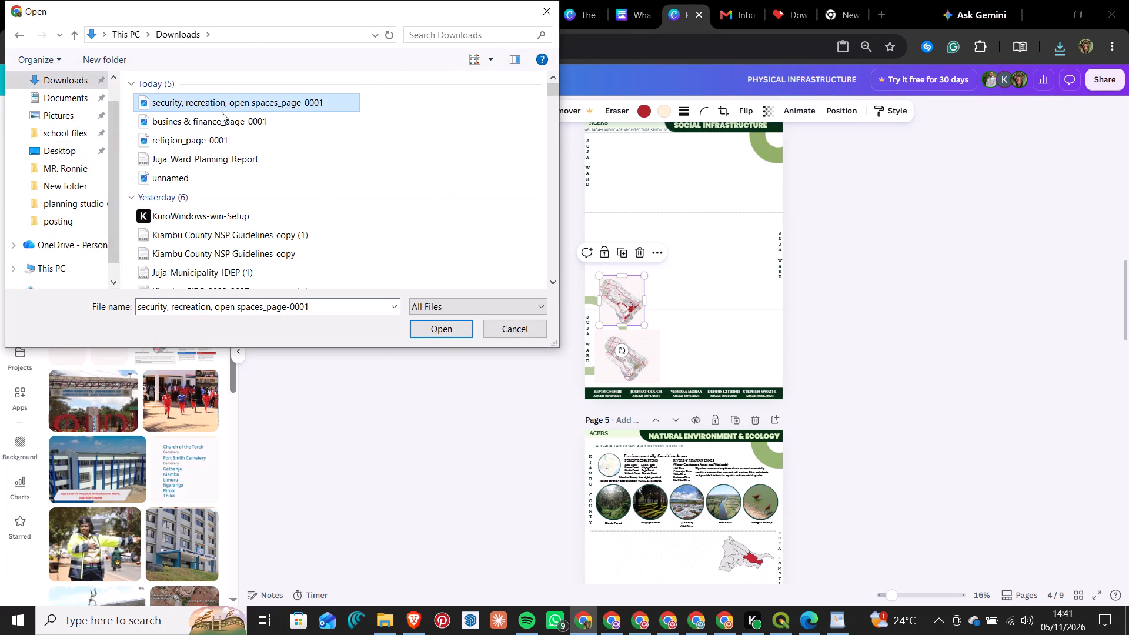
{"action": "left_click", "coordinate": [445, 332]}
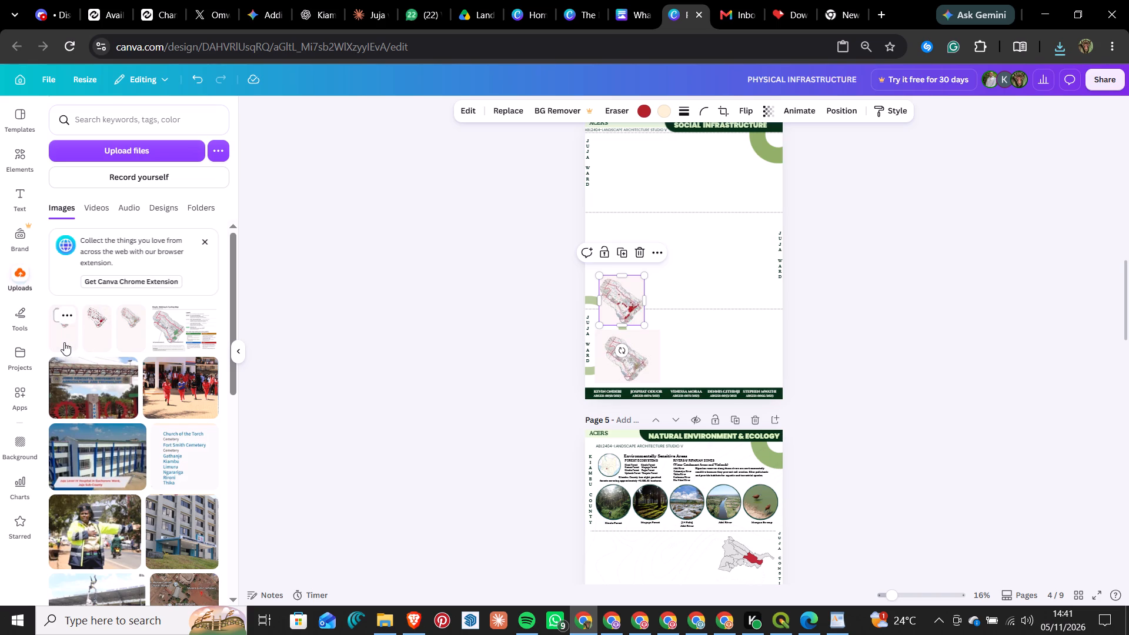
Place the uploaded security, recreation and open spaces map on page 4 and crop away the empty areas on all four sides.
{"action": "left_click", "coordinate": [64, 342]}
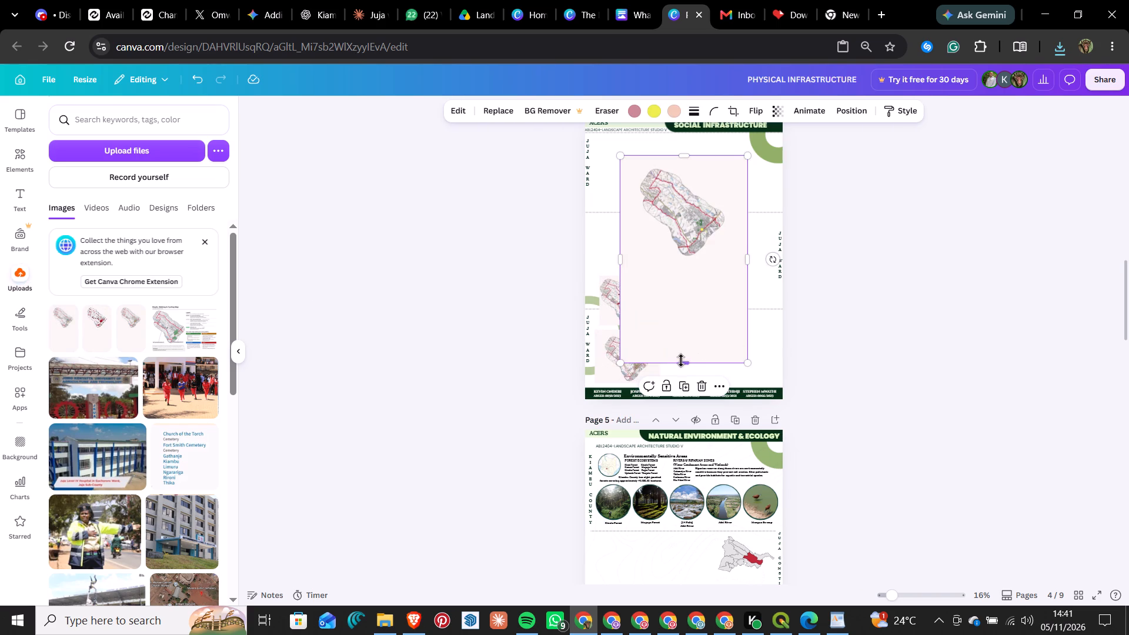
{"action": "left_click_drag", "start_coordinate": [683, 360], "coordinate": [700, 258]}
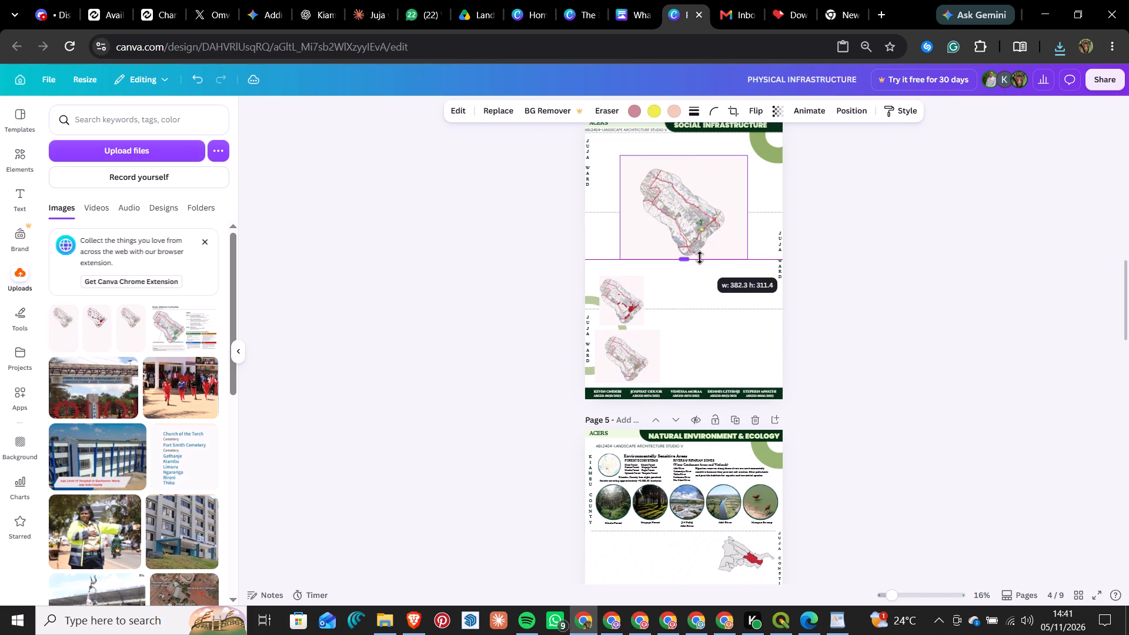
{"action": "left_click_drag", "start_coordinate": [700, 258], "coordinate": [700, 257]}
{"action": "left_click_drag", "start_coordinate": [750, 209], "coordinate": [744, 209]}
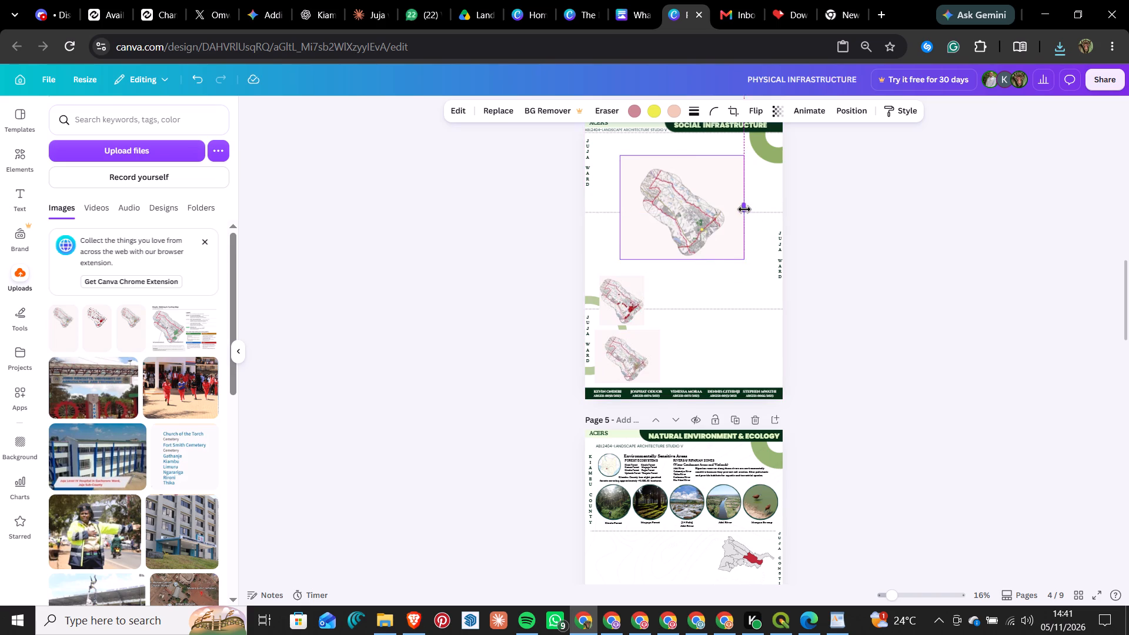
{"action": "left_click_drag", "start_coordinate": [744, 209], "coordinate": [729, 218]}
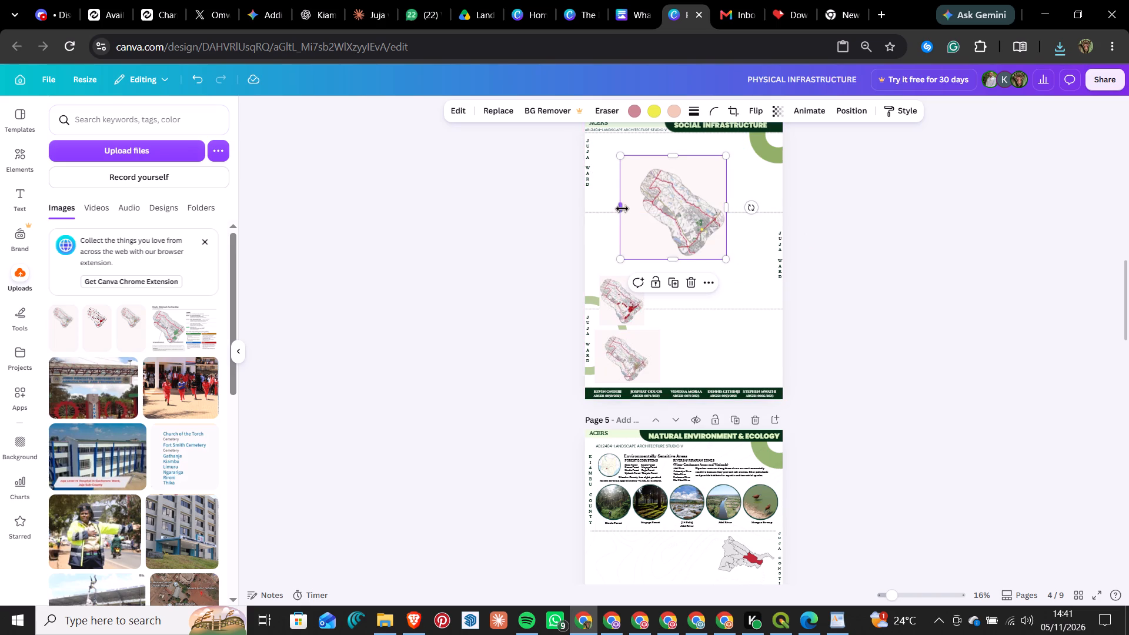
{"action": "left_click_drag", "start_coordinate": [622, 209], "coordinate": [641, 210]}
{"action": "left_click_drag", "start_coordinate": [686, 156], "coordinate": [688, 170]}
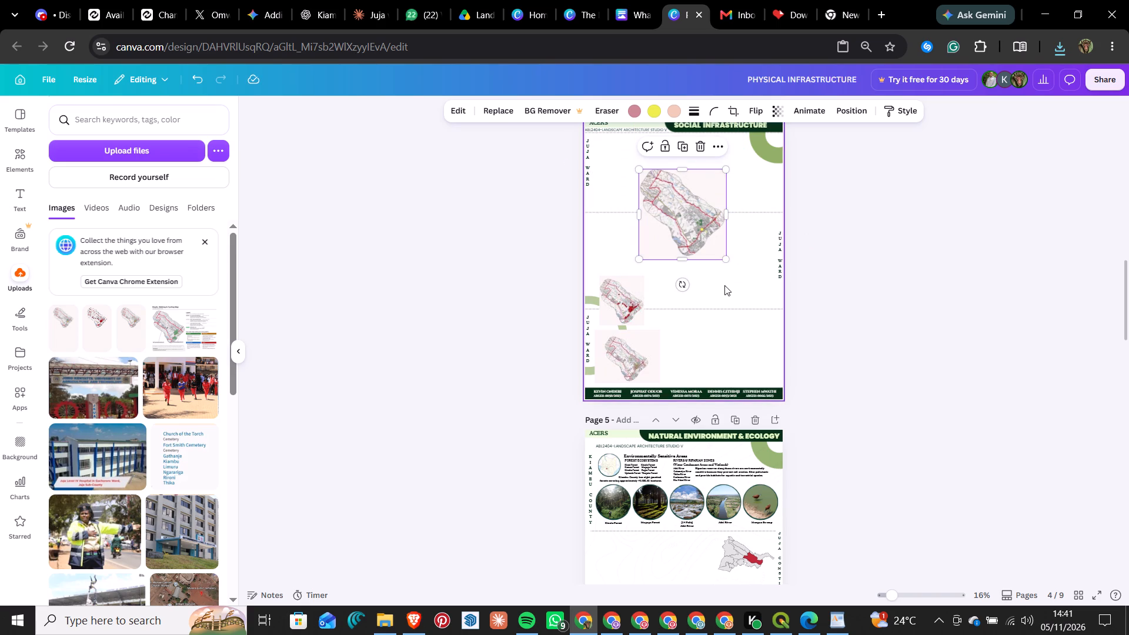
Shrink the cropped security and recreation map and position it directly above the business map, just below the upper dotted divider.
{"action": "left_click_drag", "start_coordinate": [726, 260], "coordinate": [697, 226]}
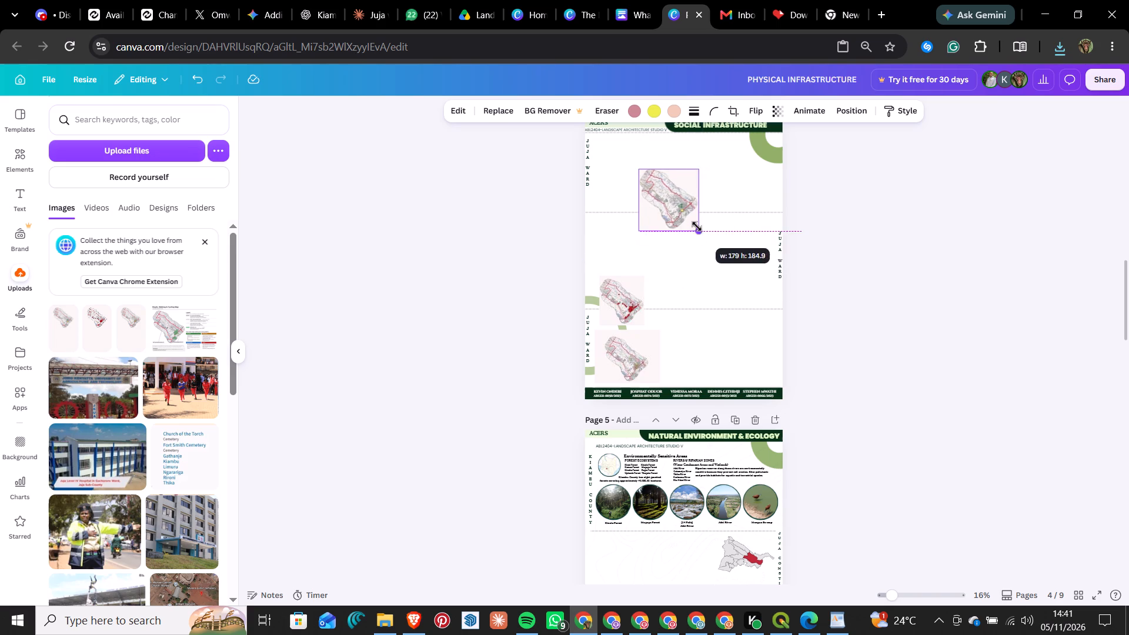
{"action": "left_click_drag", "start_coordinate": [697, 226], "coordinate": [696, 226]}
{"action": "left_click_drag", "start_coordinate": [653, 200], "coordinate": [607, 240]}
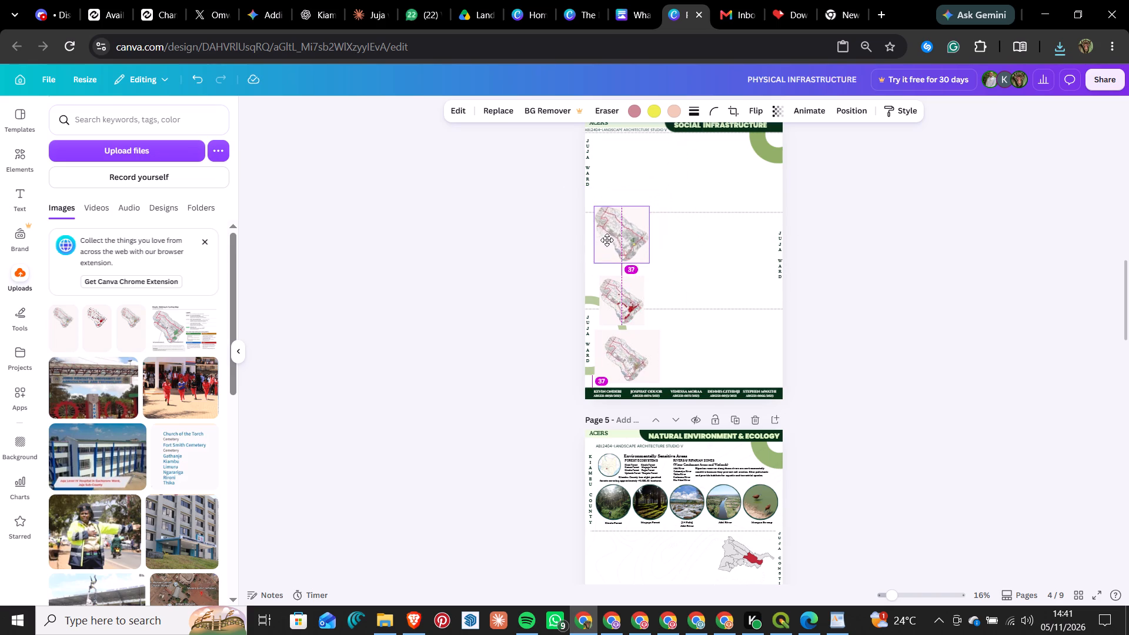
{"action": "left_click_drag", "start_coordinate": [607, 240], "coordinate": [608, 247]}
{"action": "scroll", "coordinate": [721, 286], "scroll_direction": "down", "scroll_amount": 2}
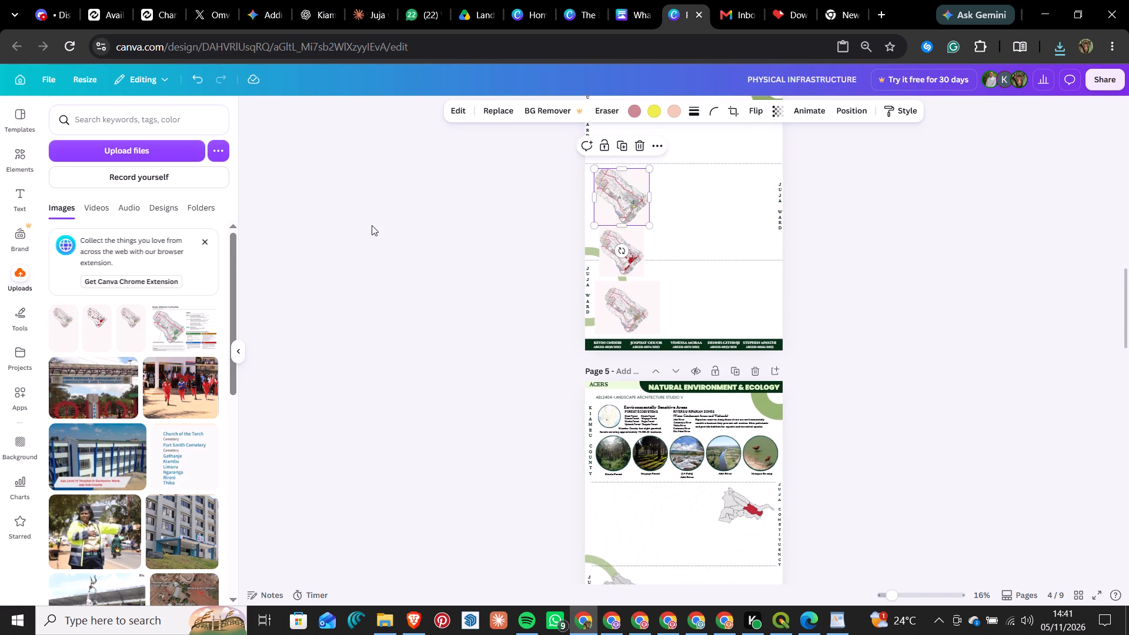
{"action": "scroll", "coordinate": [372, 225], "scroll_direction": "down", "scroll_amount": 1}
{"action": "left_click", "coordinate": [372, 225]}
{"action": "scroll", "coordinate": [473, 238], "scroll_direction": "up", "scroll_amount": 2}
{"action": "scroll", "coordinate": [759, 261], "scroll_direction": "up", "scroll_amount": 4}
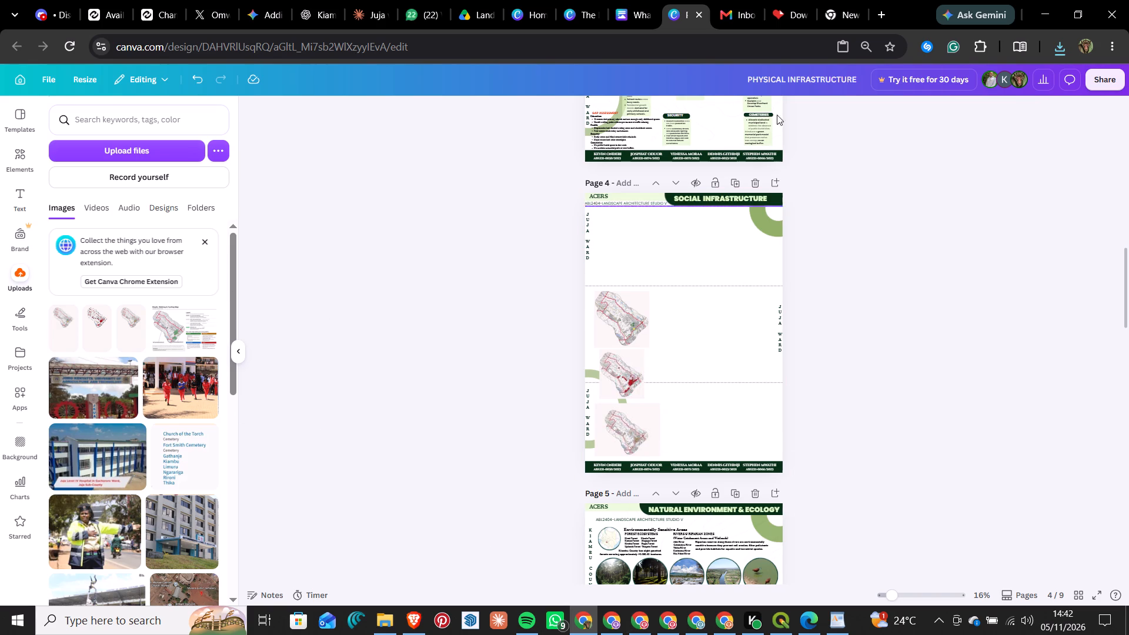
Switch to iLovePDF, convert the "schoo, health, coverage" PDF from the planning studio folder to JPG at normal quality, and download it.
{"action": "left_click", "coordinate": [781, 15]}
{"action": "left_click", "coordinate": [399, 200]}
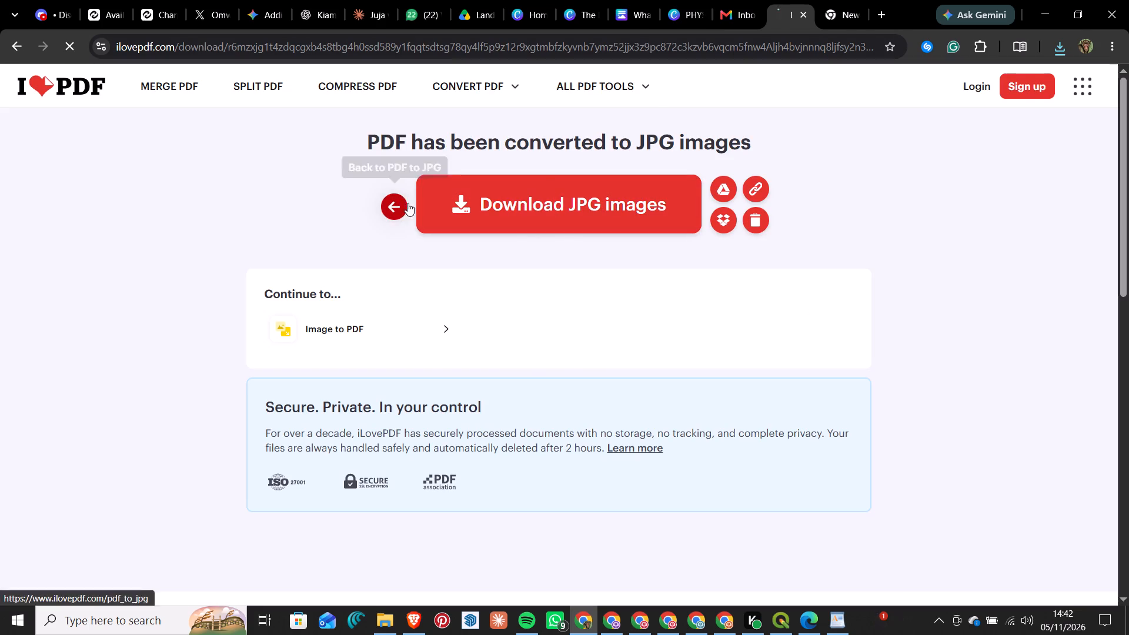
{"action": "left_click", "coordinate": [557, 239]}
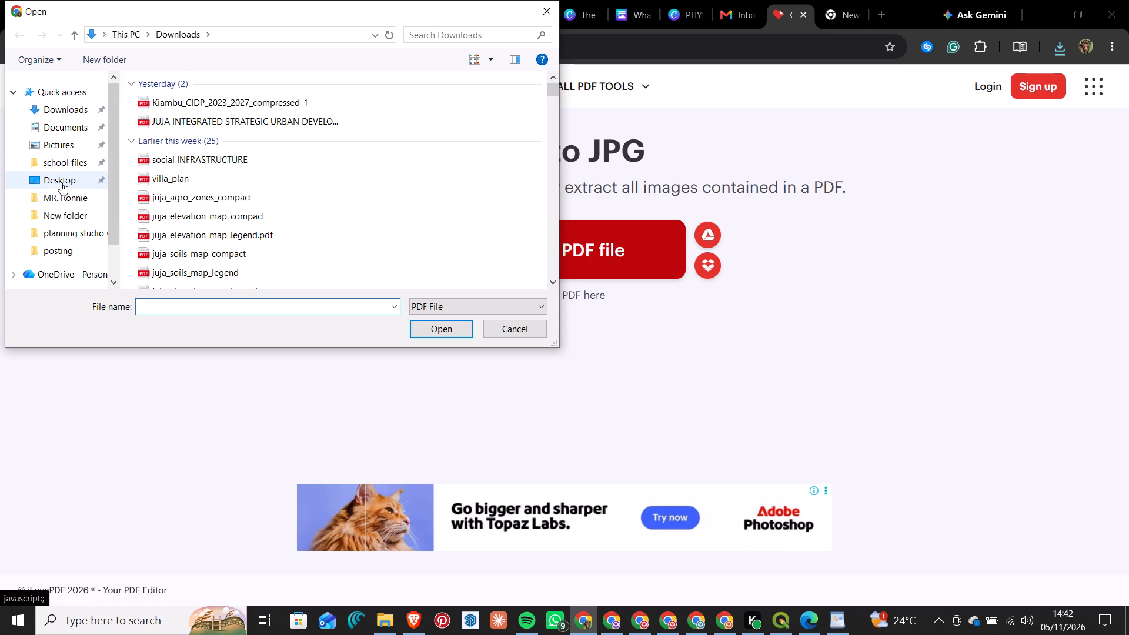
{"action": "left_click", "coordinate": [68, 233]}
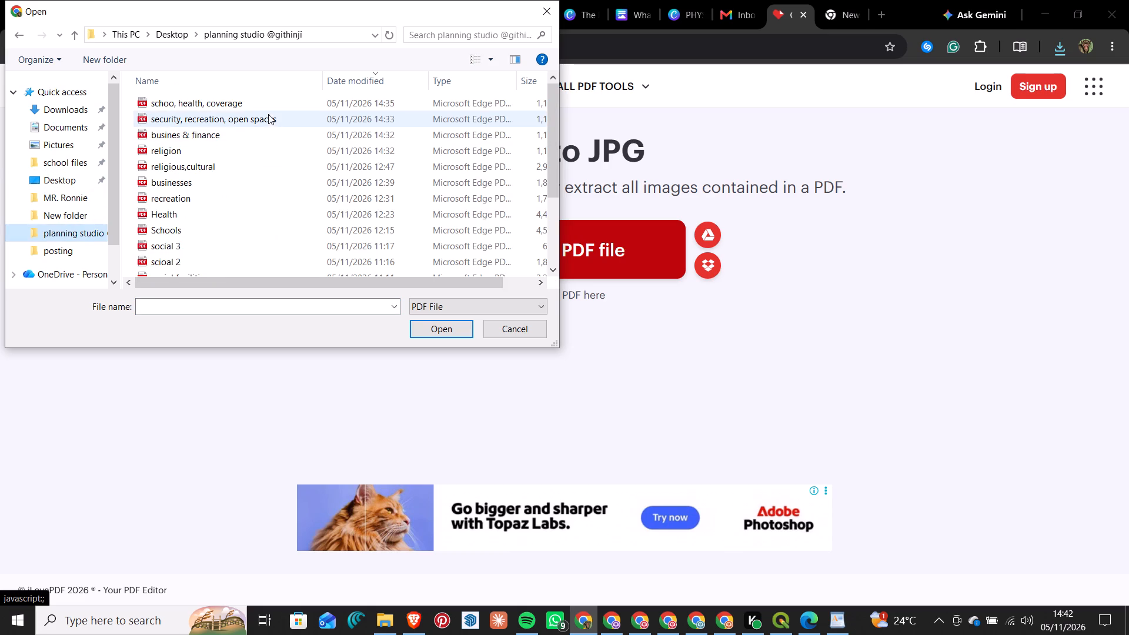
{"action": "left_click", "coordinate": [261, 102]}
{"action": "left_click_drag", "start_coordinate": [430, 323], "coordinate": [430, 328]}
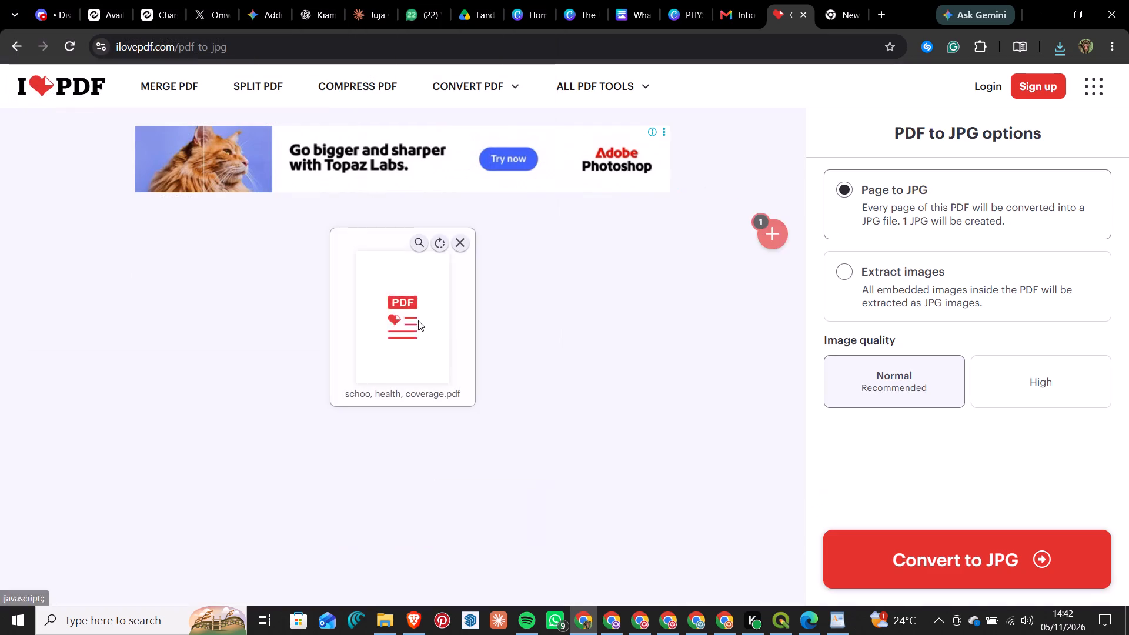
{"action": "left_click", "coordinate": [938, 554]}
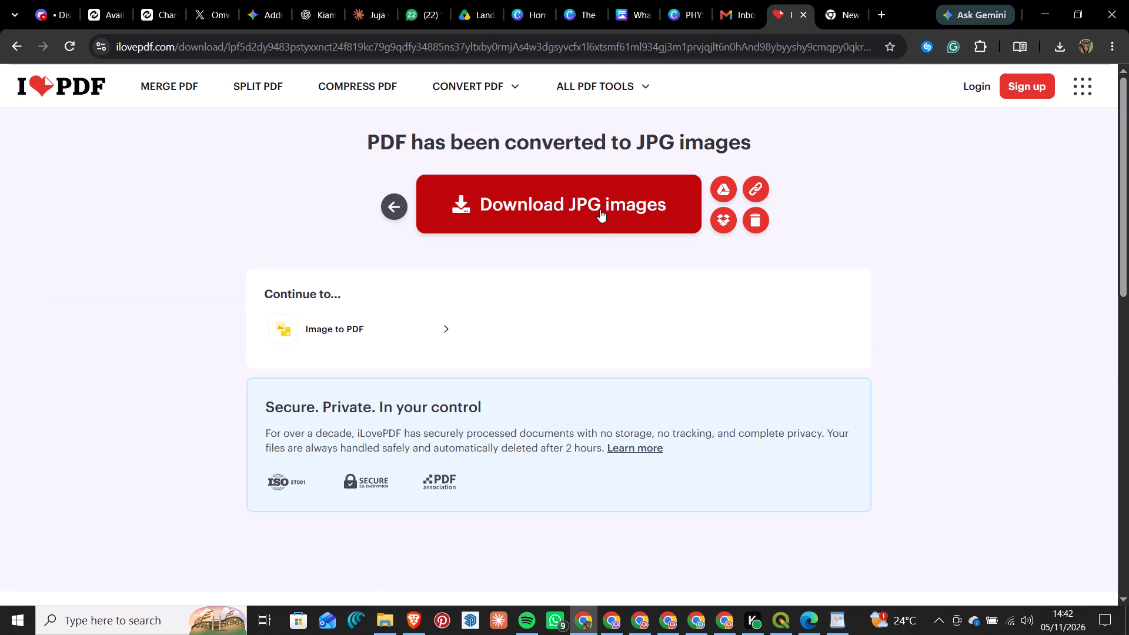
{"action": "left_click", "coordinate": [600, 209]}
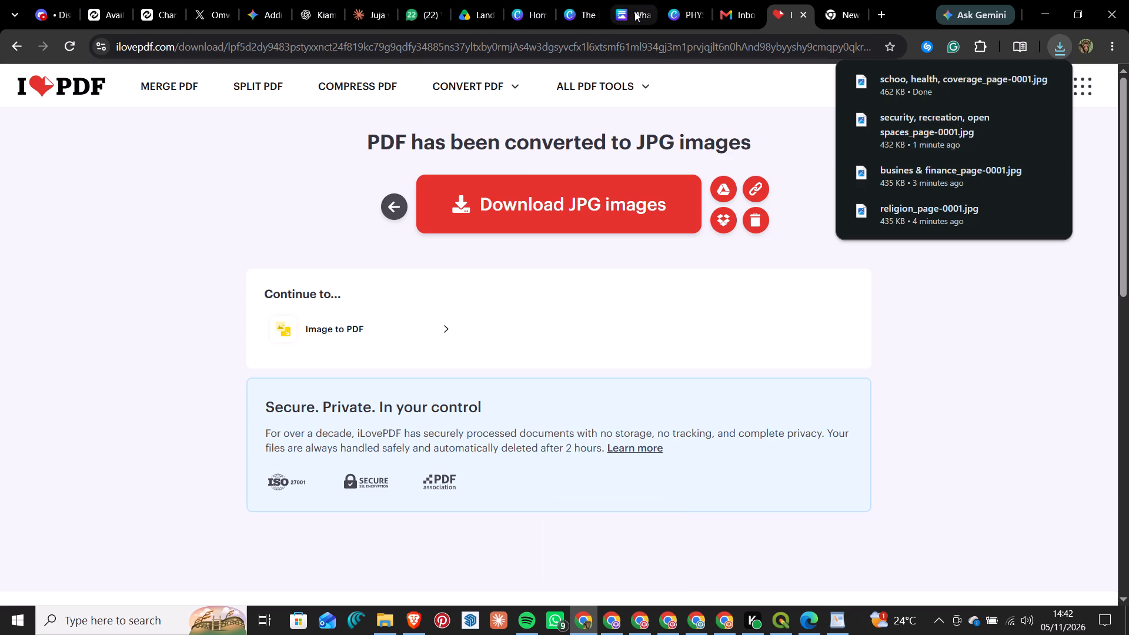
Check the recent download history for the converted JPG and examine the maps placed on the Social Infrastructure page.
{"action": "left_click", "coordinate": [689, 13]}
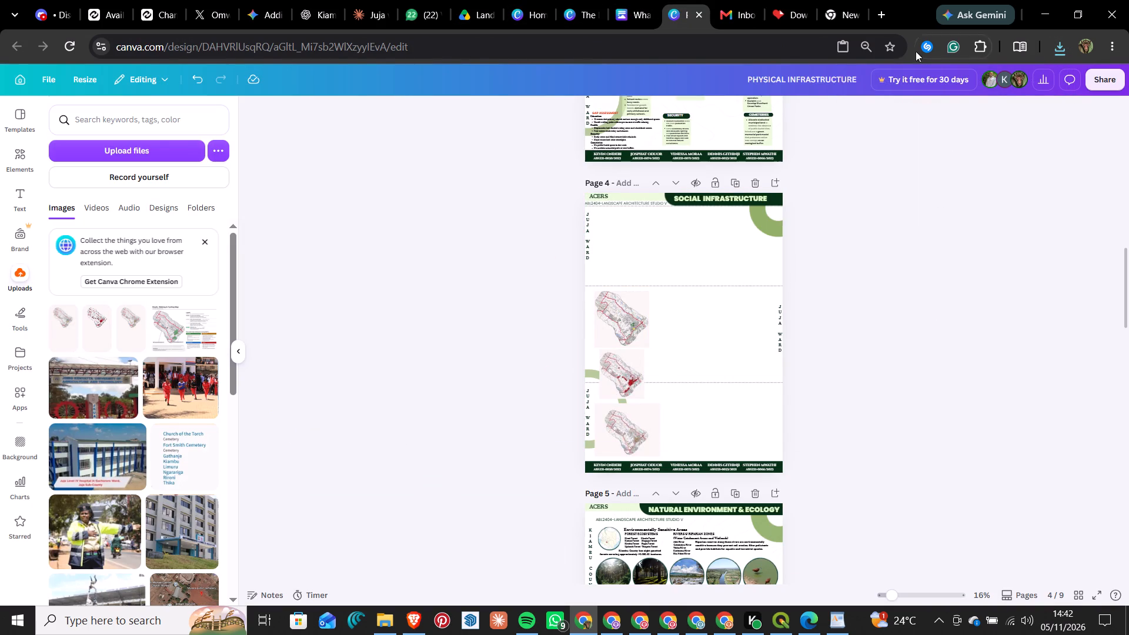
{"action": "left_click", "coordinate": [780, 0]}
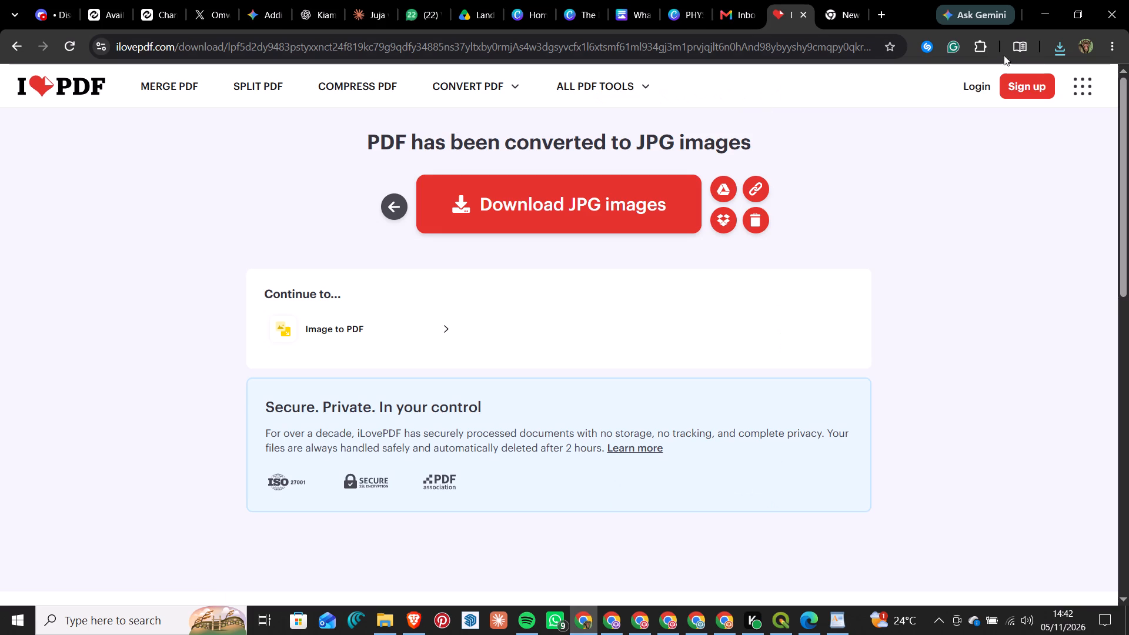
{"action": "left_click", "coordinate": [1069, 44]}
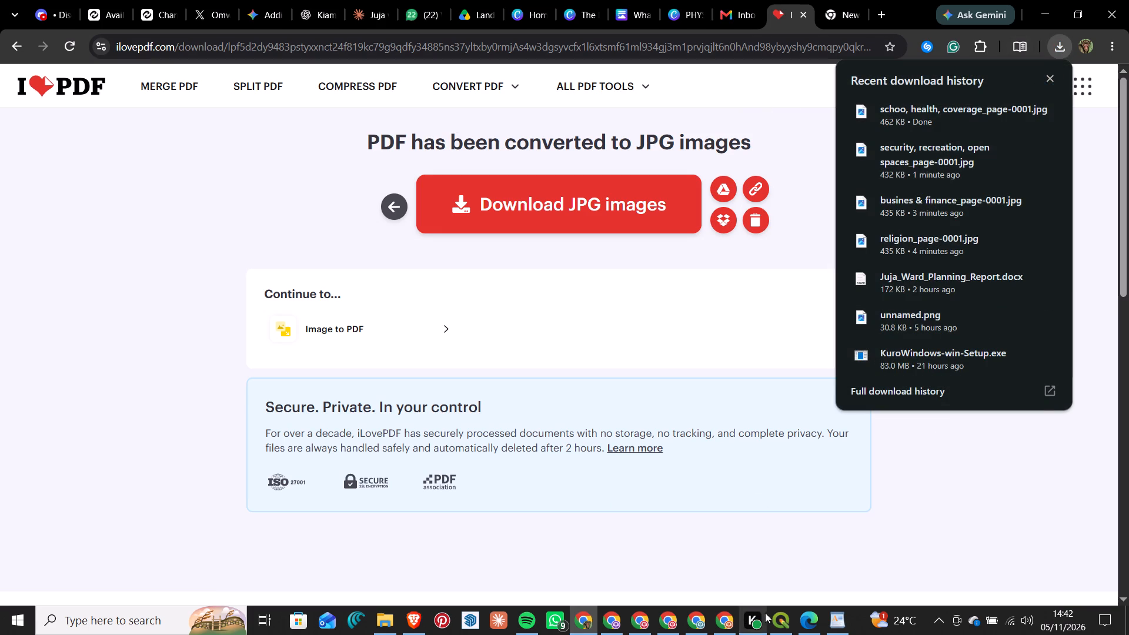
{"action": "left_click", "coordinate": [677, 1]}
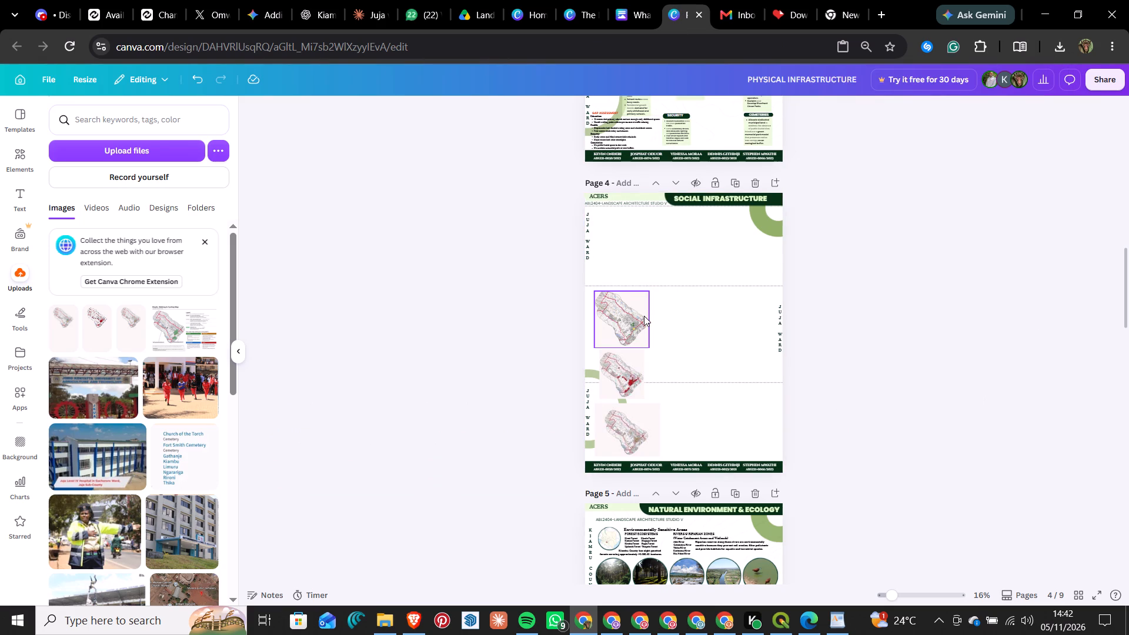
{"action": "scroll", "coordinate": [649, 346], "scroll_direction": "up", "scroll_amount": 3, "text": "ctrl"}
{"action": "scroll", "coordinate": [582, 302], "scroll_direction": "up", "scroll_amount": 6, "text": "ctrl"}
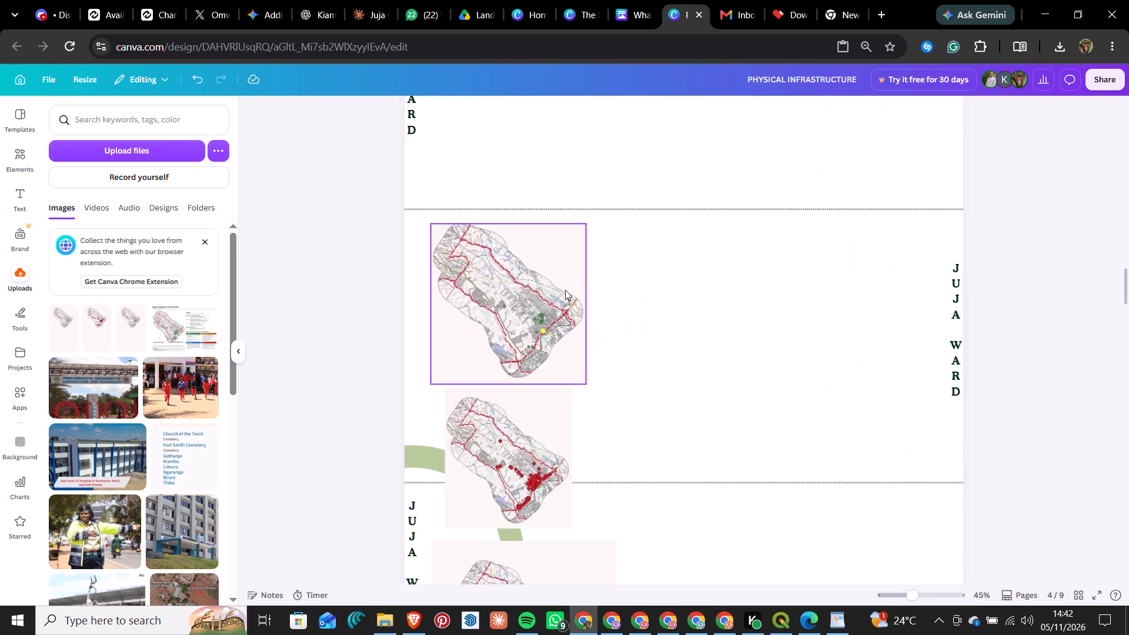
{"action": "scroll", "coordinate": [569, 290], "scroll_direction": "down", "scroll_amount": 6, "text": "ctrl"}
{"action": "scroll", "coordinate": [577, 293], "scroll_direction": "up", "scroll_amount": 1, "text": "ctrl"}
{"action": "scroll", "coordinate": [584, 303], "scroll_direction": "down", "scroll_amount": 2, "text": "ctrl"}
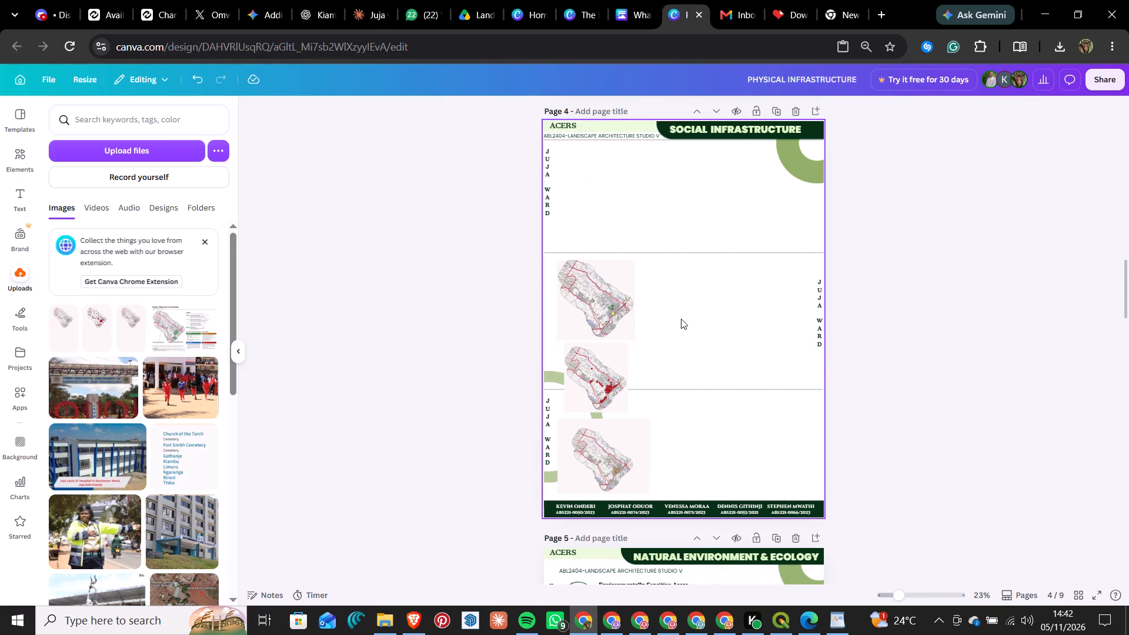
Return to iLovePDF and download the converted "schoo, health, coverage" JPG again.
{"action": "left_click", "coordinate": [777, 3]}
{"action": "scroll", "coordinate": [777, 2], "scroll_direction": "down", "scroll_amount": 1}
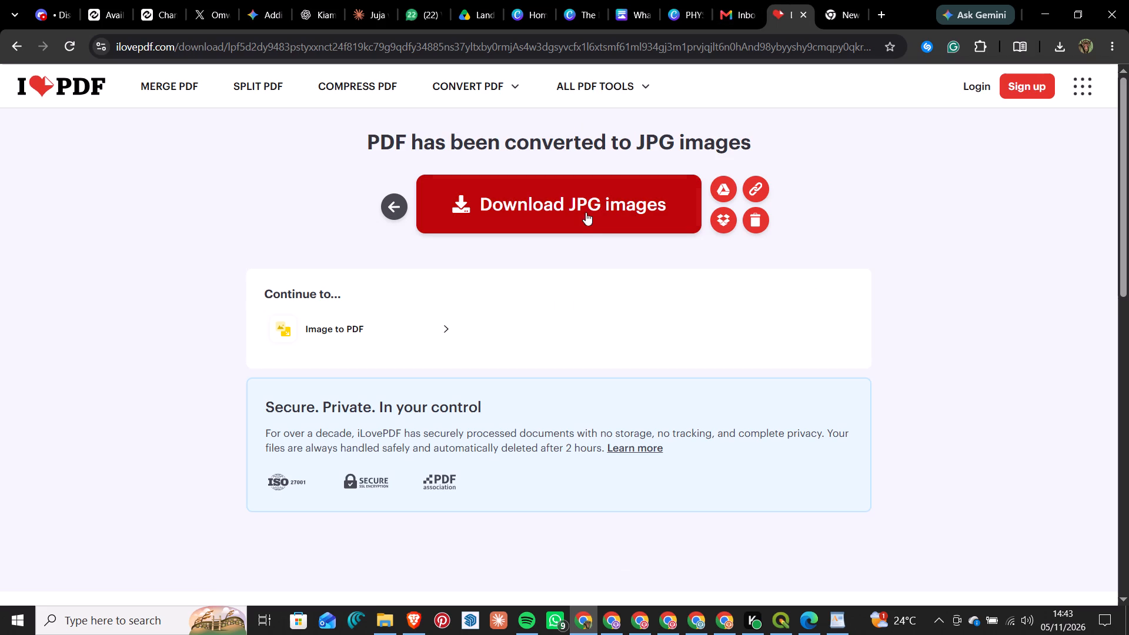
{"action": "left_click", "coordinate": [586, 212]}
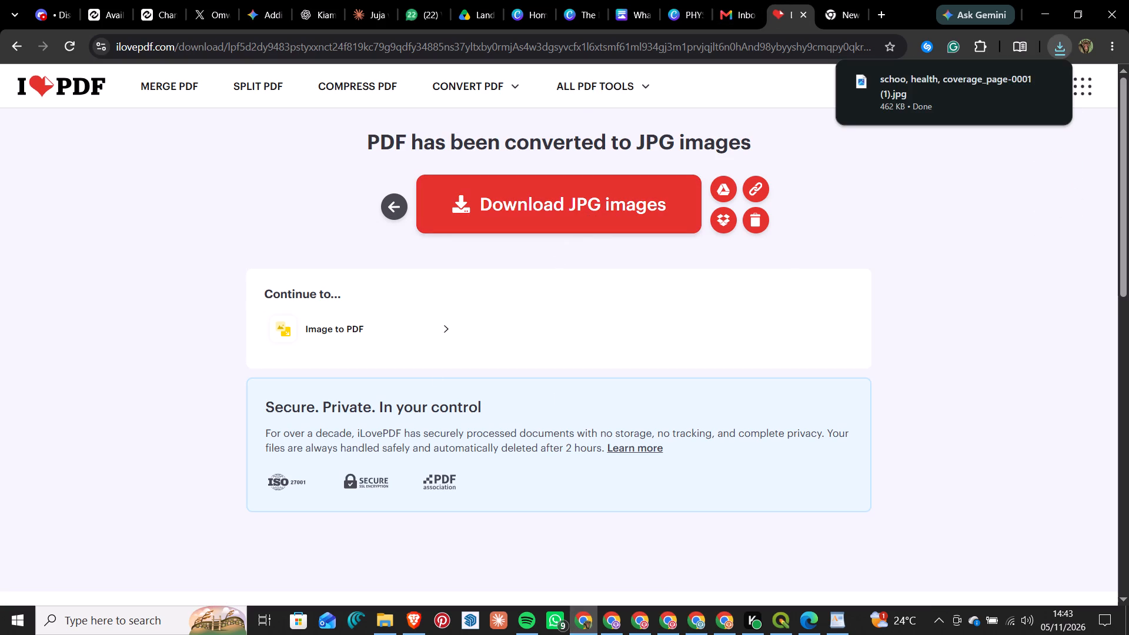
Switch to the PHYSICAL INFRASTRUCTURE design in Canva and upload "schoo, health, coverage_page-0001 (1)" from Downloads.
{"action": "left_click", "coordinate": [672, 5]}
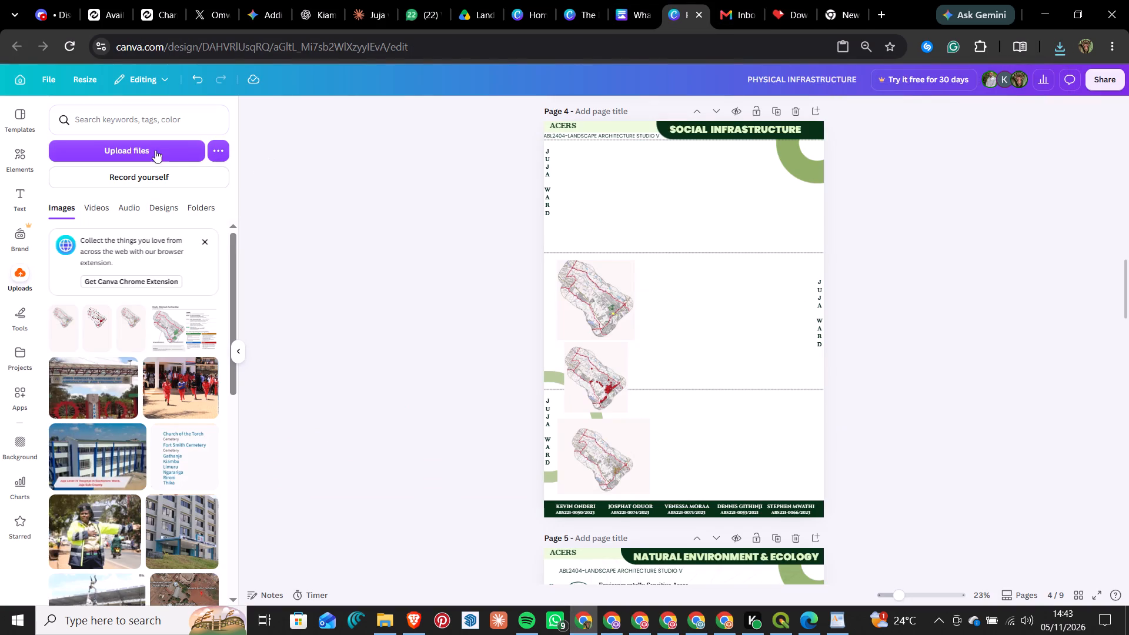
{"action": "left_click", "coordinate": [154, 149]}
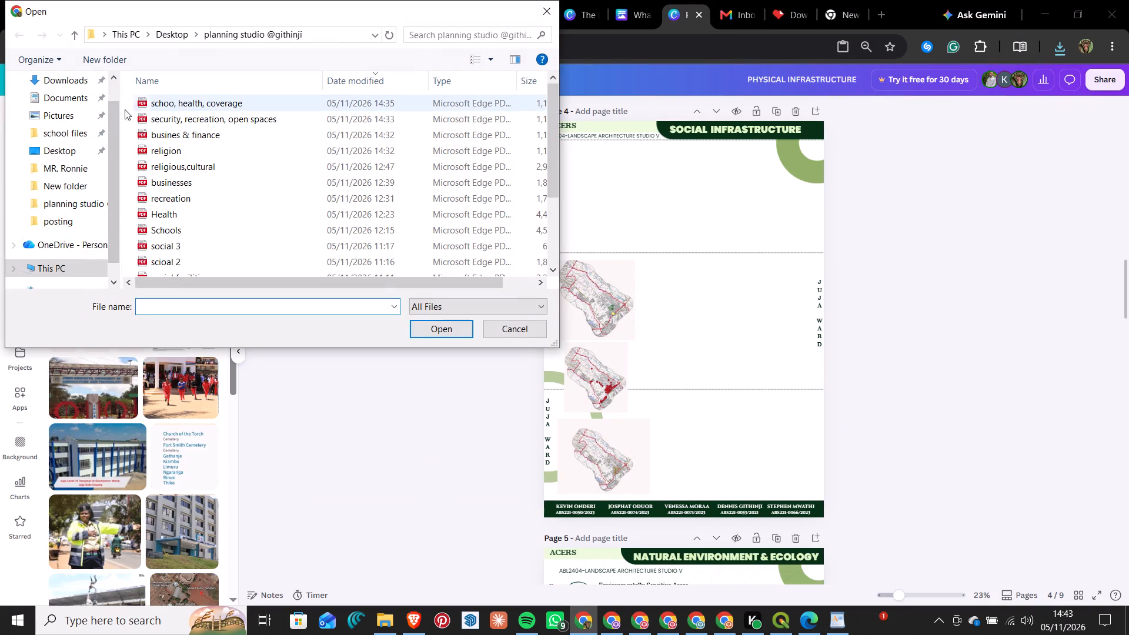
{"action": "left_click", "coordinate": [56, 70]}
{"action": "left_click", "coordinate": [57, 80]}
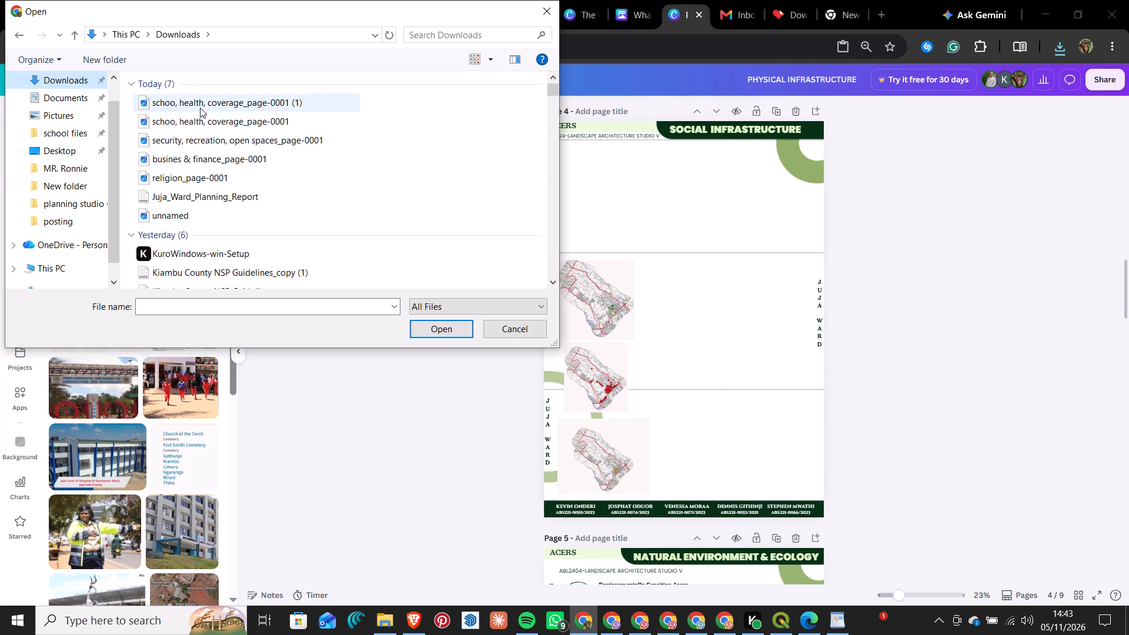
{"action": "left_click", "coordinate": [206, 104]}
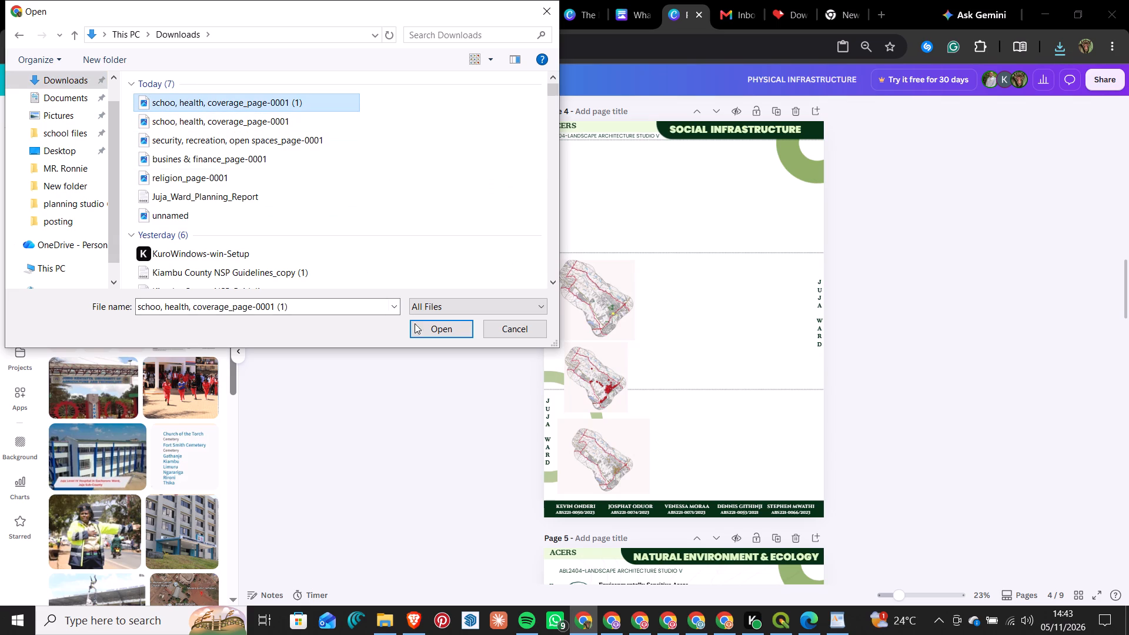
{"action": "left_click", "coordinate": [455, 333]}
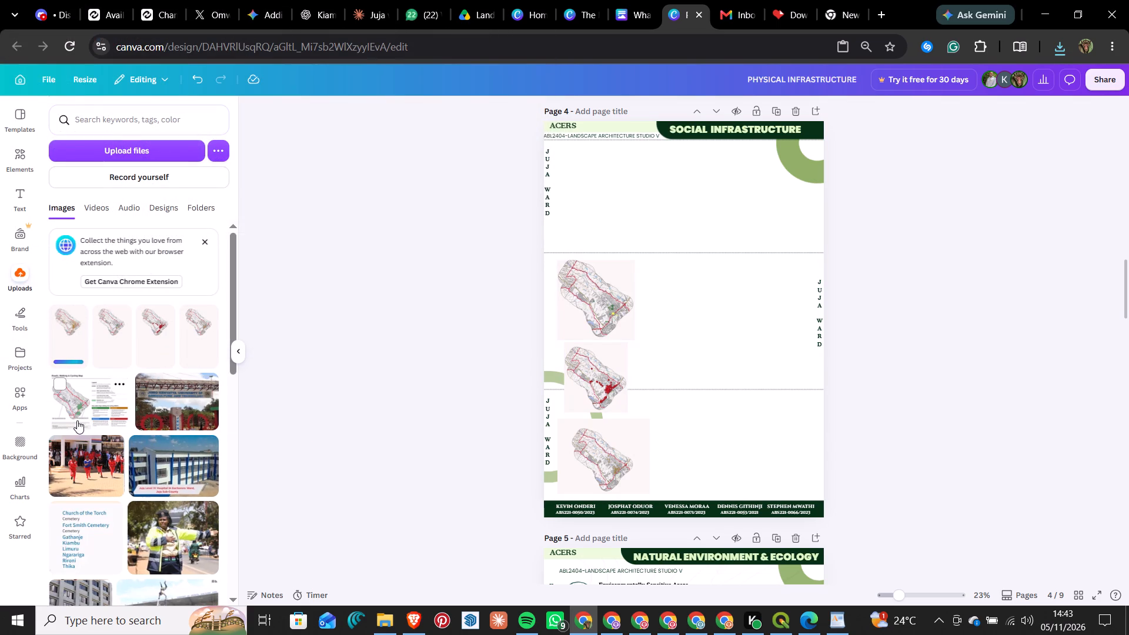
Add the newly uploaded orange-marked coverage map to the Social Infrastructure page and crop its blank margins close to the map outline.
{"action": "left_click", "coordinate": [71, 340]}
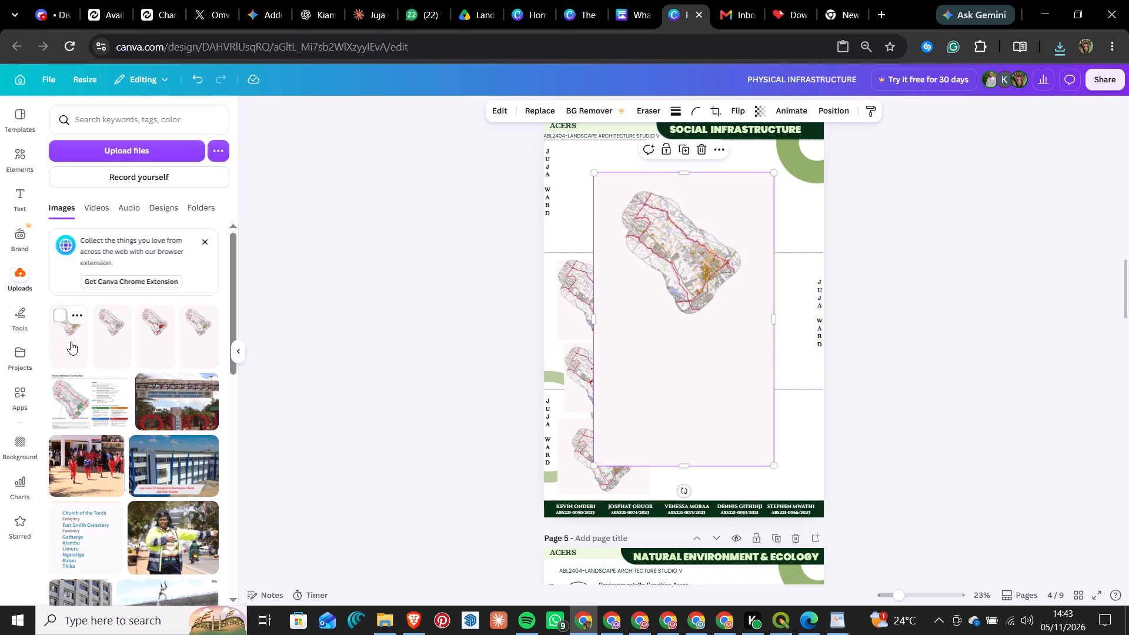
{"action": "left_click_drag", "start_coordinate": [684, 466], "coordinate": [710, 320]}
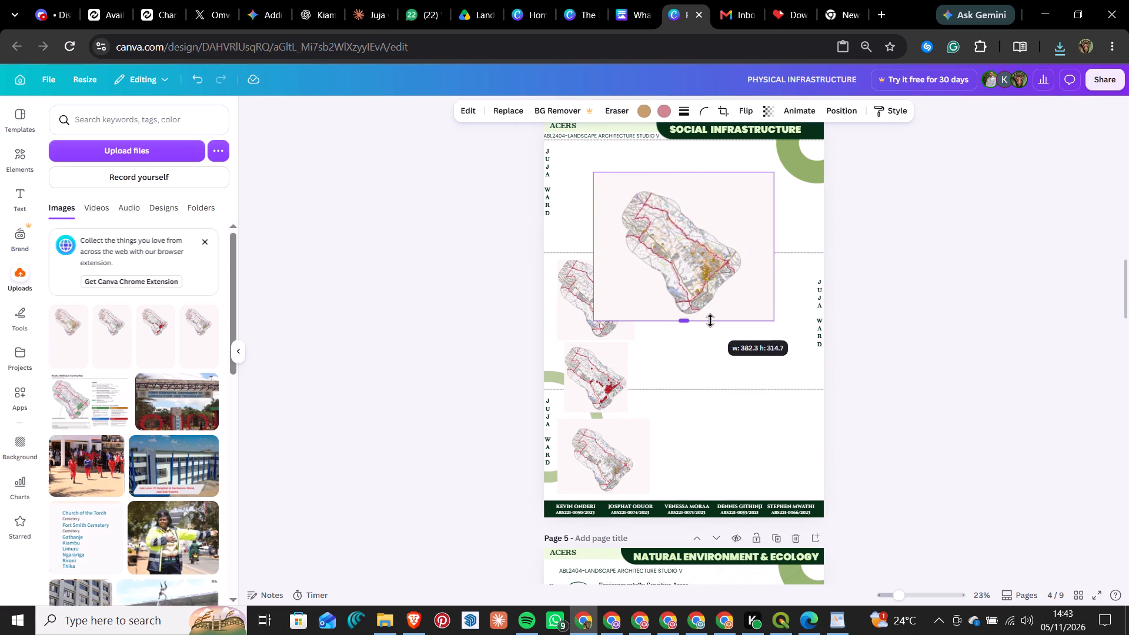
{"action": "left_click_drag", "start_coordinate": [710, 320], "coordinate": [711, 317]}
{"action": "left_click_drag", "start_coordinate": [594, 223], "coordinate": [616, 234]}
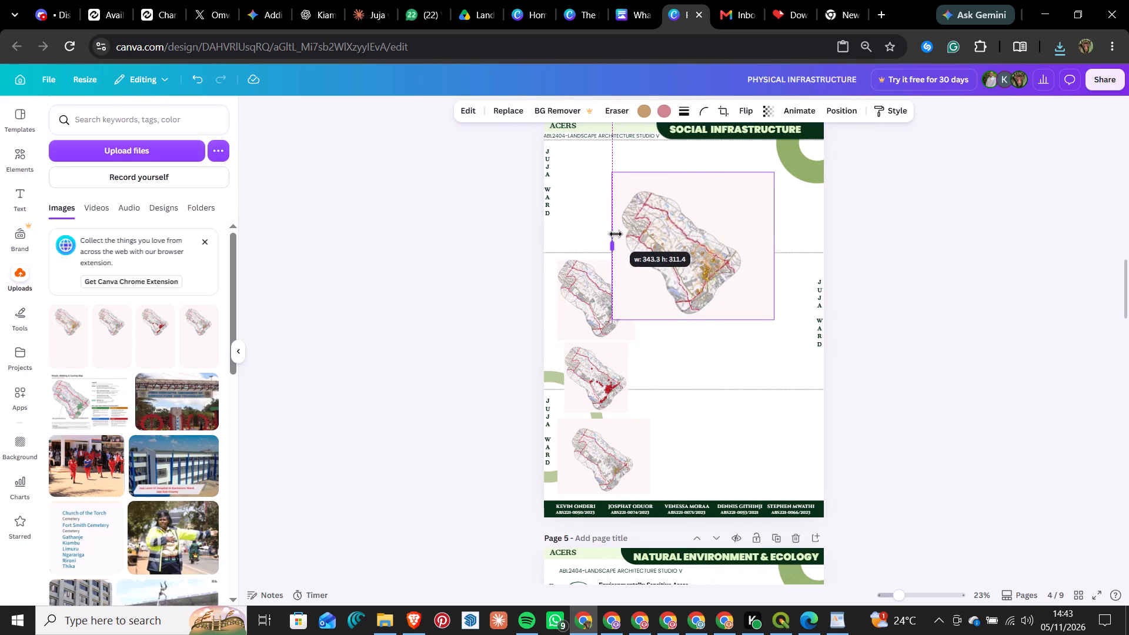
{"action": "left_click_drag", "start_coordinate": [616, 234], "coordinate": [619, 237]}
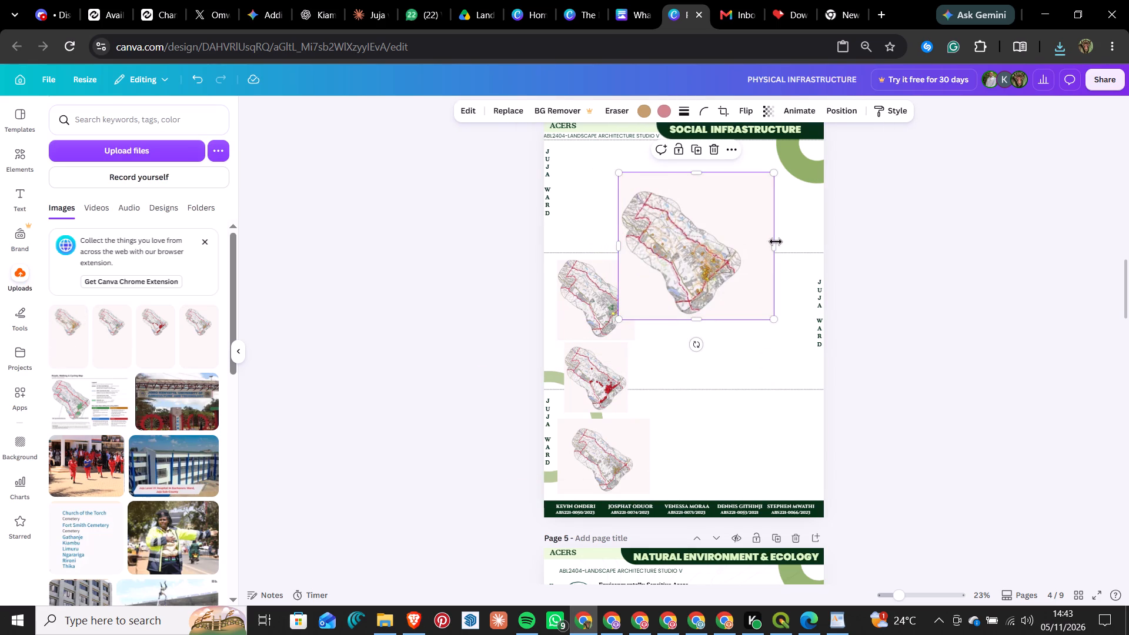
{"action": "left_click_drag", "start_coordinate": [775, 245], "coordinate": [745, 252]}
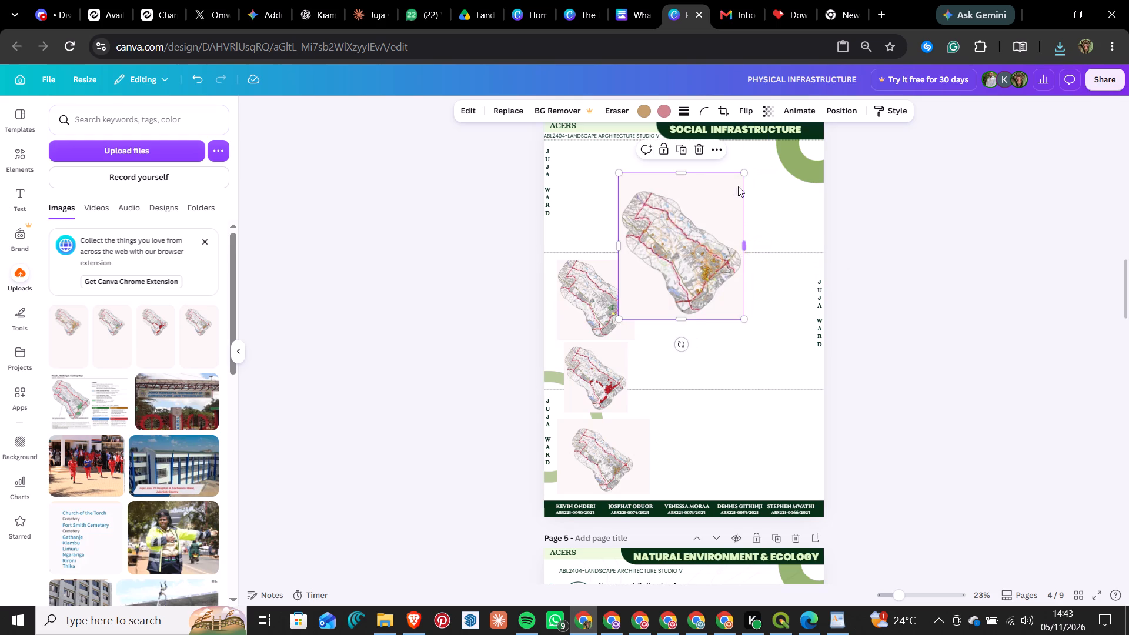
{"action": "left_click_drag", "start_coordinate": [677, 173], "coordinate": [674, 190]}
Scale the cropped coverage map down to about the size of the red-dotted map and place it above the other three maps.
{"action": "left_click_drag", "start_coordinate": [743, 319], "coordinate": [683, 282]}
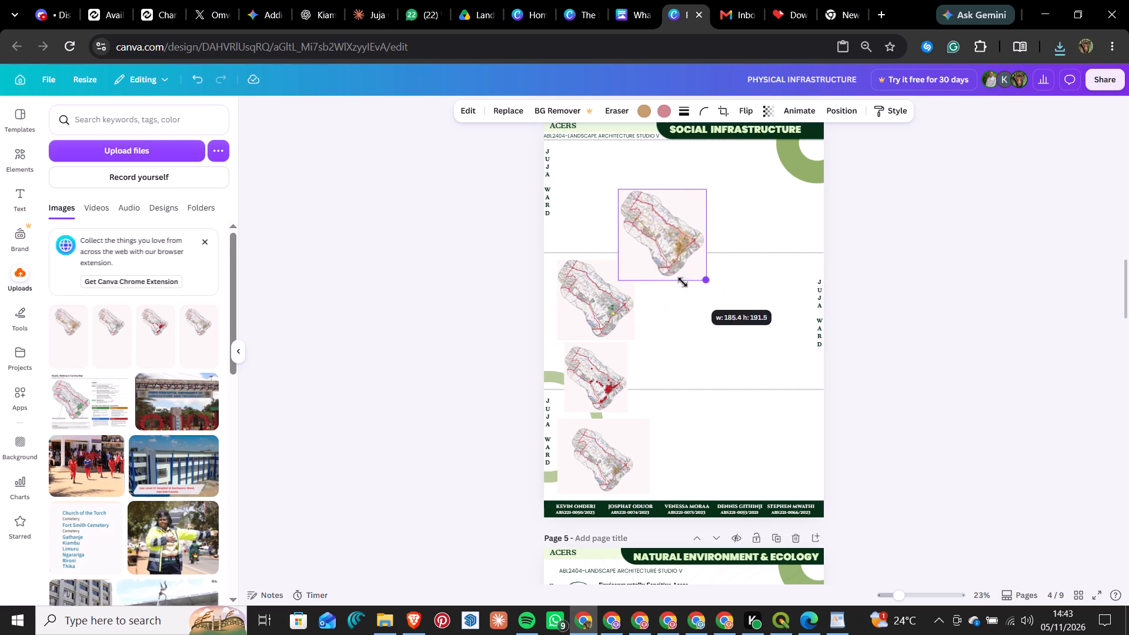
{"action": "left_click_drag", "start_coordinate": [683, 282], "coordinate": [665, 266]}
{"action": "left_click_drag", "start_coordinate": [660, 226], "coordinate": [603, 223]}
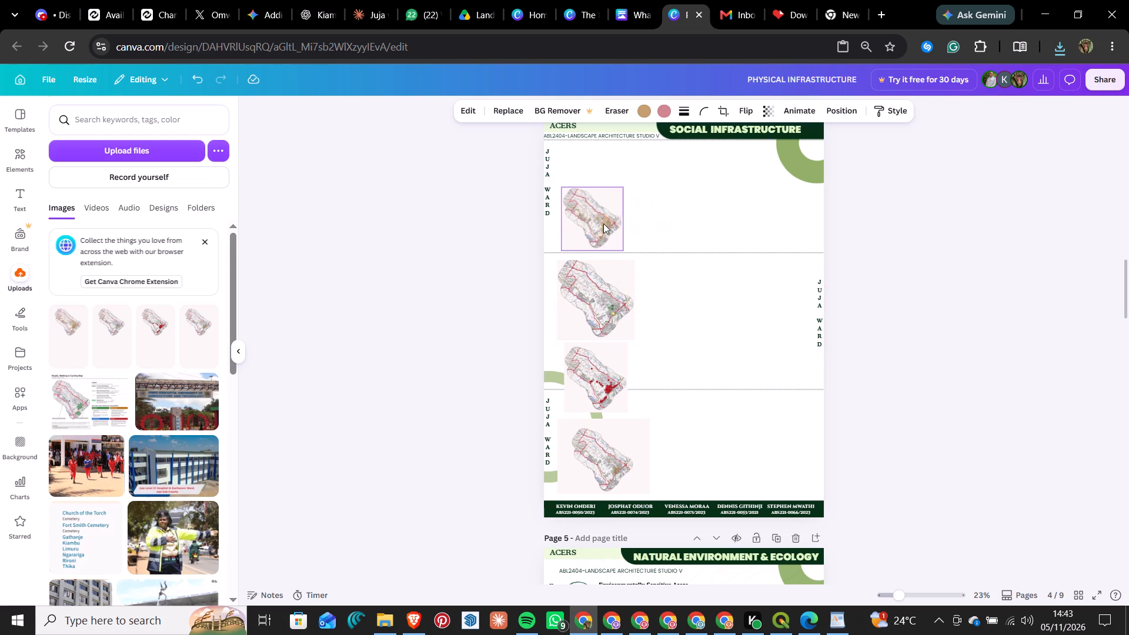
{"action": "scroll", "coordinate": [666, 369], "scroll_direction": "up", "scroll_amount": 3}
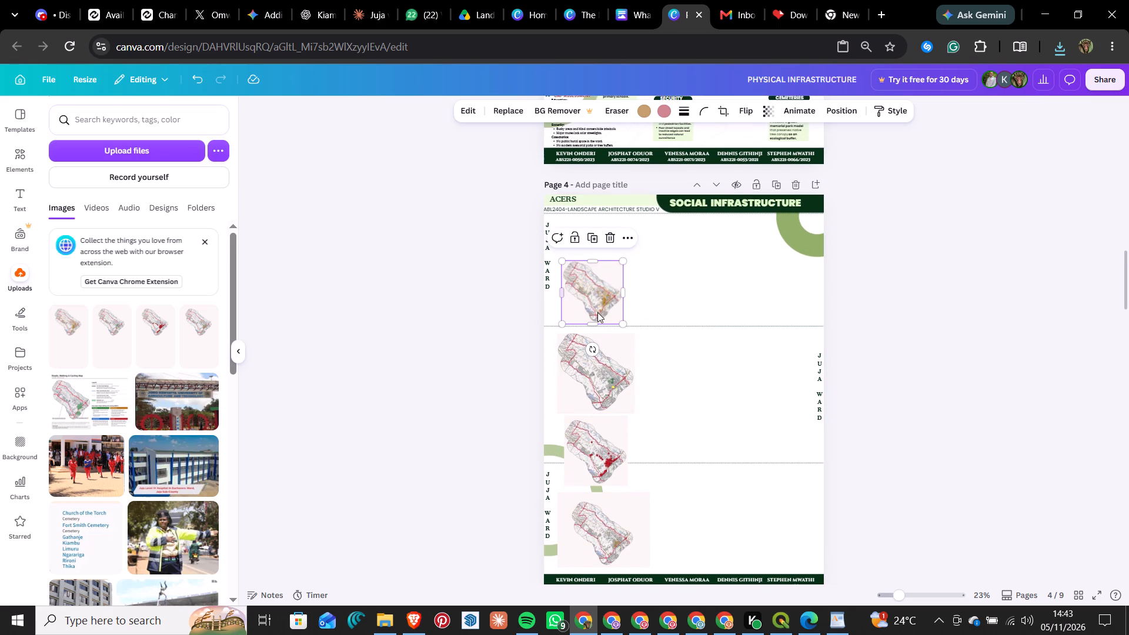
{"action": "scroll", "coordinate": [597, 312], "scroll_direction": "up", "scroll_amount": 1}
{"action": "scroll", "coordinate": [597, 312], "scroll_direction": "down", "scroll_amount": 2}
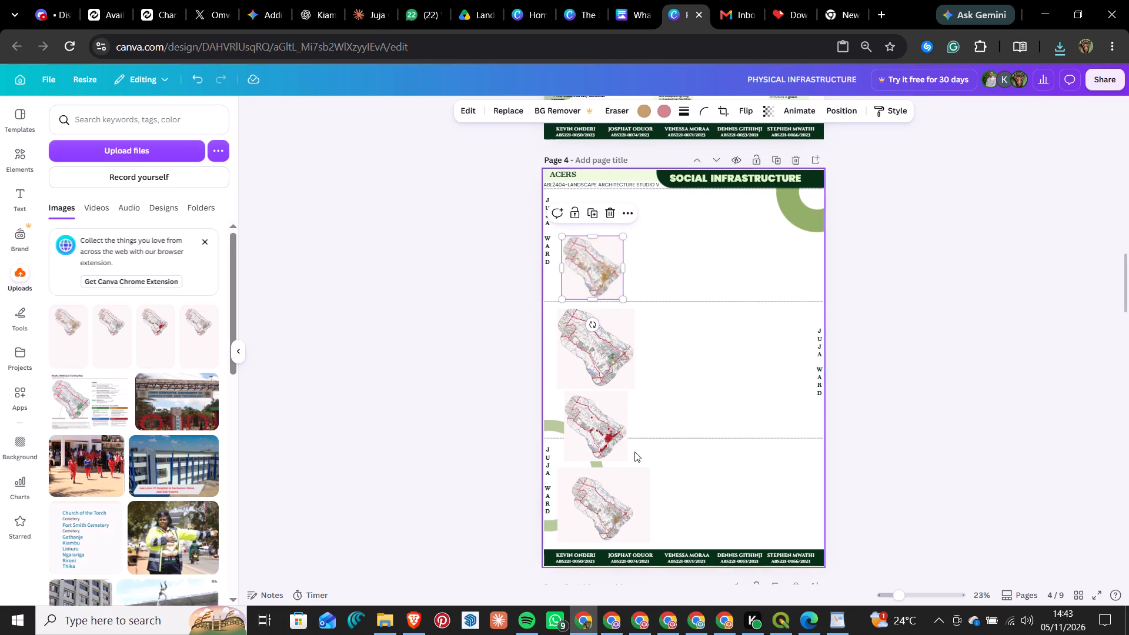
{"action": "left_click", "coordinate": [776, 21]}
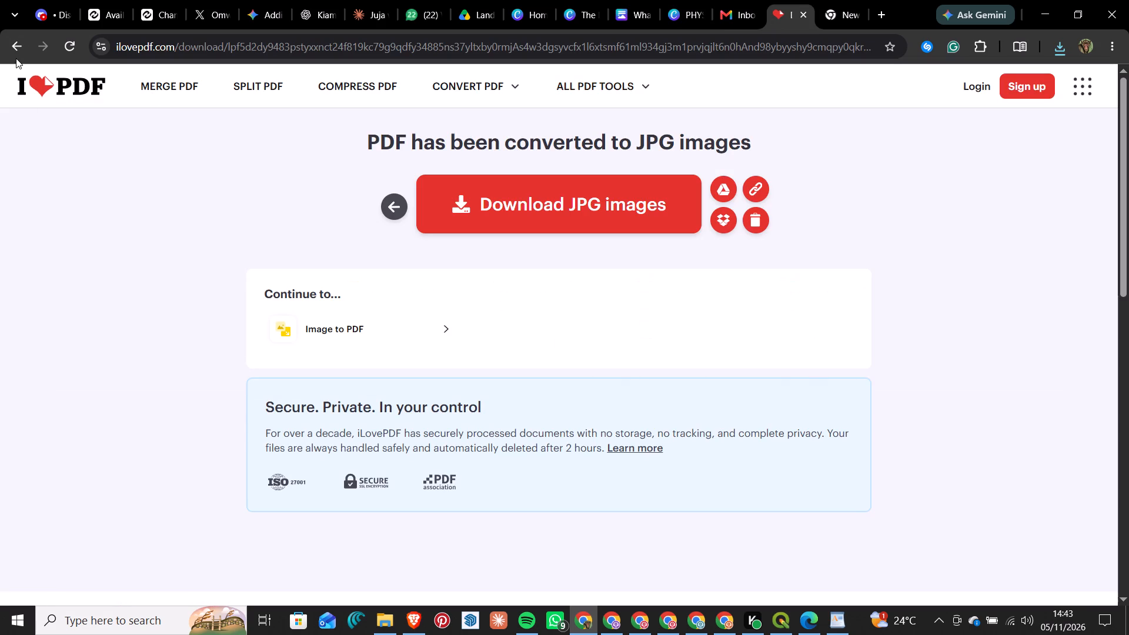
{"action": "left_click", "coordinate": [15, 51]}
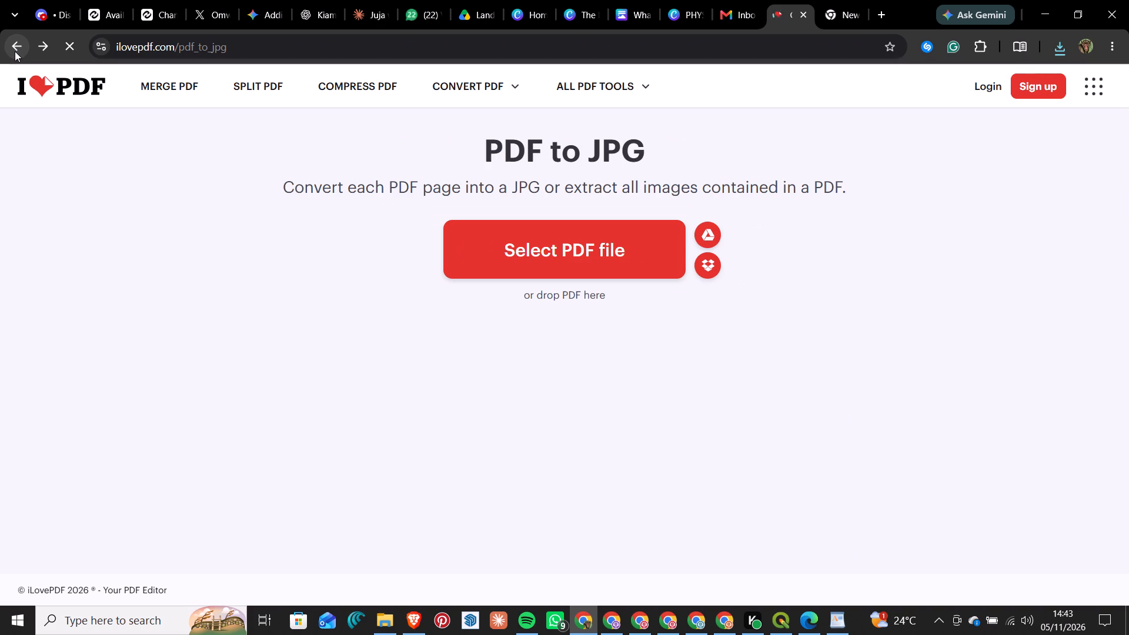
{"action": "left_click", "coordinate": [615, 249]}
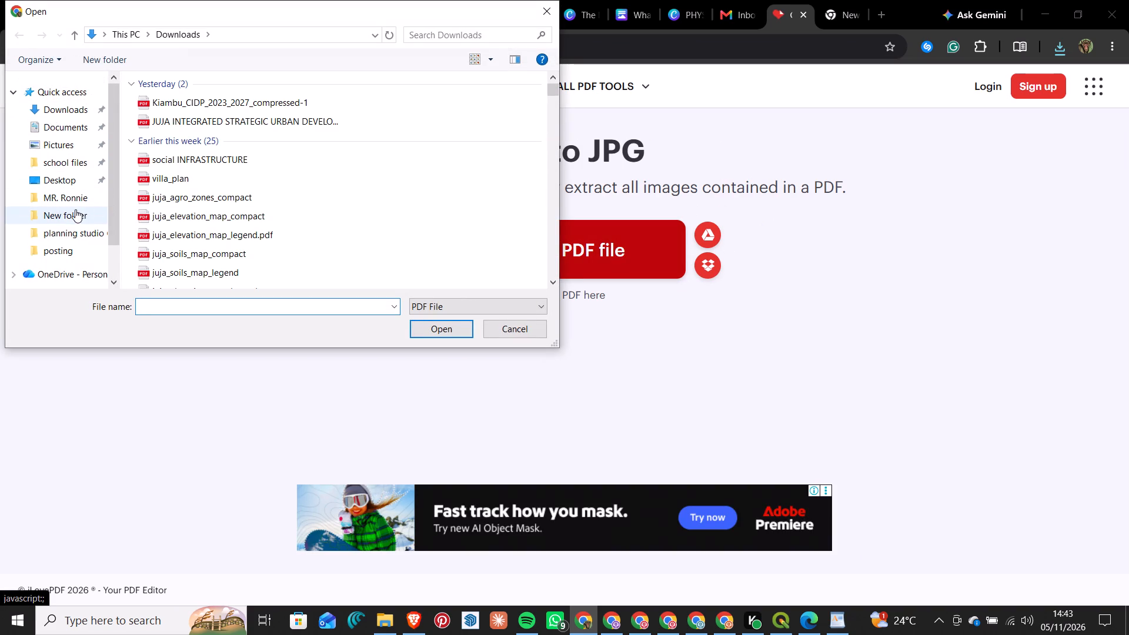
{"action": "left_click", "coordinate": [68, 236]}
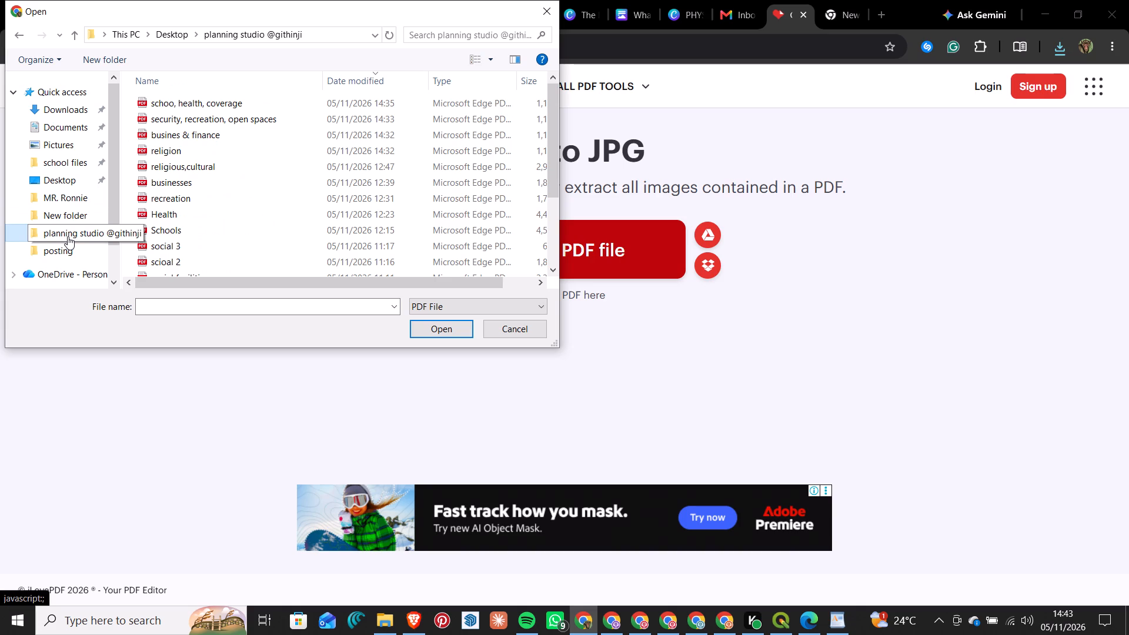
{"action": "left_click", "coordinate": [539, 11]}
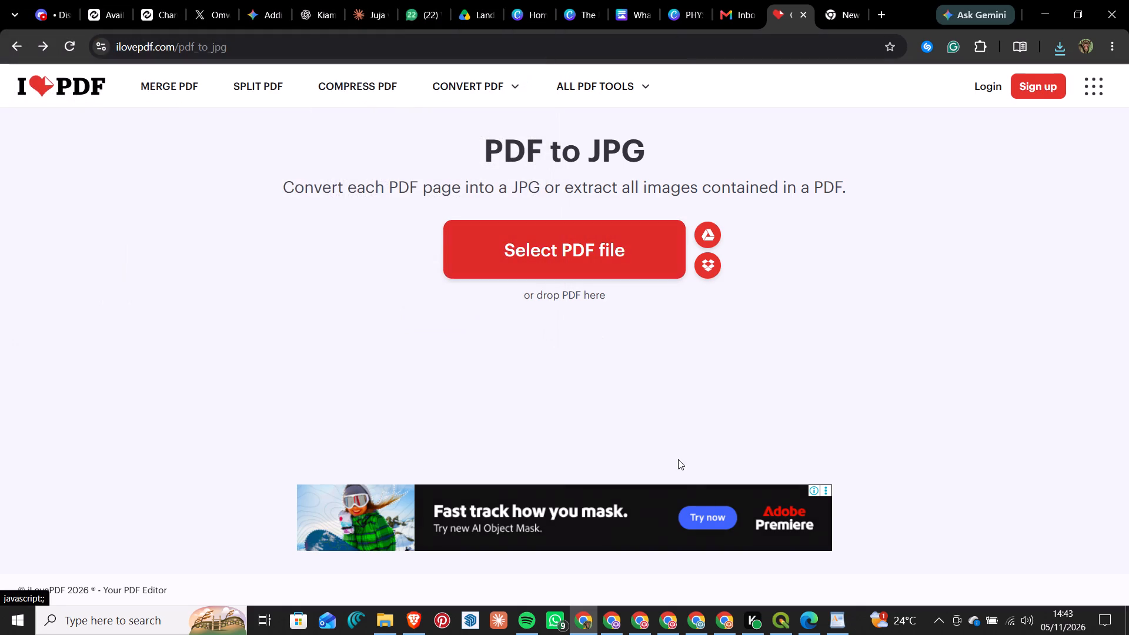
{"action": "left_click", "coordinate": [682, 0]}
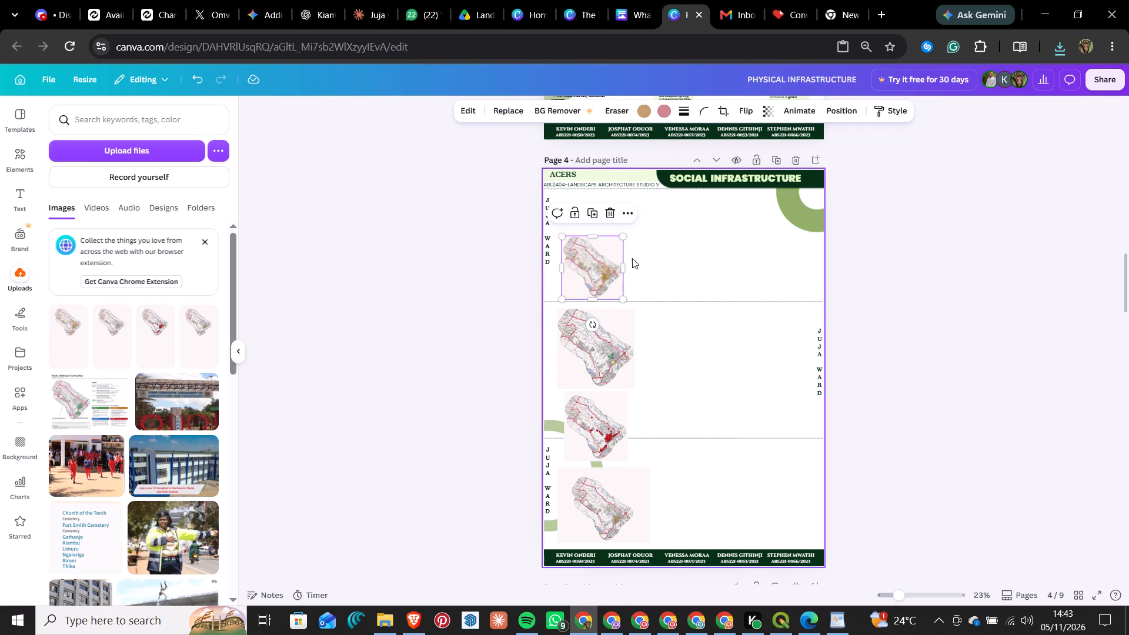
Inspect the orange-marked map up close and move it to the page's upper-left corner, just below the header beside the JUJA WARD lettering.
{"action": "scroll", "coordinate": [613, 309], "scroll_direction": "up", "scroll_amount": 3, "text": "ctrl"}
{"action": "scroll", "coordinate": [533, 233], "scroll_direction": "up", "scroll_amount": 1, "text": "ctrl"}
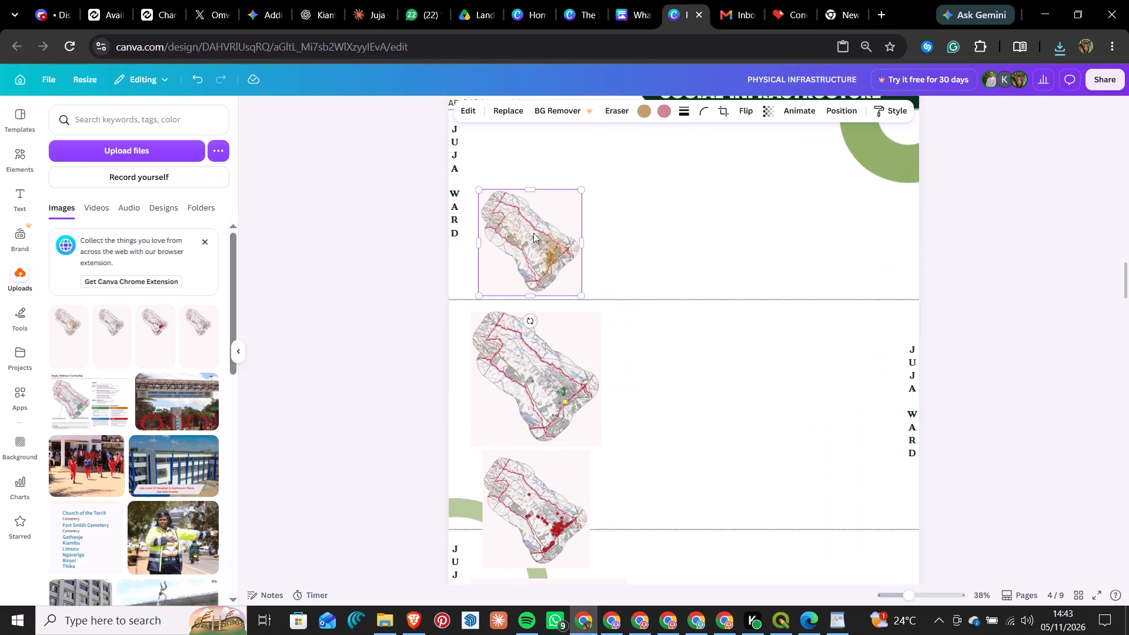
{"action": "scroll", "coordinate": [533, 233], "scroll_direction": "up", "scroll_amount": 3, "text": "ctrl"}
{"action": "scroll", "coordinate": [436, 210], "scroll_direction": "up", "scroll_amount": 2, "text": "ctrl"}
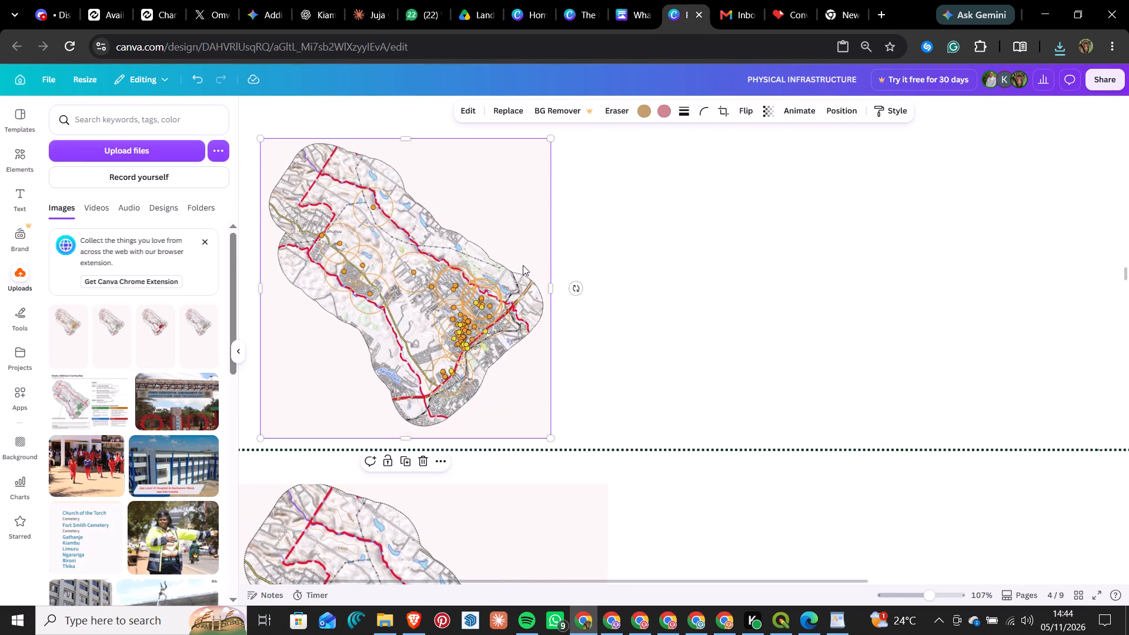
{"action": "scroll", "coordinate": [545, 243], "scroll_direction": "up", "scroll_amount": 1}
{"action": "scroll", "coordinate": [568, 253], "scroll_direction": "down", "scroll_amount": 1}
{"action": "scroll", "coordinate": [433, 230], "scroll_direction": "down", "scroll_amount": 3, "text": "ctrl"}
{"action": "scroll", "coordinate": [395, 220], "scroll_direction": "up", "scroll_amount": 2, "text": "ctrl"}
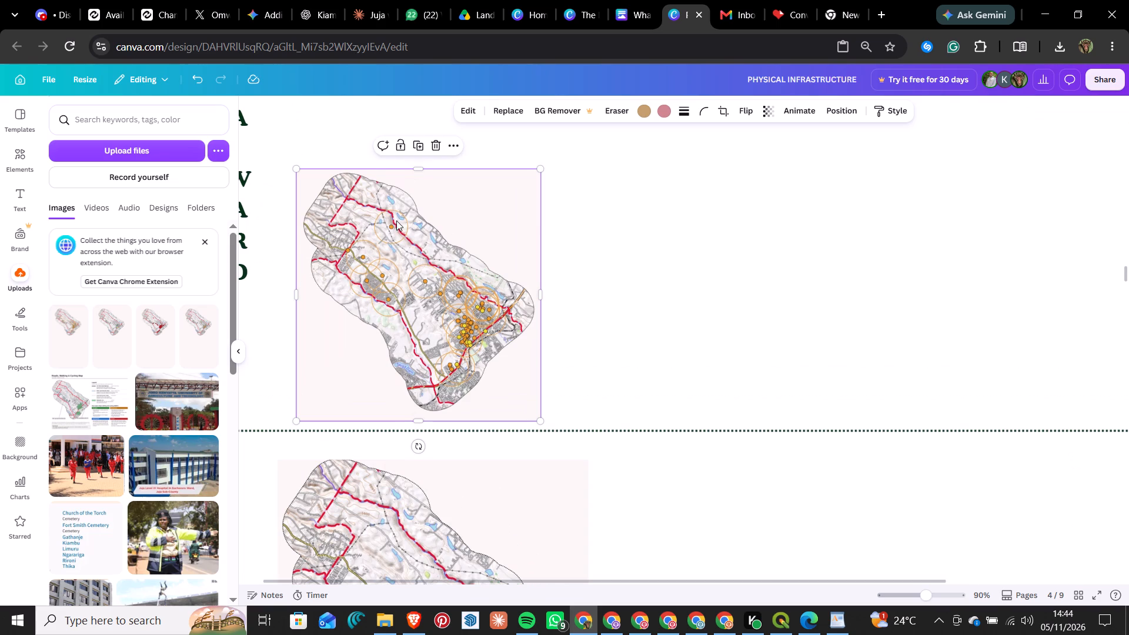
{"action": "left_click_drag", "start_coordinate": [402, 221], "coordinate": [465, 204]}
{"action": "scroll", "coordinate": [550, 269], "scroll_direction": "down", "scroll_amount": 6, "text": "ctrl"}
{"action": "scroll", "coordinate": [622, 315], "scroll_direction": "up", "scroll_amount": 1, "text": "ctrl"}
{"action": "scroll", "coordinate": [627, 318], "scroll_direction": "down", "scroll_amount": 1, "text": "ctrl"}
{"action": "left_click_drag", "start_coordinate": [540, 285], "coordinate": [505, 219]}
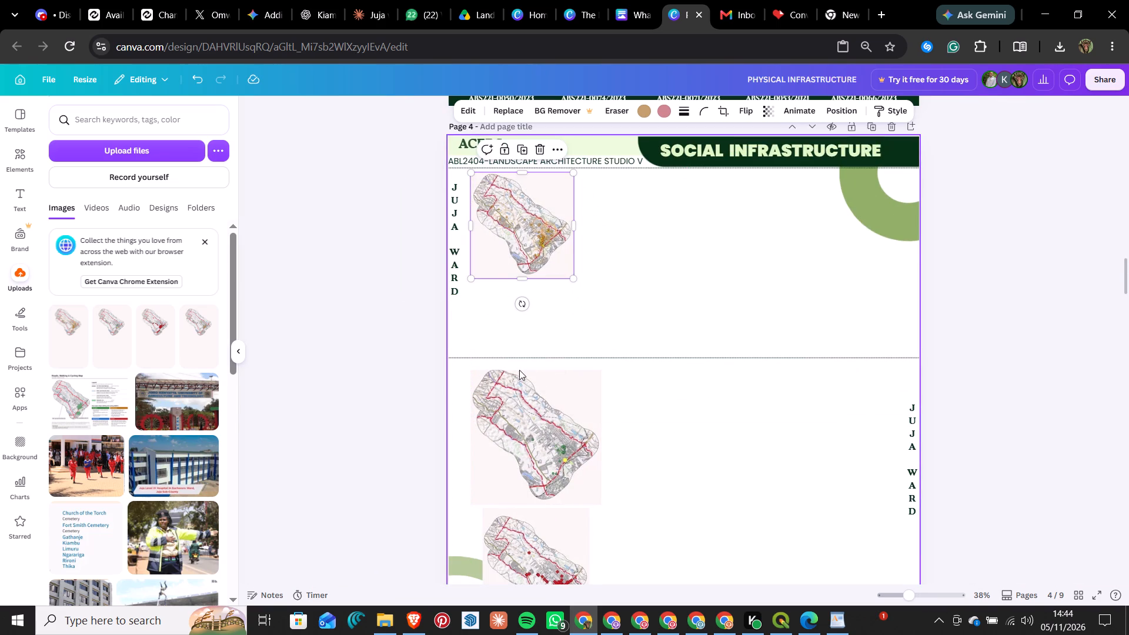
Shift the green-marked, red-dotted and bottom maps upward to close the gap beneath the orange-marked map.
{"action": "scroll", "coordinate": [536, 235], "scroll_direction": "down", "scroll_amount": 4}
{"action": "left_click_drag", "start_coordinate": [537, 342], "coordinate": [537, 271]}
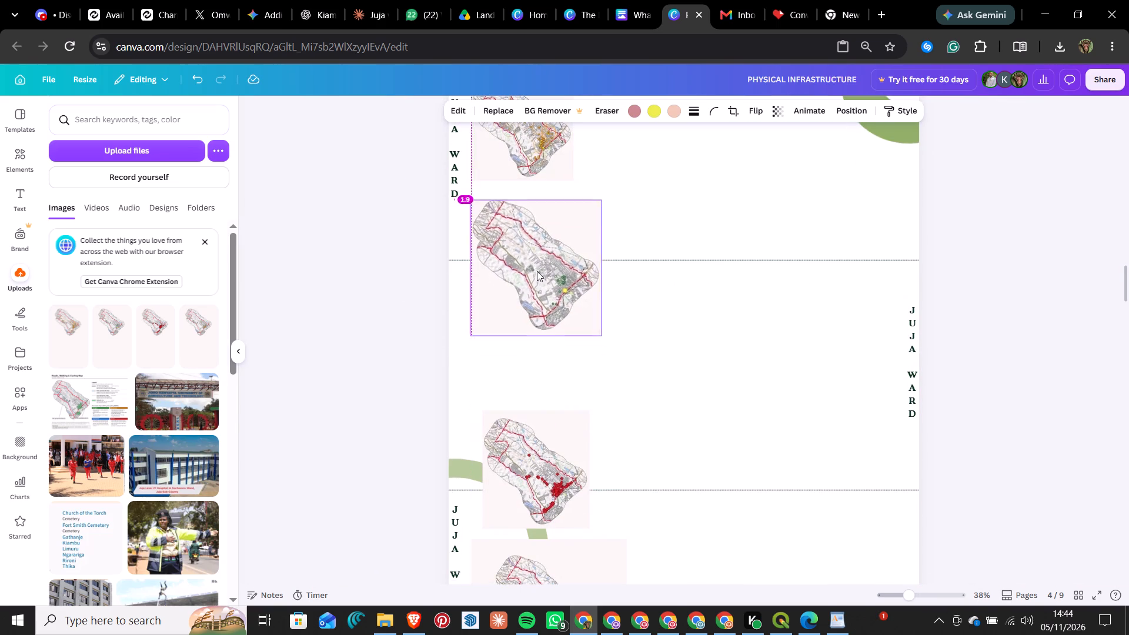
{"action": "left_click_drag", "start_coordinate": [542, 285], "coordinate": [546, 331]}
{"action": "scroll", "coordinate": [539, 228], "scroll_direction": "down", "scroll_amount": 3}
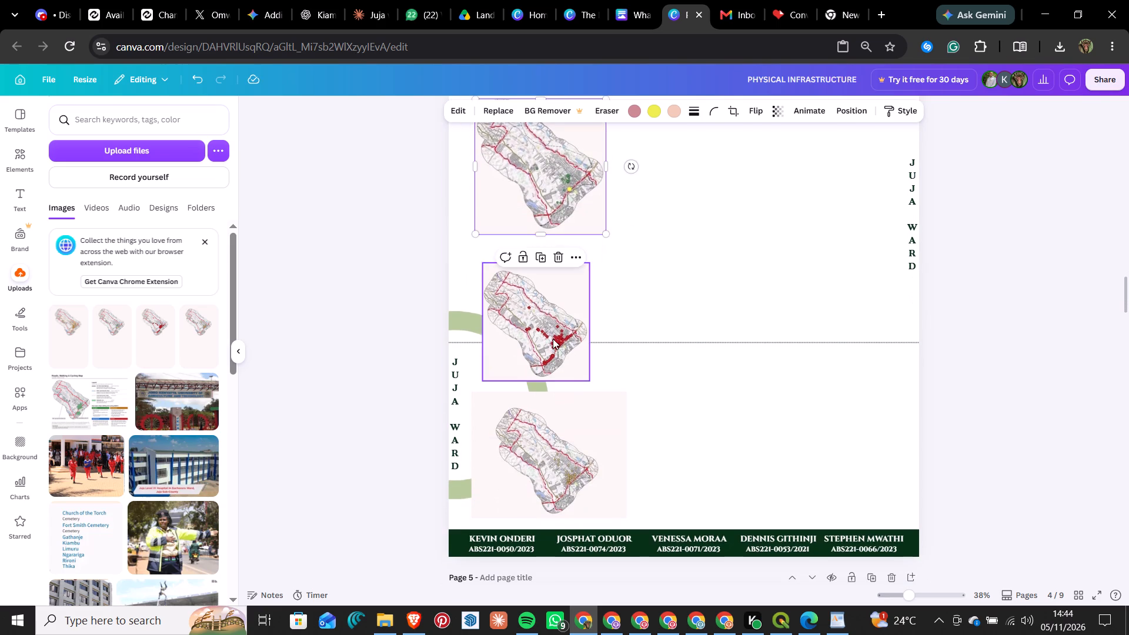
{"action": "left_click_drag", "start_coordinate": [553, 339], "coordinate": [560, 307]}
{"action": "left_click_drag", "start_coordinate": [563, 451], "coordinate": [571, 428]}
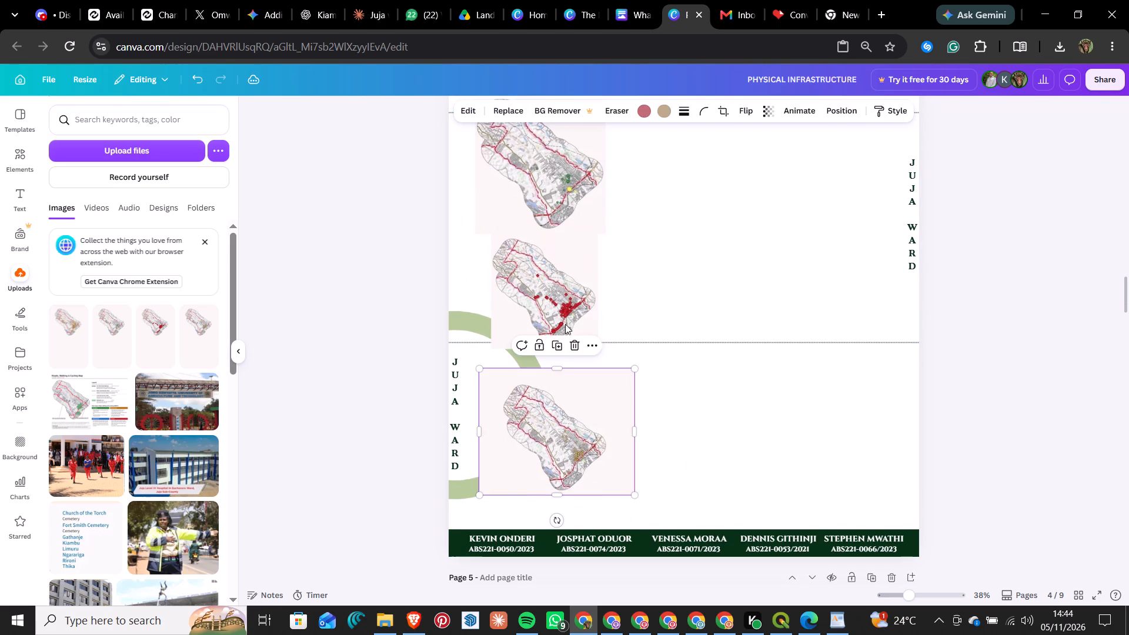
Move the green-marked map aside to the page's centre and place the red-dotted map directly beneath the orange-marked map, aligned with its left edge.
{"action": "scroll", "coordinate": [557, 289], "scroll_direction": "up", "scroll_amount": 9}
{"action": "left_click_drag", "start_coordinate": [546, 379], "coordinate": [550, 379]}
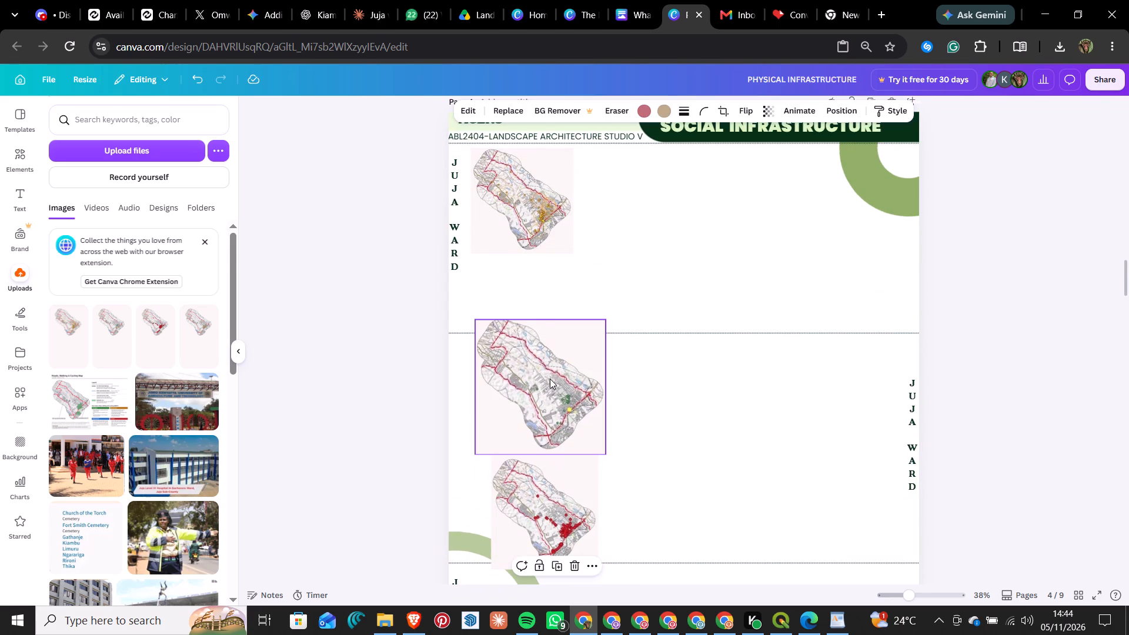
{"action": "left_click_drag", "start_coordinate": [550, 379], "coordinate": [688, 475]}
{"action": "left_click_drag", "start_coordinate": [534, 499], "coordinate": [535, 316]}
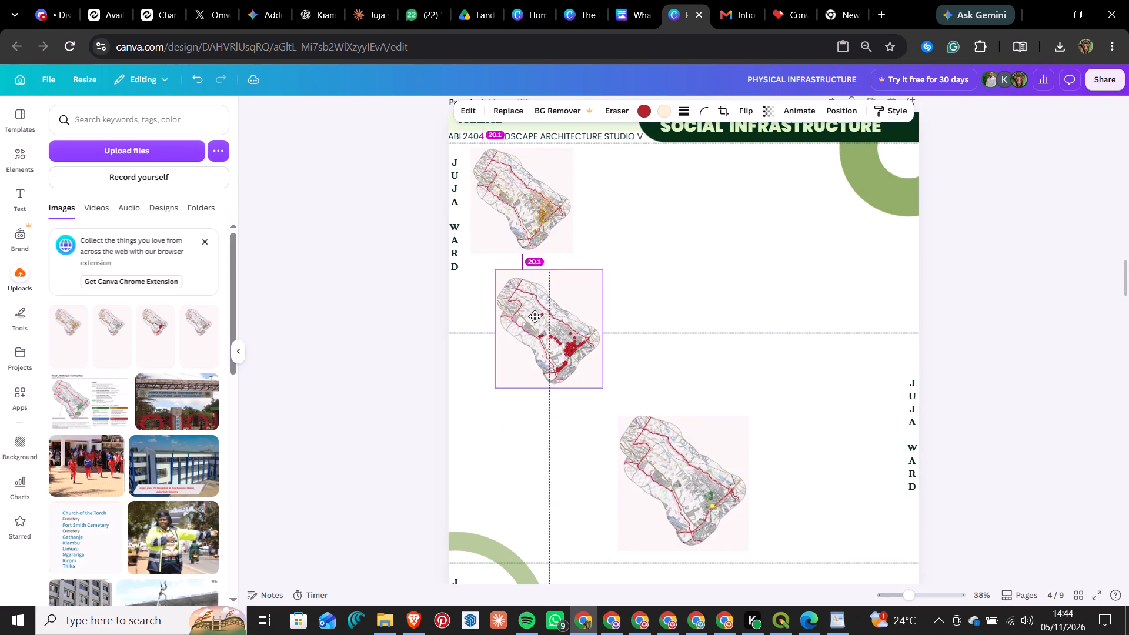
{"action": "left_click_drag", "start_coordinate": [535, 316], "coordinate": [516, 316]}
Return the green-marked map to the left column below the red-dotted map, and position the last map beneath it under the lower divider line.
{"action": "scroll", "coordinate": [589, 285], "scroll_direction": "down", "scroll_amount": 4}
{"action": "left_click_drag", "start_coordinate": [664, 375], "coordinate": [665, 337]}
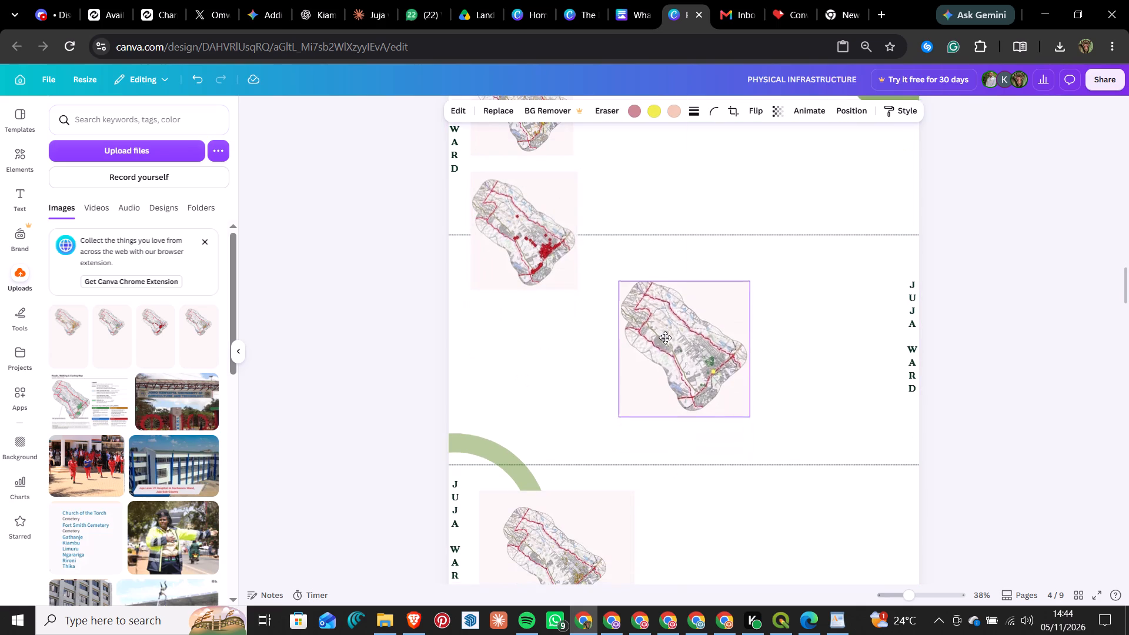
{"action": "left_click_drag", "start_coordinate": [665, 337], "coordinate": [533, 383]}
{"action": "scroll", "coordinate": [603, 336], "scroll_direction": "down", "scroll_amount": 4}
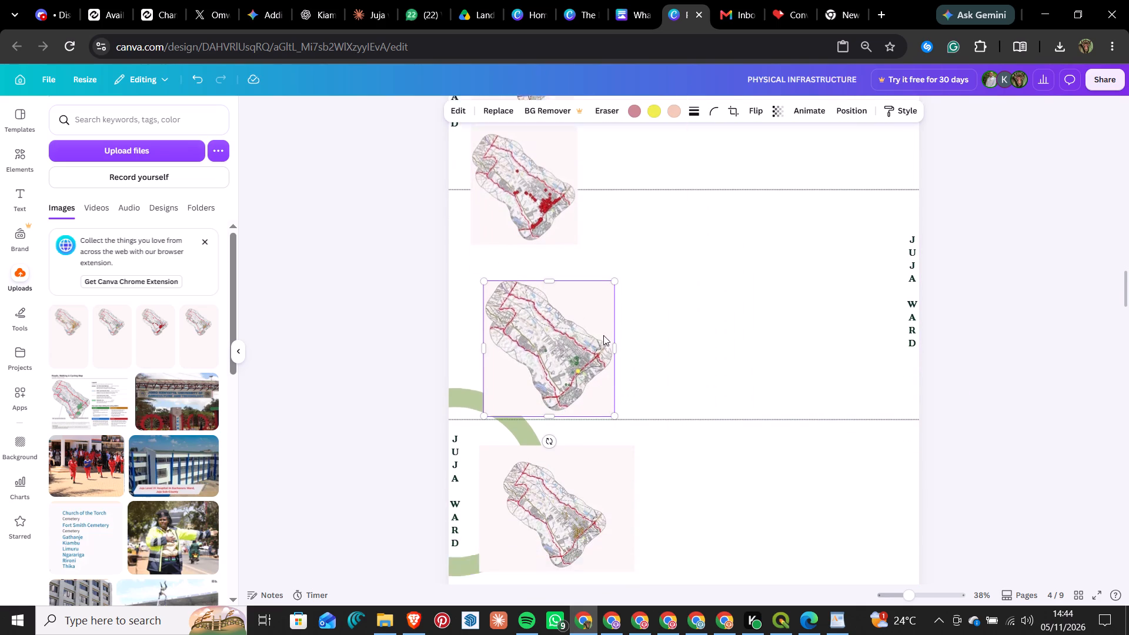
{"action": "left_click_drag", "start_coordinate": [602, 474], "coordinate": [597, 459]}
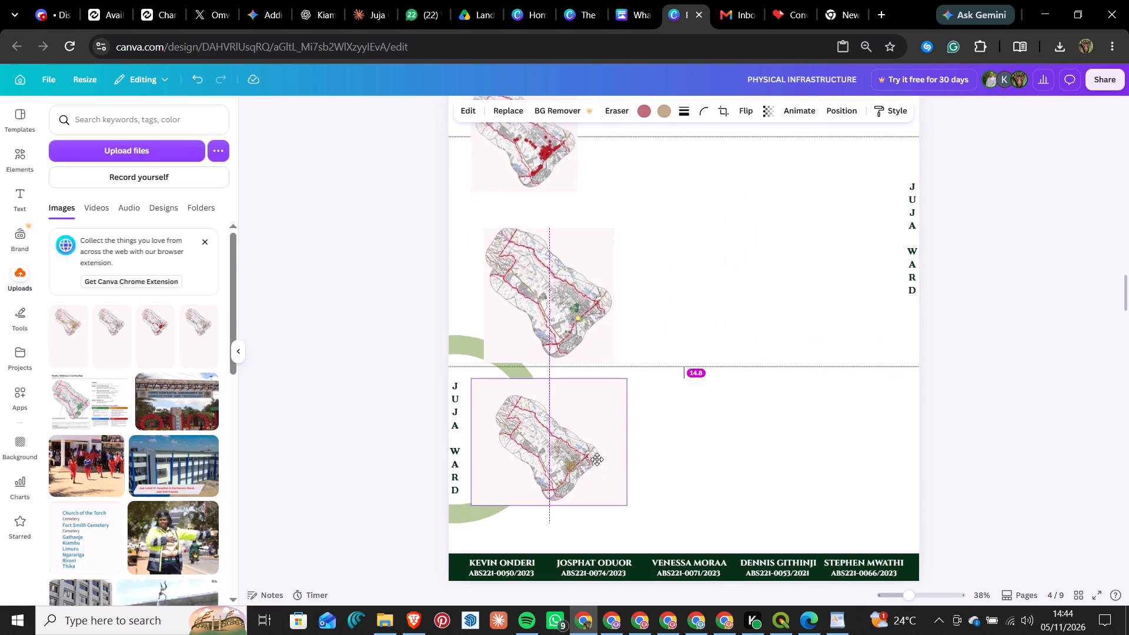
{"action": "left_click_drag", "start_coordinate": [597, 459], "coordinate": [600, 459]}
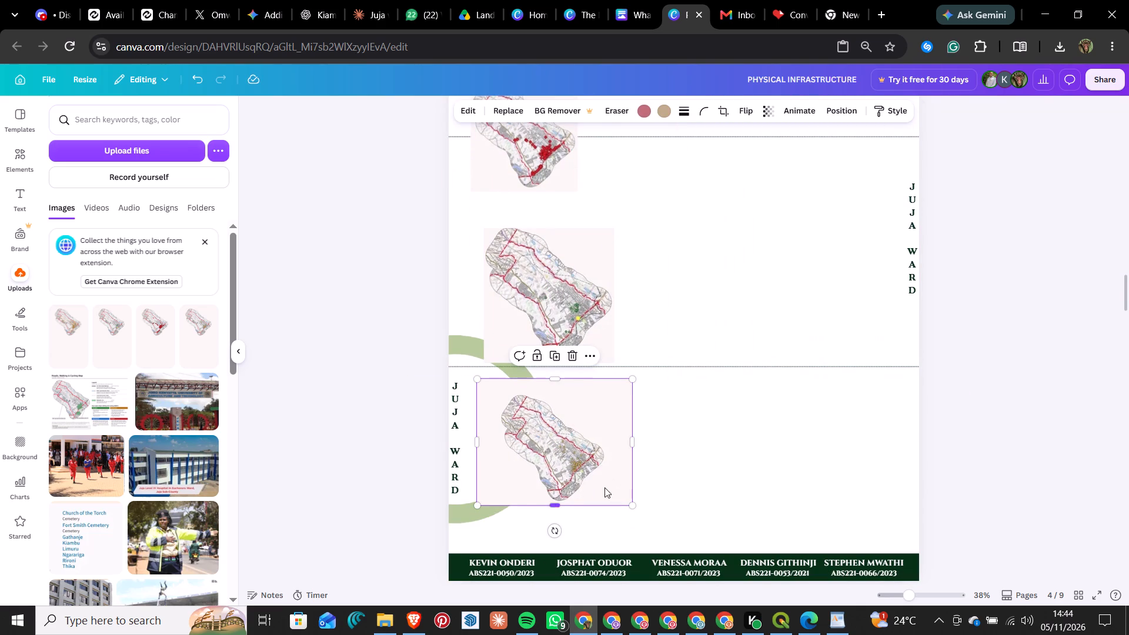
Lower the last map to rest just above the names footer and place the green-marked map directly above it, with their left edges aligned.
{"action": "scroll", "coordinate": [649, 115], "scroll_direction": "up", "scroll_amount": 7}
{"action": "scroll", "coordinate": [697, 253], "scroll_direction": "up", "scroll_amount": 1}
{"action": "scroll", "coordinate": [696, 256], "scroll_direction": "down", "scroll_amount": 7}
{"action": "scroll", "coordinate": [694, 294], "scroll_direction": "up", "scroll_amount": 20}
{"action": "scroll", "coordinate": [694, 294], "scroll_direction": "up", "scroll_amount": 2}
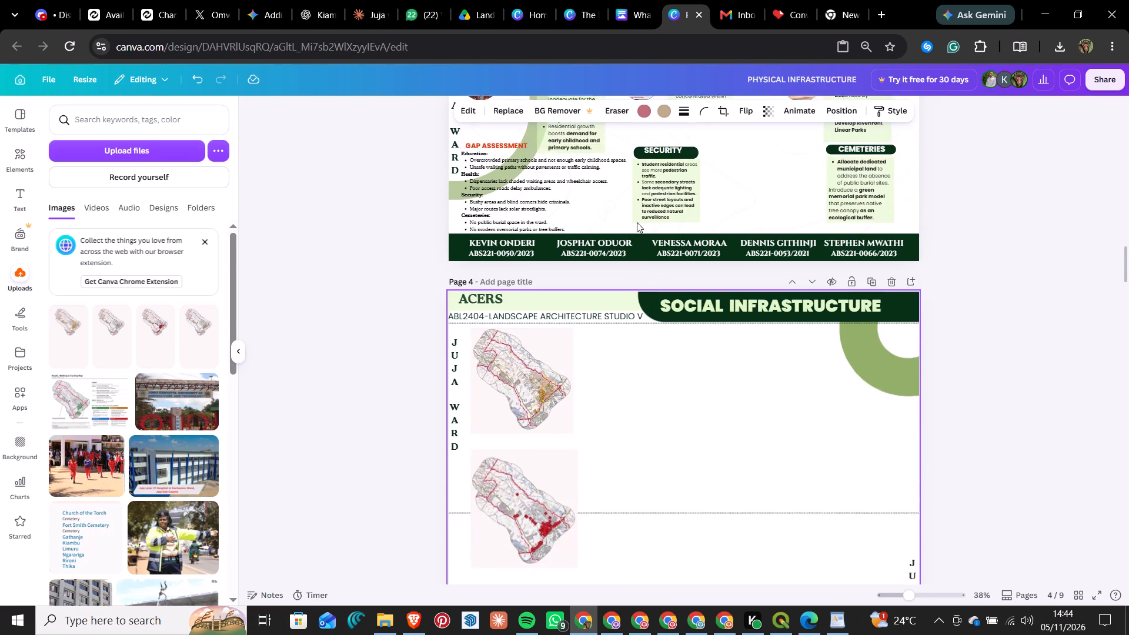
{"action": "scroll", "coordinate": [637, 219], "scroll_direction": "down", "scroll_amount": 9}
{"action": "scroll", "coordinate": [542, 190], "scroll_direction": "down", "scroll_amount": 6}
{"action": "scroll", "coordinate": [603, 272], "scroll_direction": "down", "scroll_amount": 2}
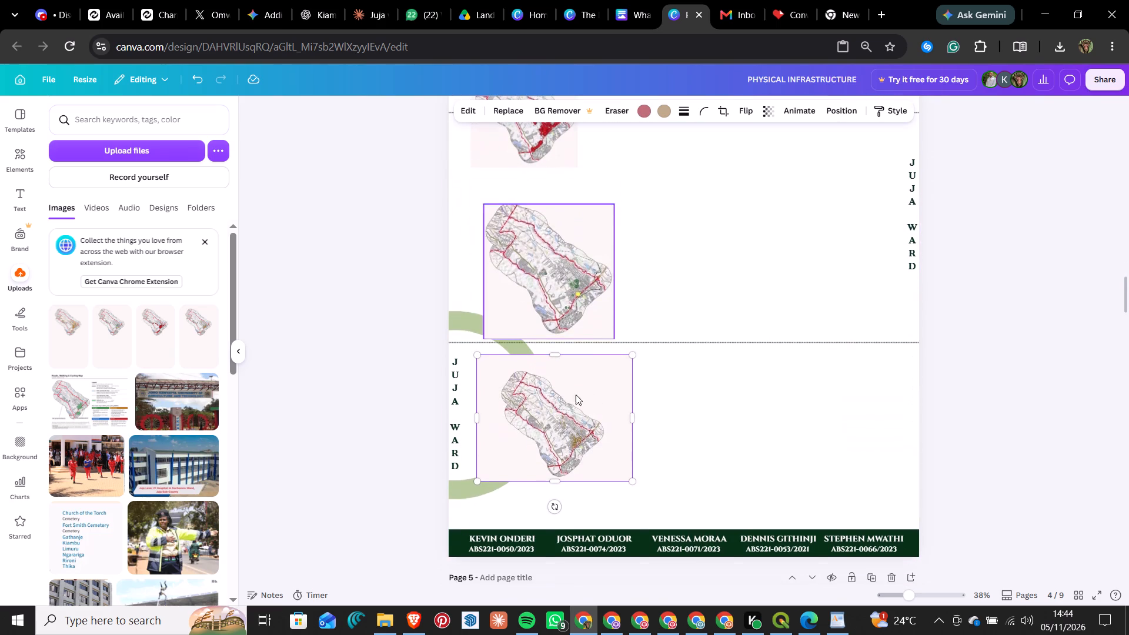
{"action": "left_click_drag", "start_coordinate": [563, 414], "coordinate": [560, 459]}
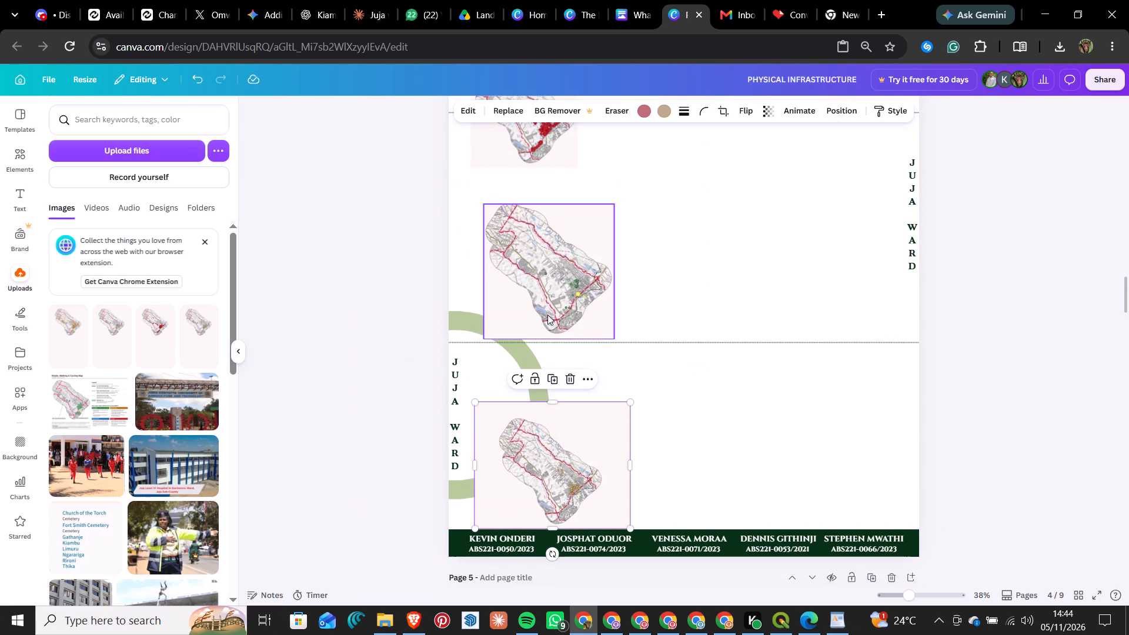
{"action": "left_click_drag", "start_coordinate": [554, 278], "coordinate": [542, 342]}
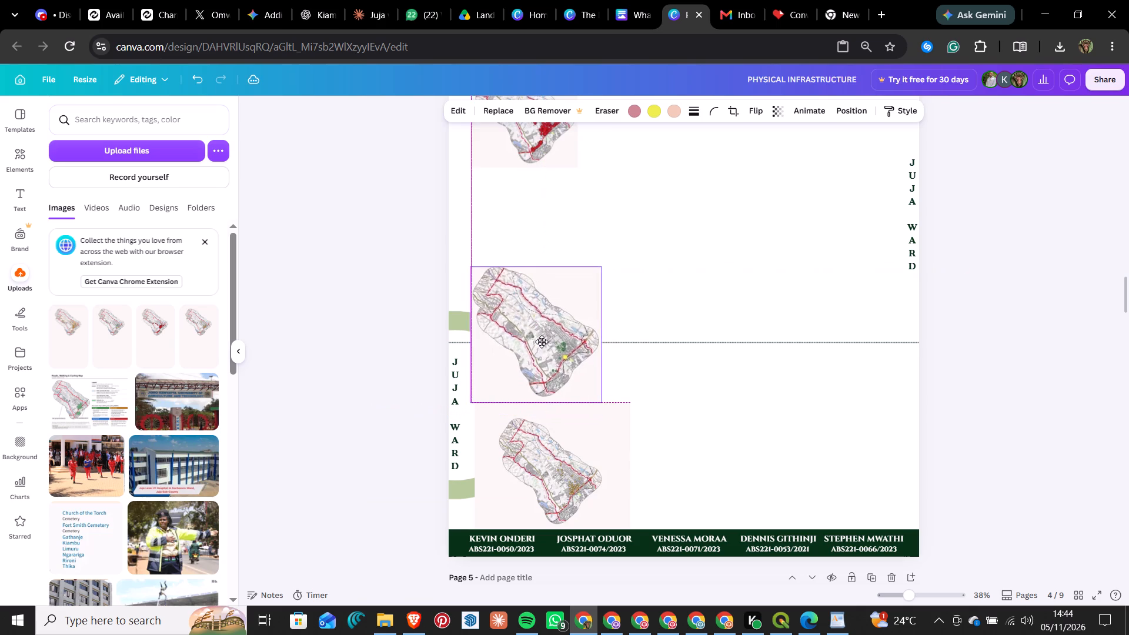
{"action": "left_click_drag", "start_coordinate": [542, 342], "coordinate": [545, 342]}
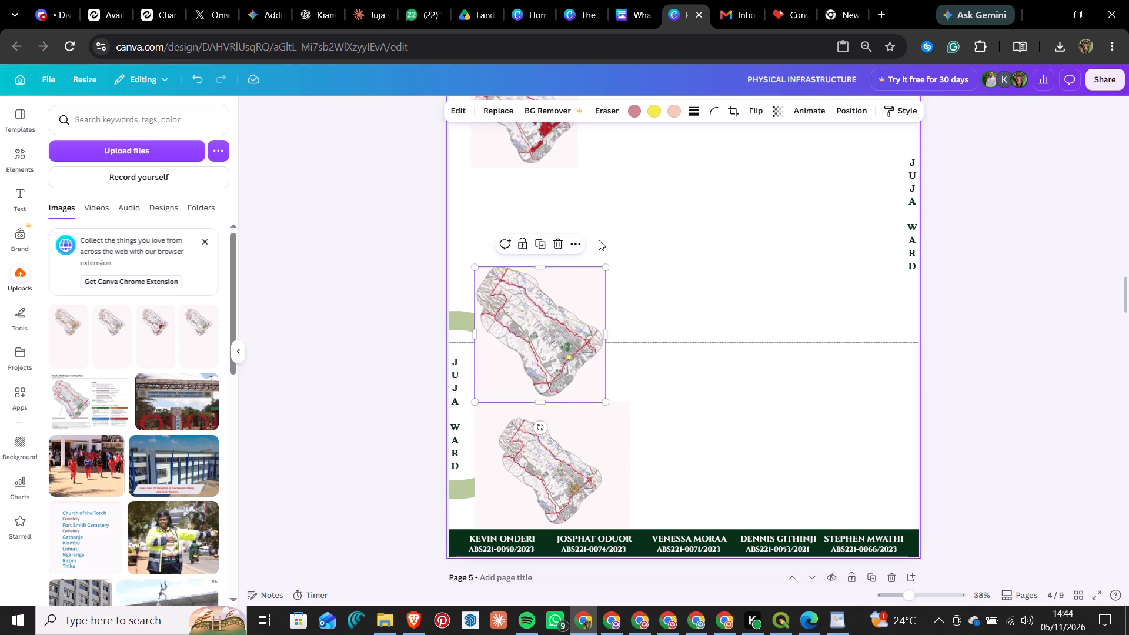
Enlarge the green-marked map proportionally until its width matches the last map directly below it.
{"action": "left_click_drag", "start_coordinate": [604, 266], "coordinate": [639, 265]}
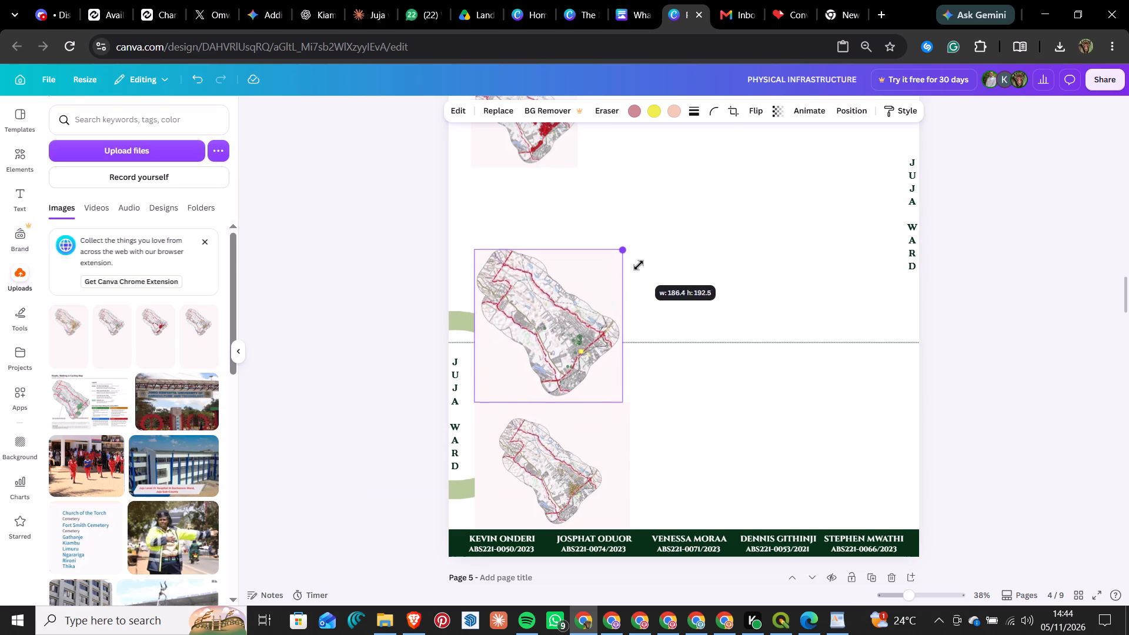
{"action": "left_click_drag", "start_coordinate": [639, 265], "coordinate": [650, 260]}
{"action": "scroll", "coordinate": [583, 177], "scroll_direction": "up", "scroll_amount": 1}
{"action": "scroll", "coordinate": [583, 177], "scroll_direction": "down", "scroll_amount": 1}
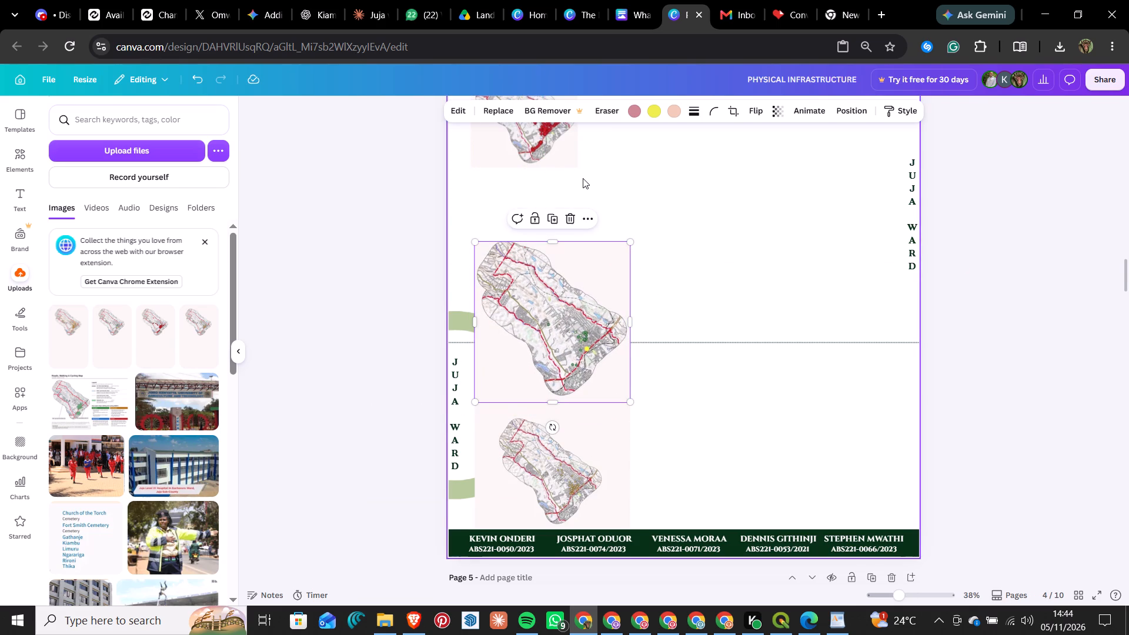
Place the red-dotted map directly above the green-marked map, left edges aligned, and enlarge it to the same width.
{"action": "scroll", "coordinate": [583, 186], "scroll_direction": "up", "scroll_amount": 11}
{"action": "left_click_drag", "start_coordinate": [528, 349], "coordinate": [538, 389]}
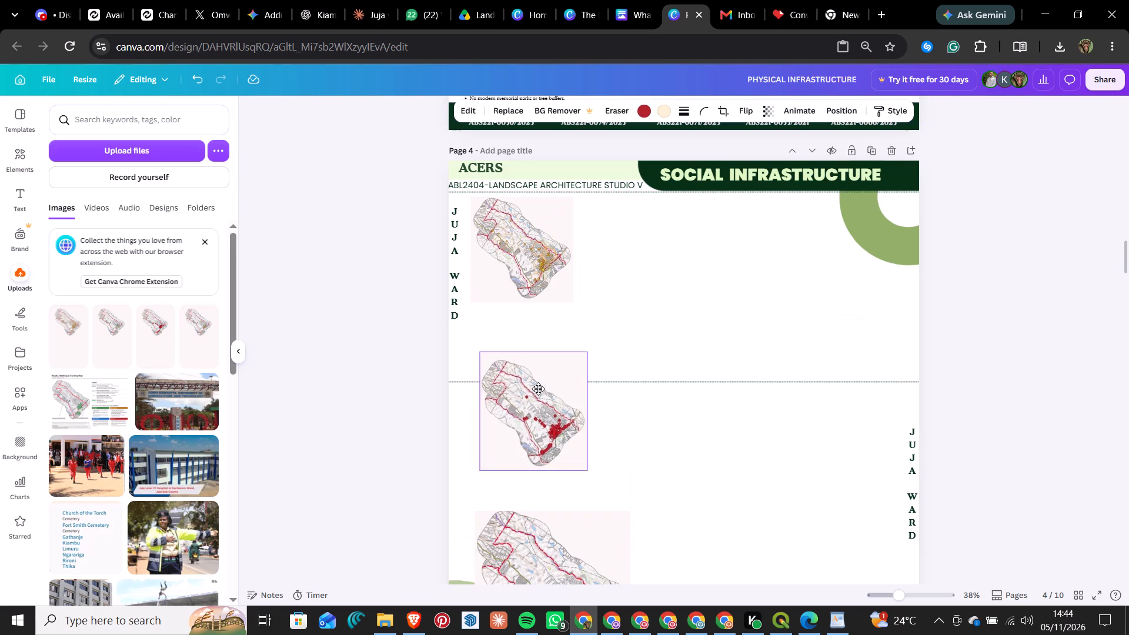
{"action": "left_click_drag", "start_coordinate": [538, 389], "coordinate": [541, 423]}
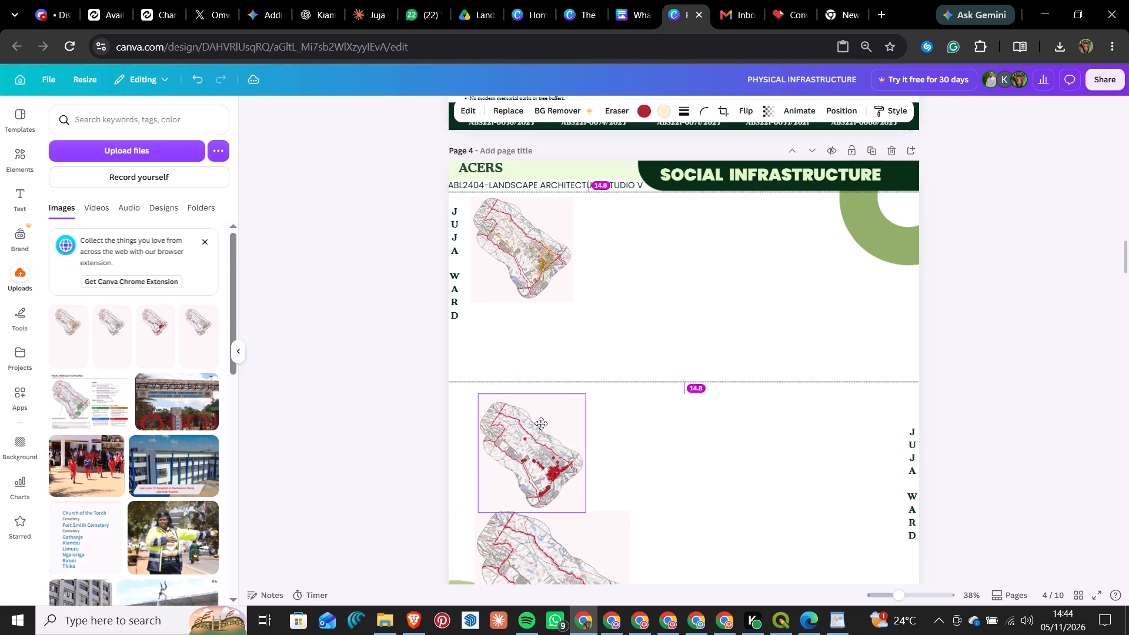
{"action": "left_click_drag", "start_coordinate": [541, 423], "coordinate": [536, 422]}
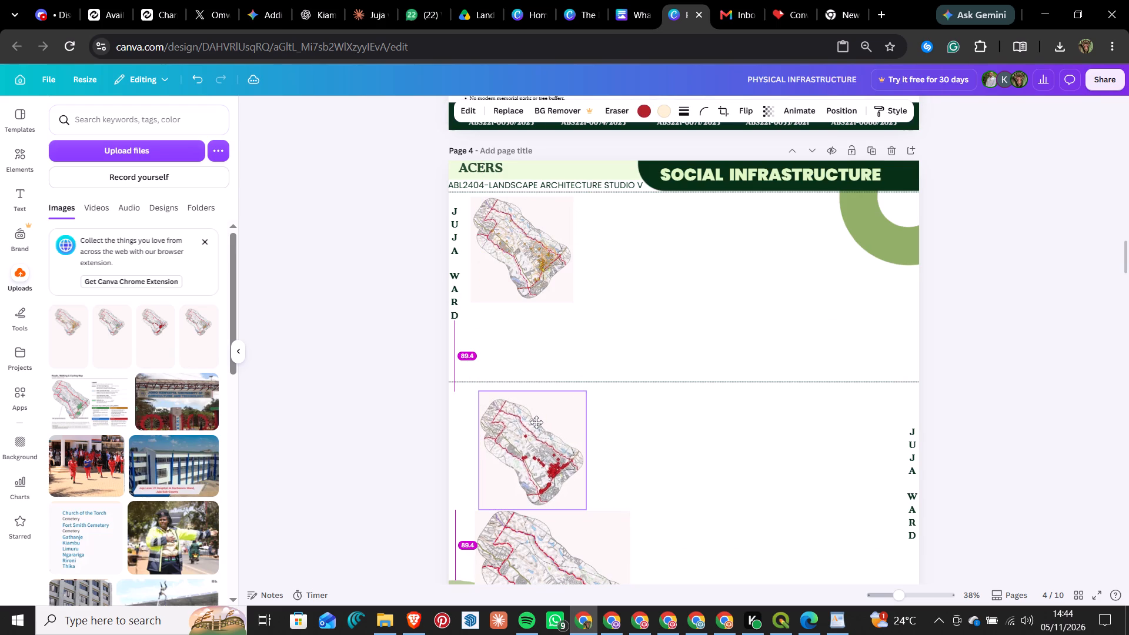
{"action": "left_click_drag", "start_coordinate": [536, 422], "coordinate": [533, 423]}
{"action": "left_click_drag", "start_coordinate": [579, 393], "coordinate": [632, 390]}
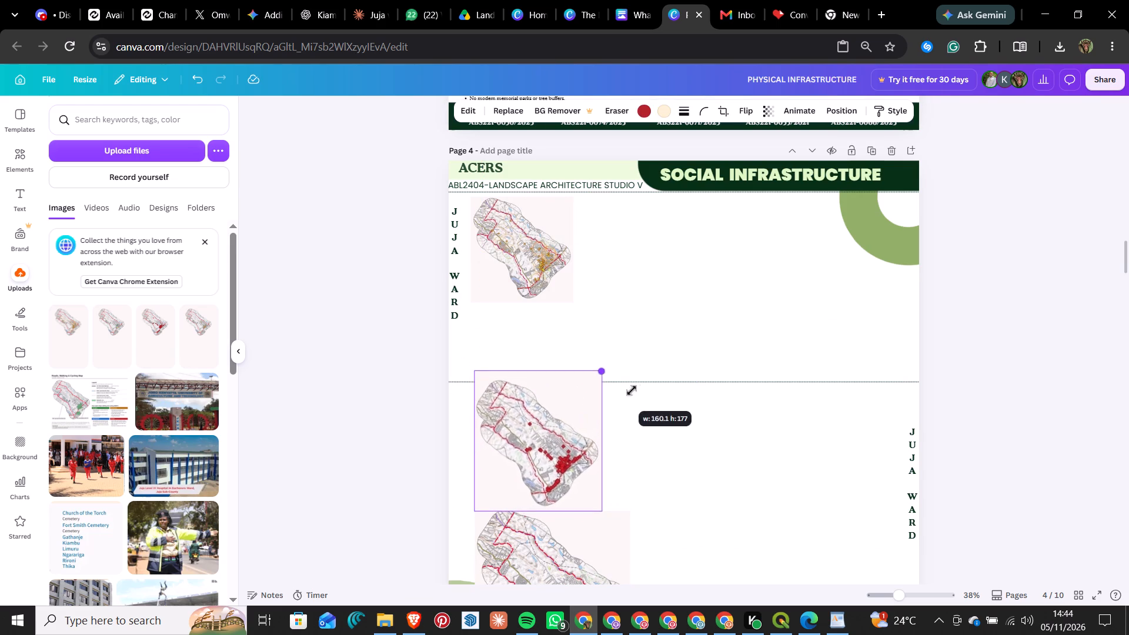
{"action": "left_click_drag", "start_coordinate": [632, 390], "coordinate": [667, 377]}
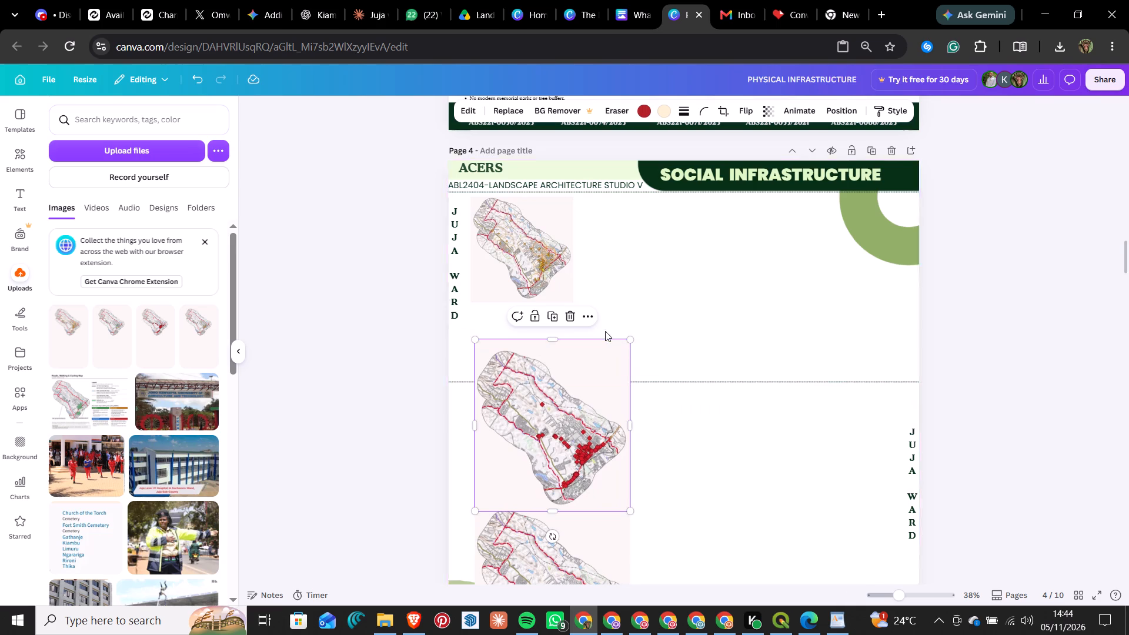
Place the orange-marked map directly above the red-dotted map, left edges aligned, and enlarge it to the same width.
{"action": "left_click_drag", "start_coordinate": [536, 240], "coordinate": [541, 275]}
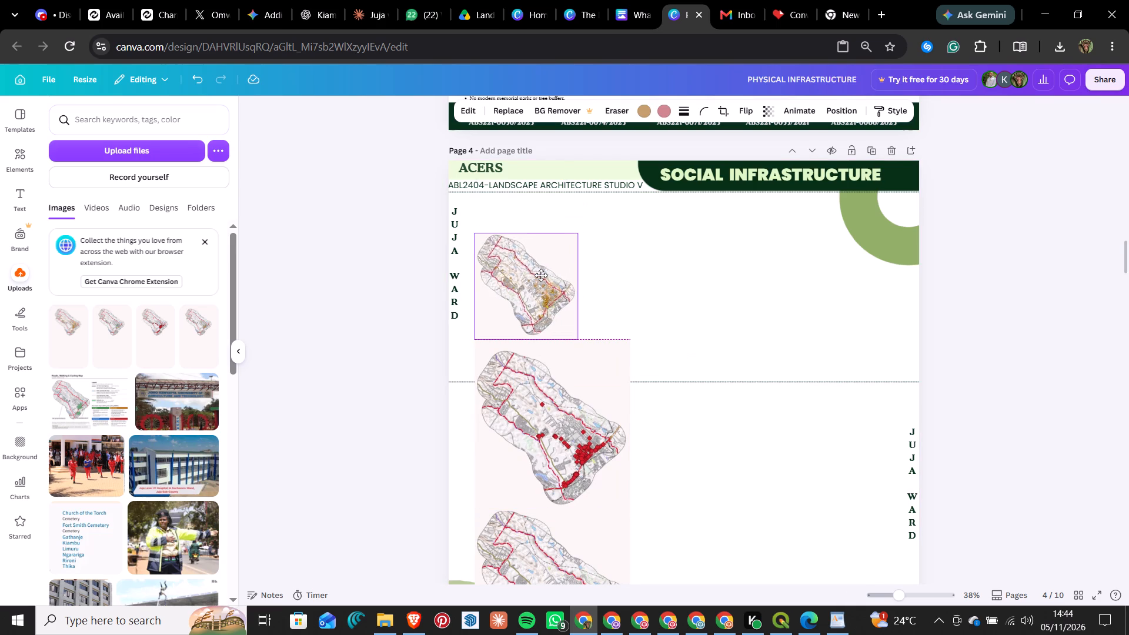
{"action": "left_click_drag", "start_coordinate": [541, 275], "coordinate": [540, 275]}
{"action": "left_click_drag", "start_coordinate": [580, 232], "coordinate": [650, 228]}
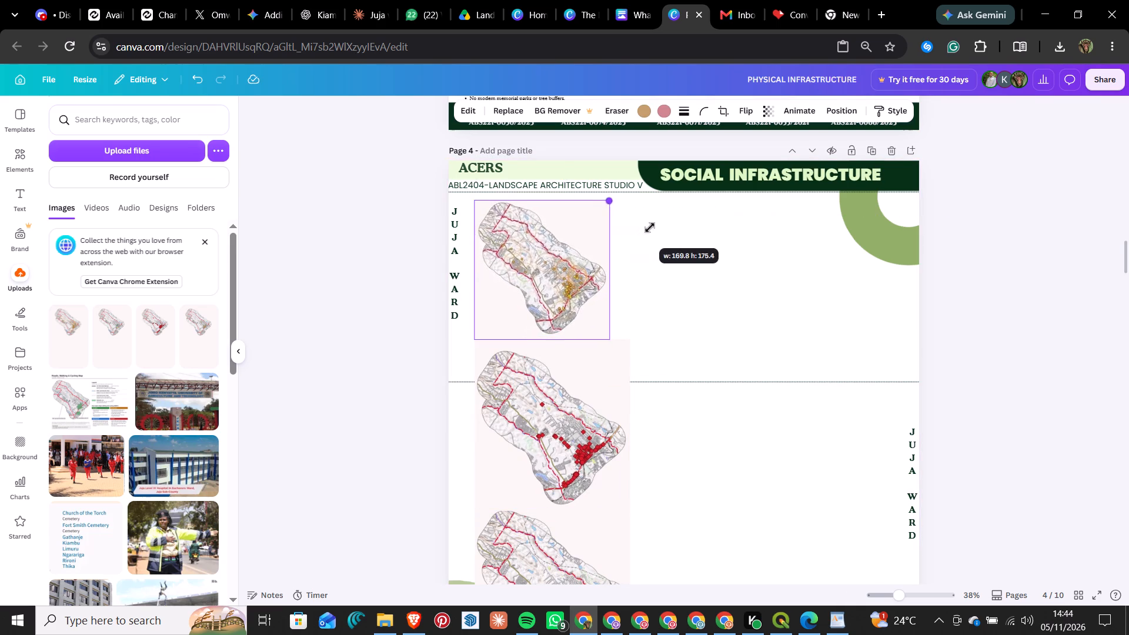
{"action": "left_click_drag", "start_coordinate": [650, 228], "coordinate": [675, 219]}
Check the sizes and alignment of the maps stacked down the Social Infrastructure page.
{"action": "scroll", "coordinate": [560, 147], "scroll_direction": "up", "scroll_amount": 2}
{"action": "scroll", "coordinate": [560, 147], "scroll_direction": "down", "scroll_amount": 5}
{"action": "scroll", "coordinate": [696, 393], "scroll_direction": "up", "scroll_amount": 1}
{"action": "scroll", "coordinate": [706, 414], "scroll_direction": "down", "scroll_amount": 5}
{"action": "scroll", "coordinate": [662, 332], "scroll_direction": "up", "scroll_amount": 1}
{"action": "scroll", "coordinate": [662, 332], "scroll_direction": "down", "scroll_amount": 12}
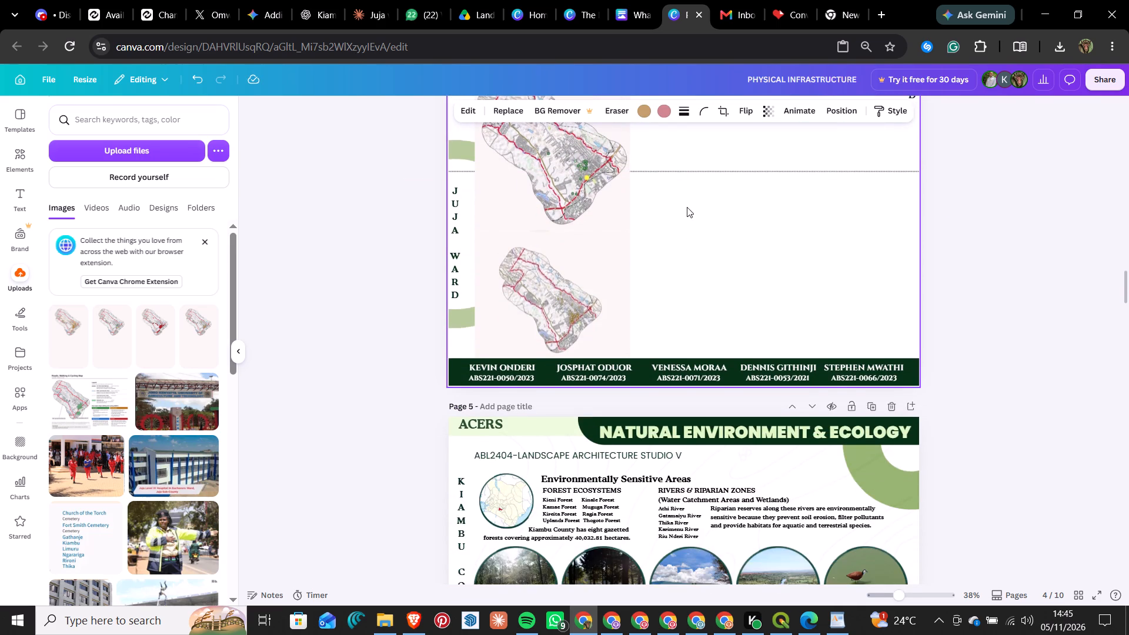
{"action": "scroll", "coordinate": [697, 215], "scroll_direction": "down", "scroll_amount": 2}
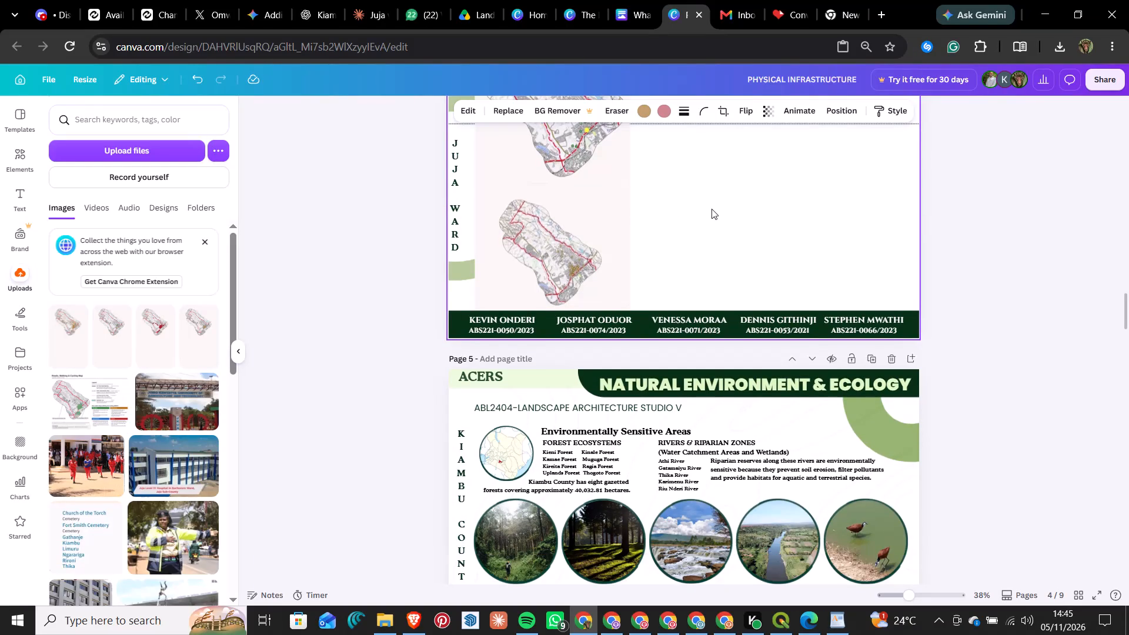
Crop the last map's blank margins tightly around the ward outline, scaling it up to meet the green-marked map above.
{"action": "left_click", "coordinate": [598, 196]}
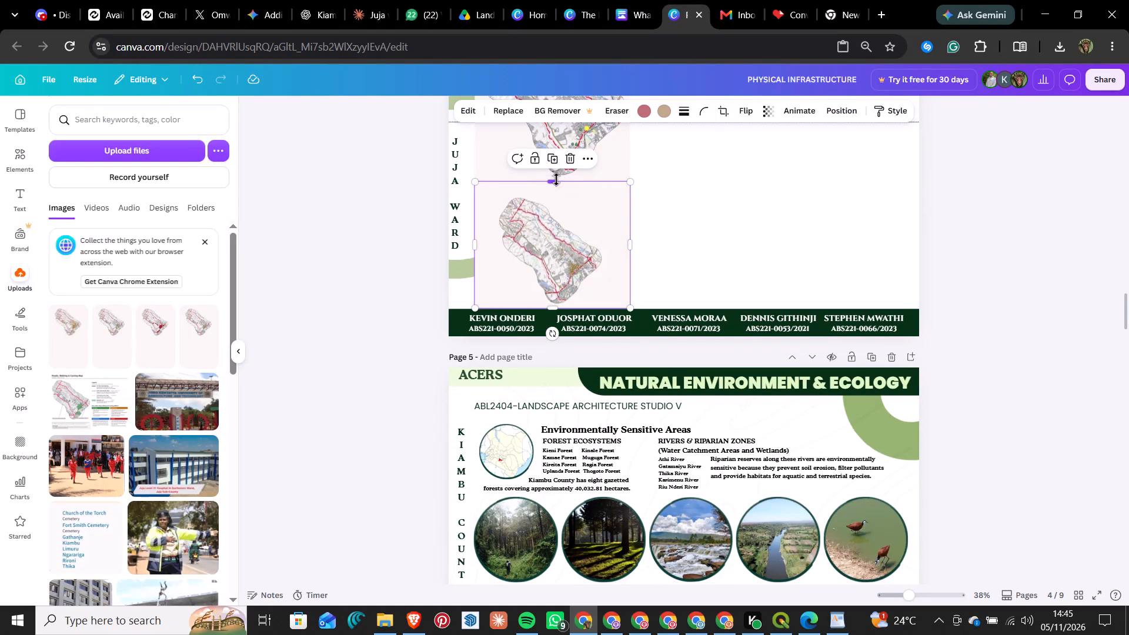
{"action": "scroll", "coordinate": [729, 224], "scroll_direction": "down", "scroll_amount": 1}
{"action": "scroll", "coordinate": [729, 224], "scroll_direction": "up", "scroll_amount": 16}
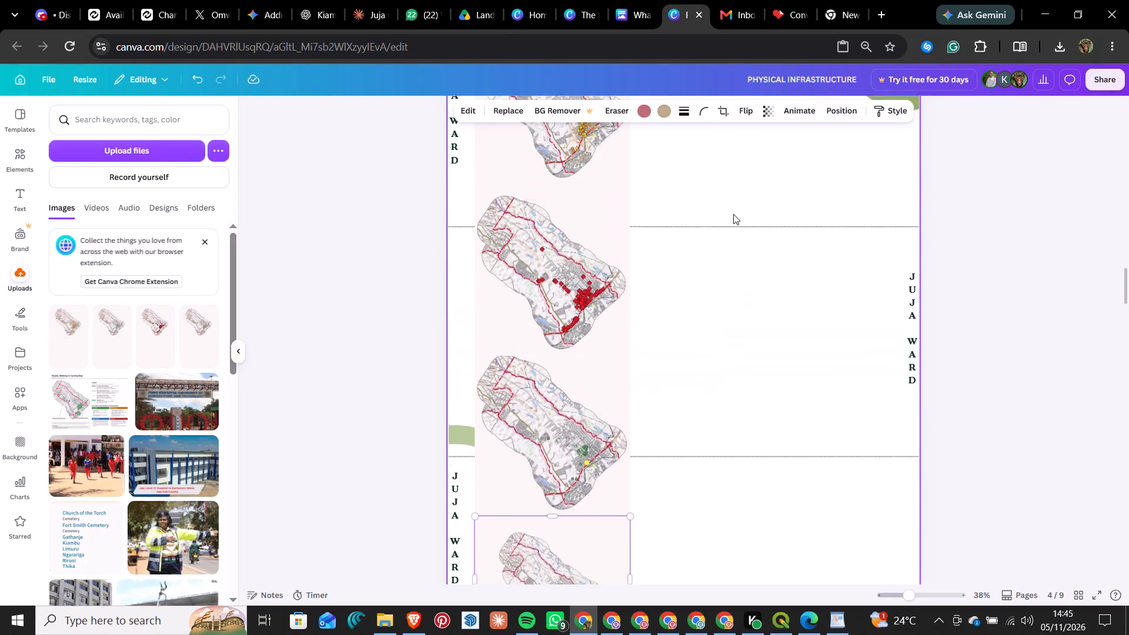
{"action": "scroll", "coordinate": [733, 214], "scroll_direction": "up", "scroll_amount": 7}
{"action": "scroll", "coordinate": [629, 158], "scroll_direction": "down", "scroll_amount": 4}
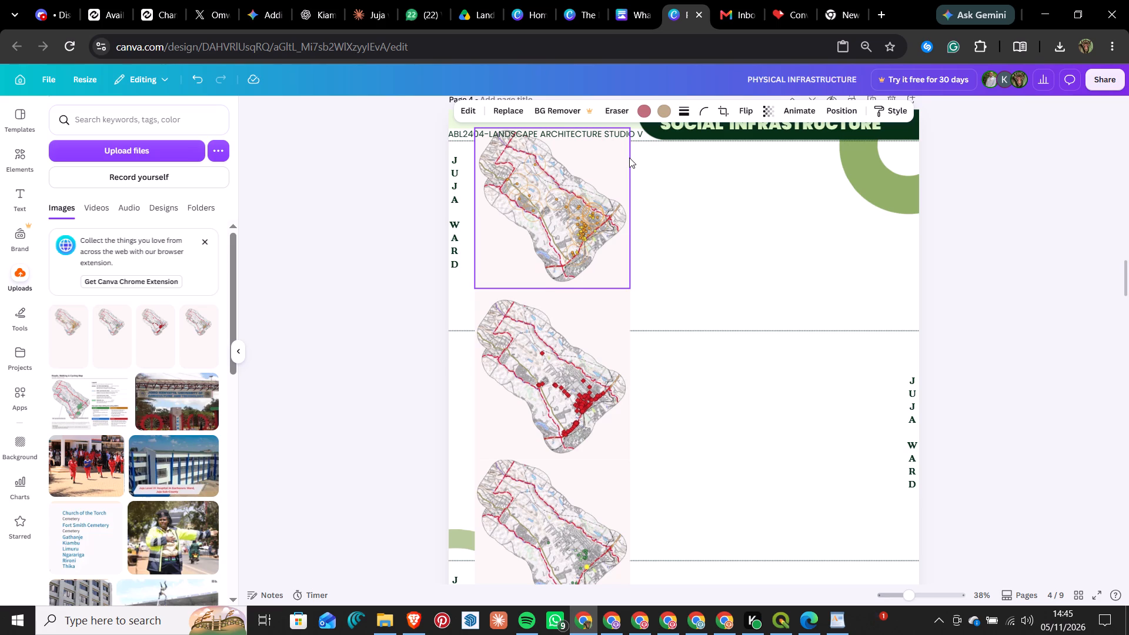
{"action": "scroll", "coordinate": [629, 158], "scroll_direction": "down", "scroll_amount": 14}
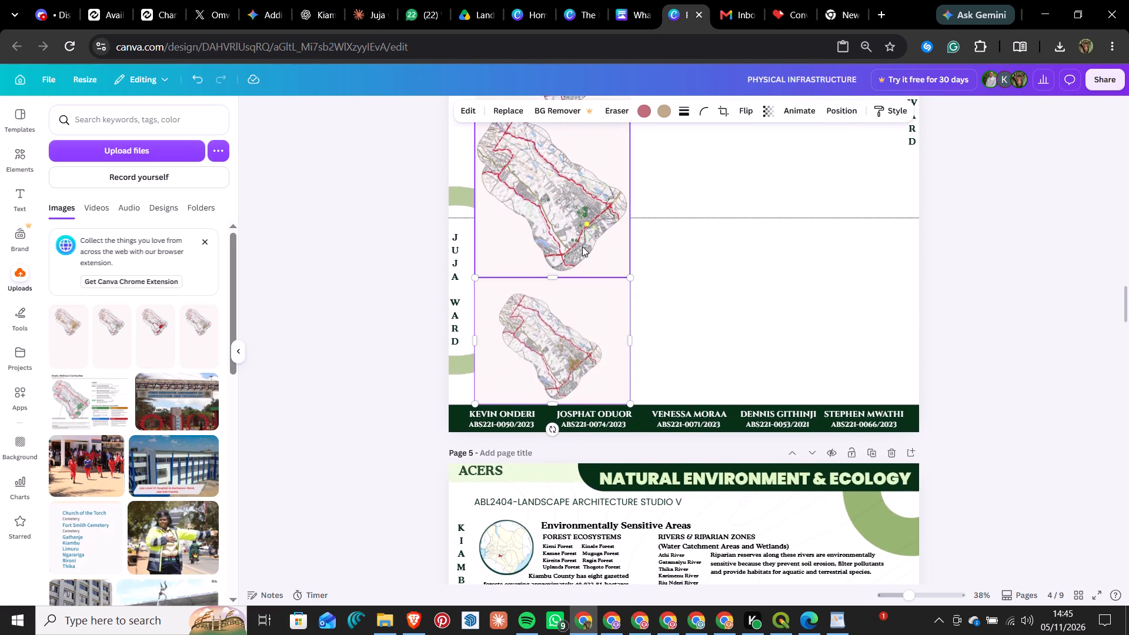
{"action": "left_click_drag", "start_coordinate": [552, 279], "coordinate": [554, 288]}
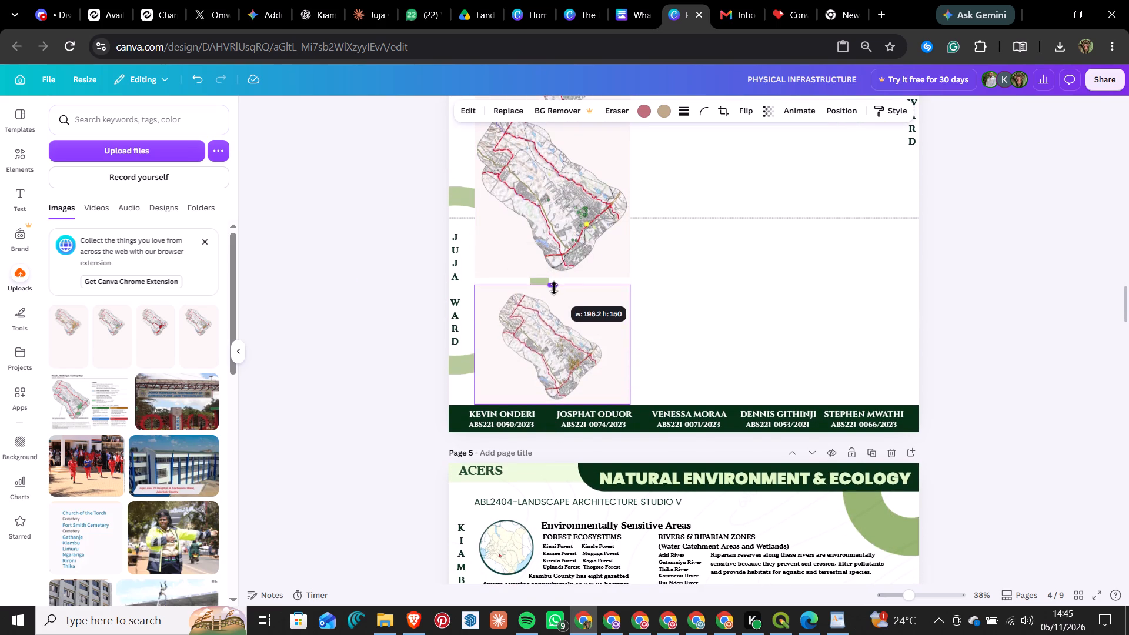
{"action": "left_click_drag", "start_coordinate": [554, 288], "coordinate": [554, 294]}
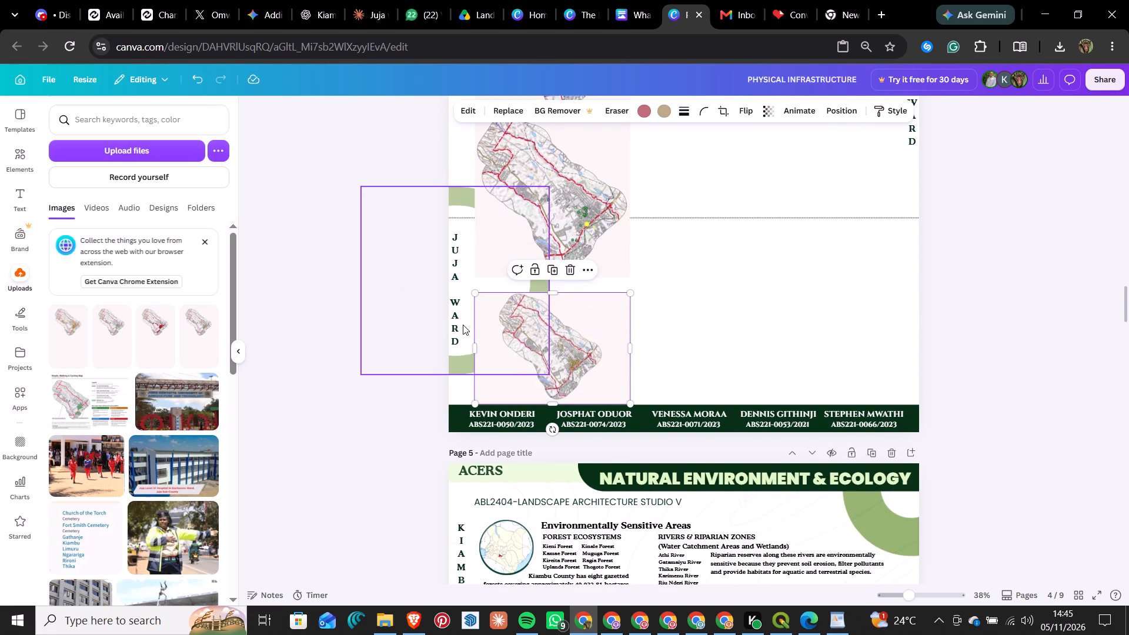
{"action": "left_click_drag", "start_coordinate": [477, 326], "coordinate": [498, 330]}
{"action": "left_click_drag", "start_coordinate": [499, 295], "coordinate": [465, 283]}
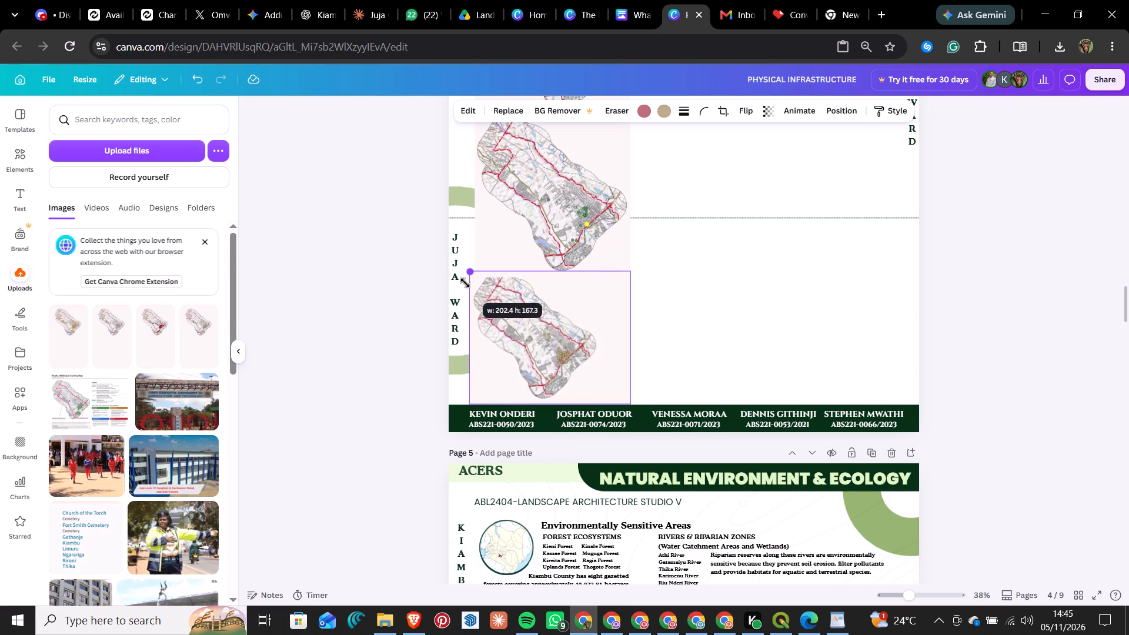
{"action": "left_click_drag", "start_coordinate": [465, 283], "coordinate": [472, 290]}
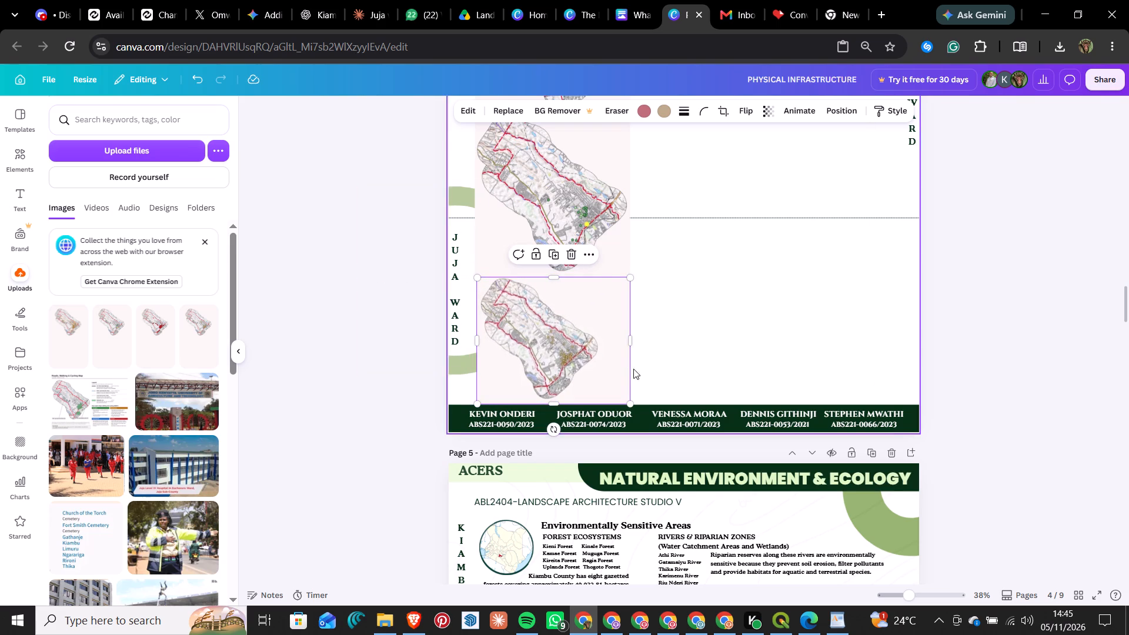
{"action": "left_click_drag", "start_coordinate": [628, 340], "coordinate": [608, 342]}
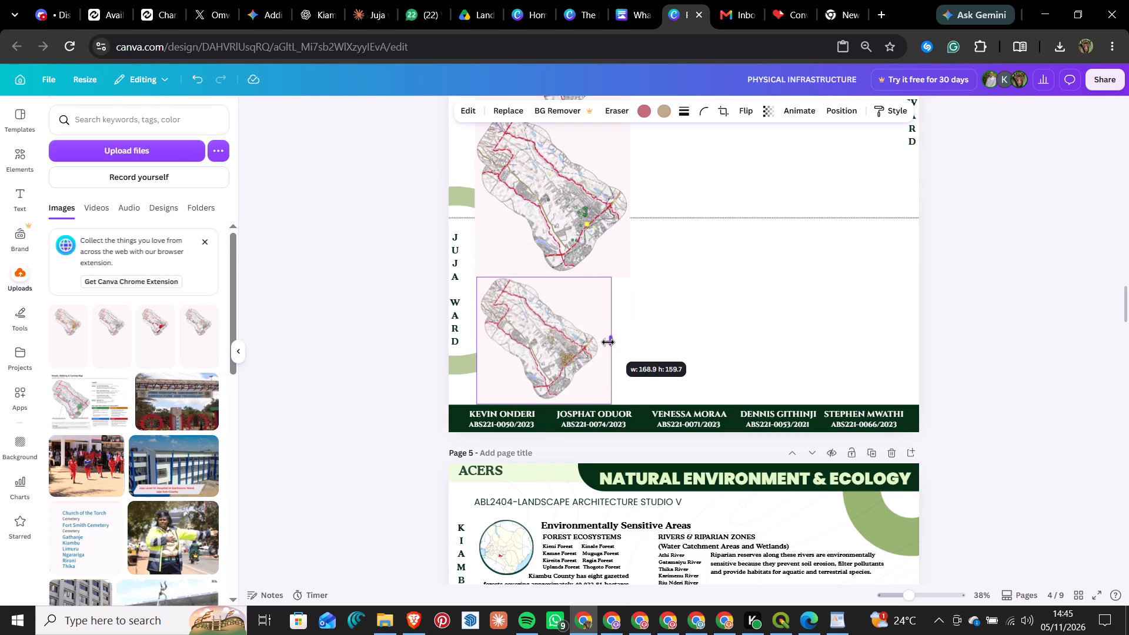
{"action": "left_click_drag", "start_coordinate": [608, 342], "coordinate": [599, 353]}
{"action": "left_click", "coordinate": [540, 401]}
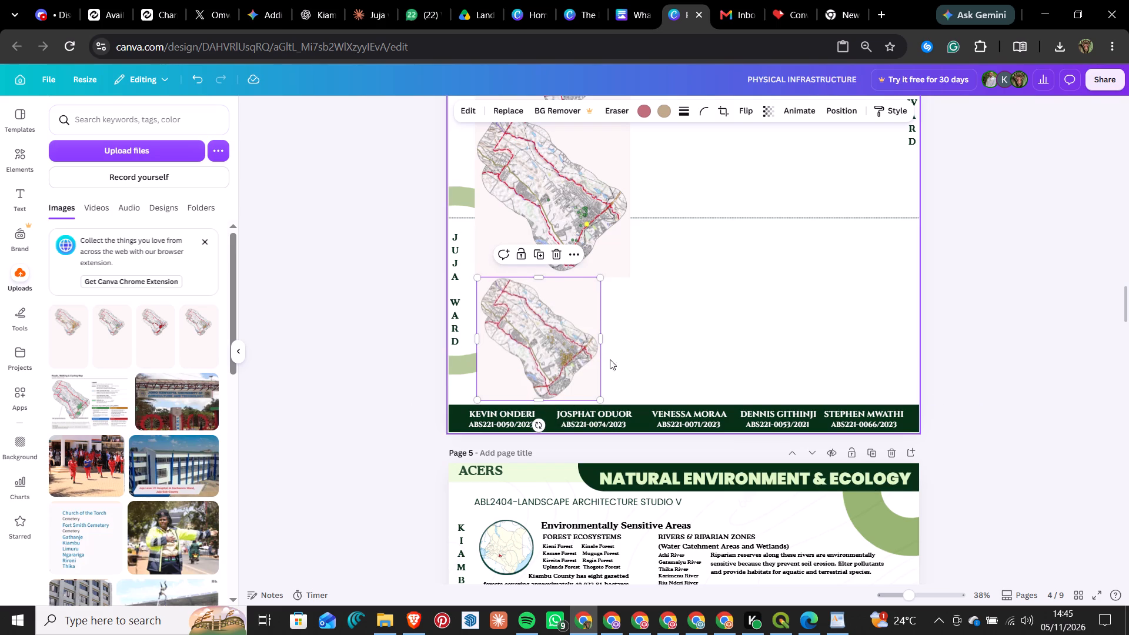
Enlarge the last map and place it beside the lowered green-marked map, tops aligned, matching its height.
{"action": "left_click_drag", "start_coordinate": [597, 278], "coordinate": [639, 274]}
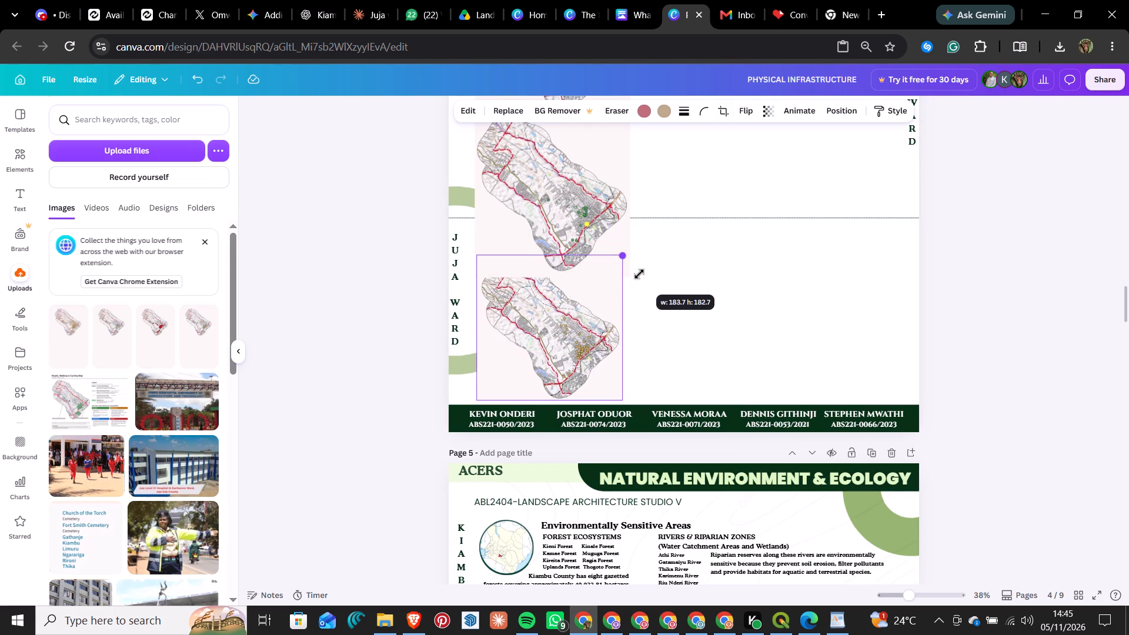
{"action": "left_click_drag", "start_coordinate": [639, 274], "coordinate": [640, 274]}
{"action": "left_click_drag", "start_coordinate": [555, 346], "coordinate": [766, 253]}
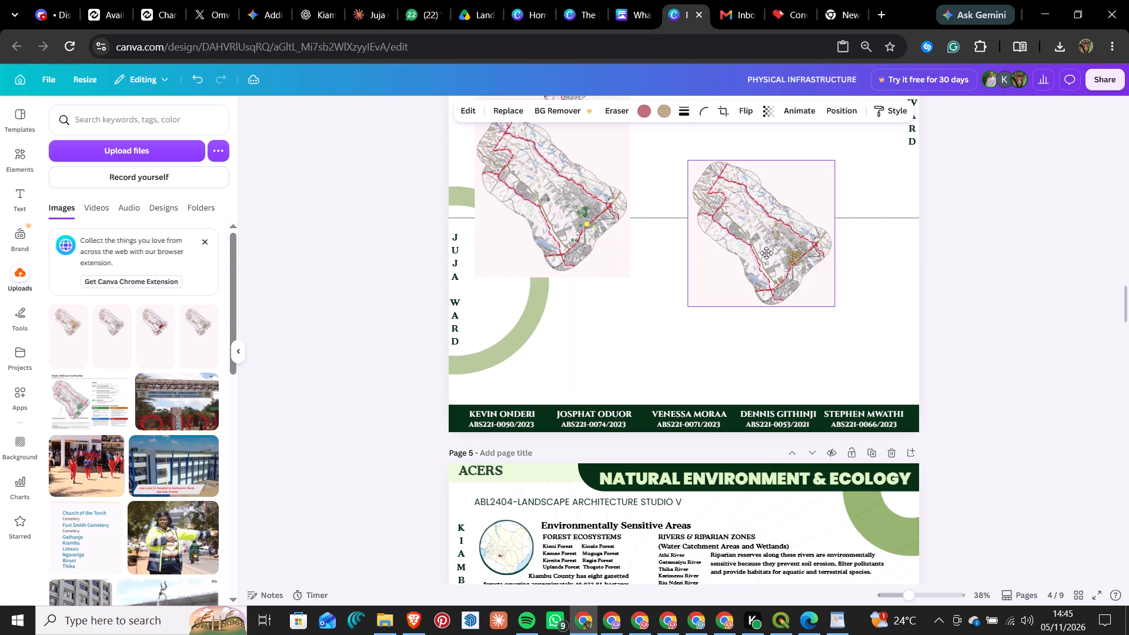
{"action": "left_click_drag", "start_coordinate": [766, 253], "coordinate": [760, 252]}
{"action": "scroll", "coordinate": [664, 278], "scroll_direction": "up", "scroll_amount": 6}
{"action": "left_click_drag", "start_coordinate": [780, 436], "coordinate": [753, 394]}
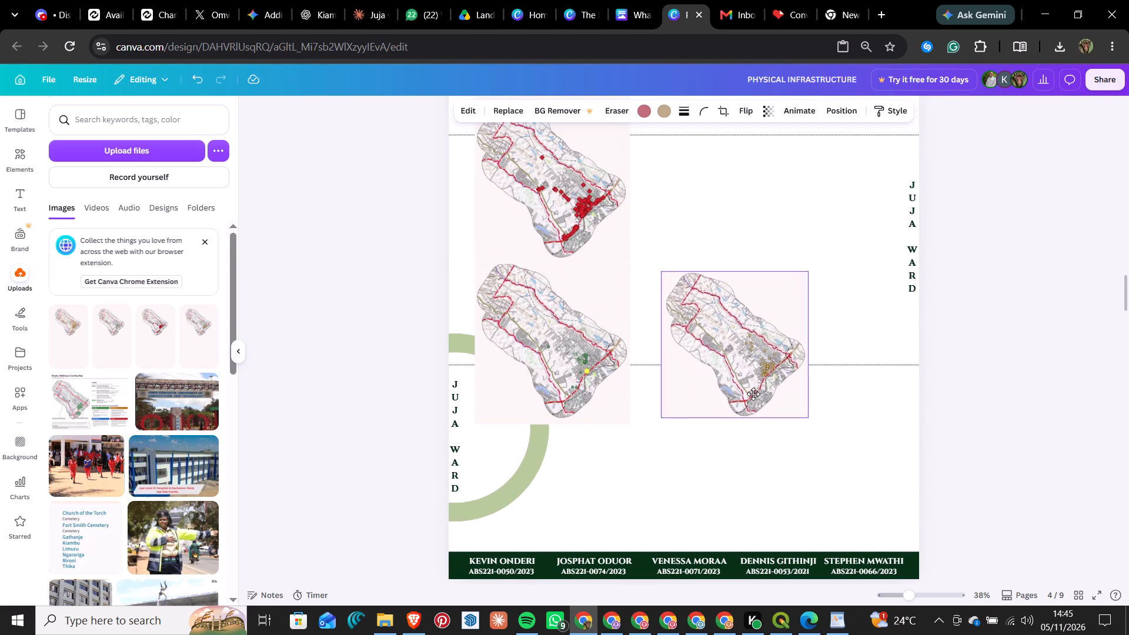
{"action": "left_click_drag", "start_coordinate": [753, 394], "coordinate": [759, 397]}
{"action": "left_click_drag", "start_coordinate": [586, 303], "coordinate": [587, 317]}
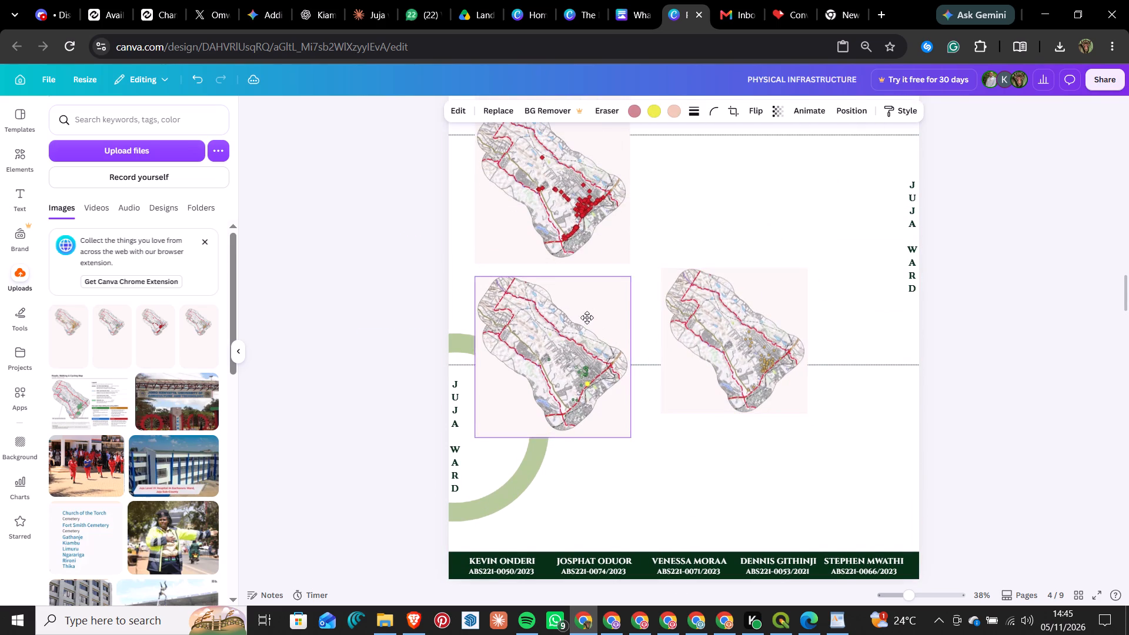
{"action": "left_click_drag", "start_coordinate": [587, 317], "coordinate": [587, 319]}
{"action": "left_click_drag", "start_coordinate": [725, 345], "coordinate": [696, 357]}
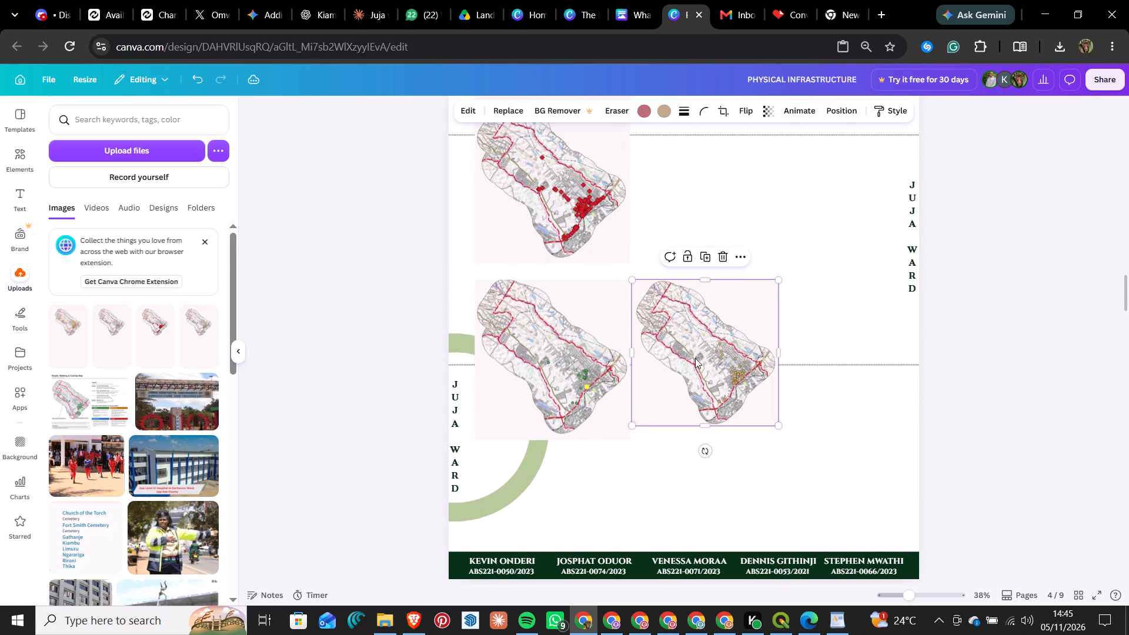
{"action": "left_click_drag", "start_coordinate": [774, 421], "coordinate": [786, 437]}
Adjust the left crop of the last map to sit close to the ward outline, just clear of the green-marked map.
{"action": "scroll", "coordinate": [657, 250], "scroll_direction": "up", "scroll_amount": 2}
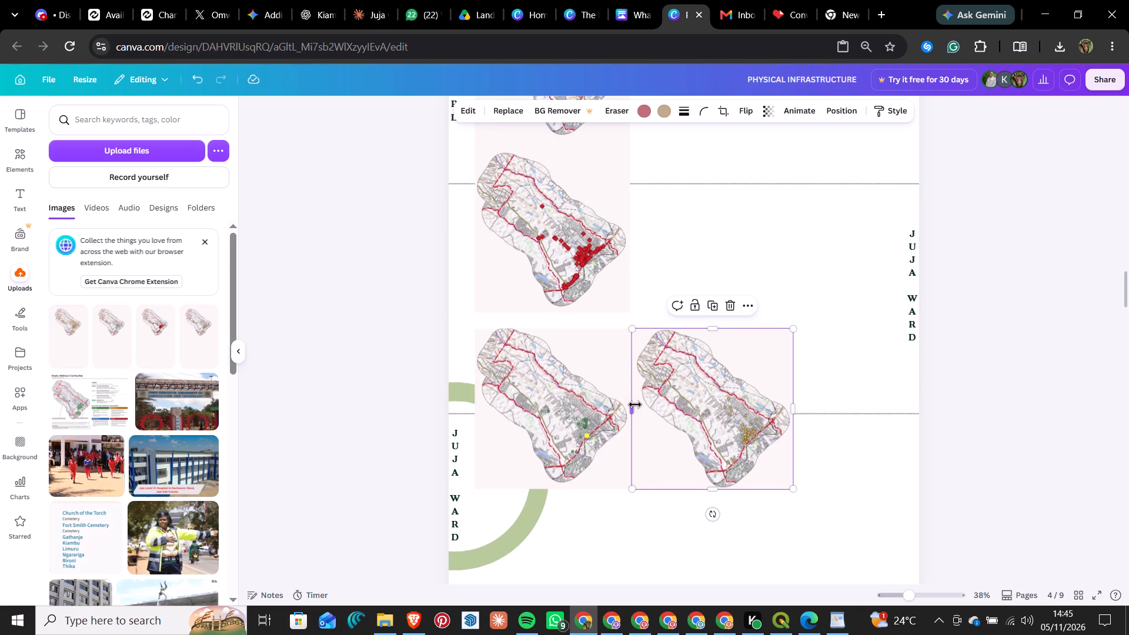
{"action": "left_click_drag", "start_coordinate": [636, 405], "coordinate": [640, 397]}
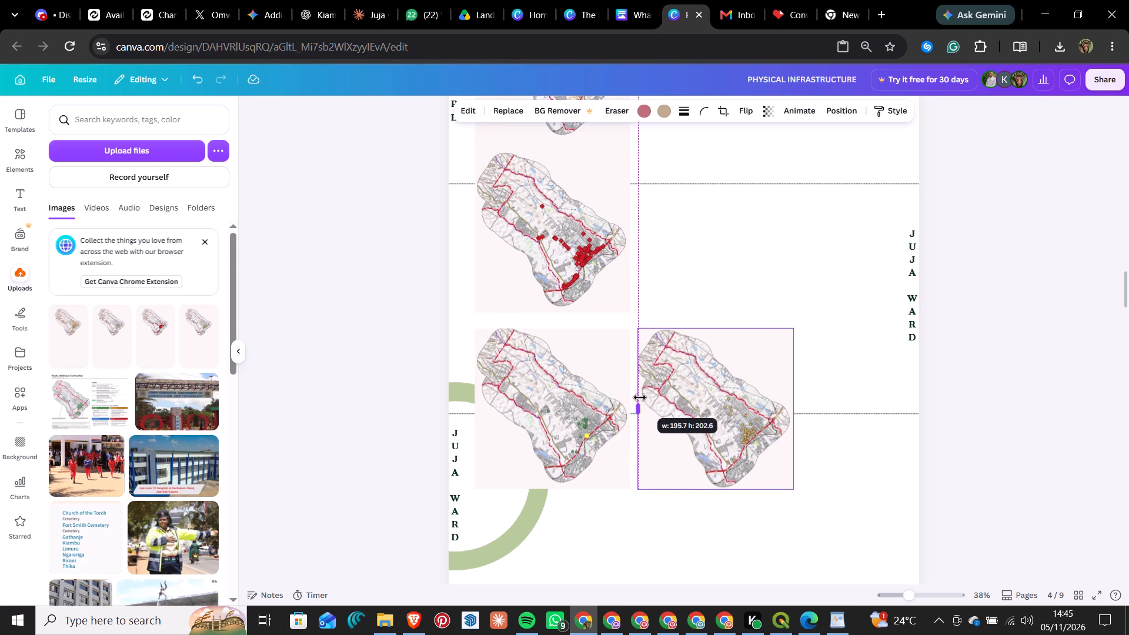
{"action": "left_click_drag", "start_coordinate": [640, 397], "coordinate": [636, 390]}
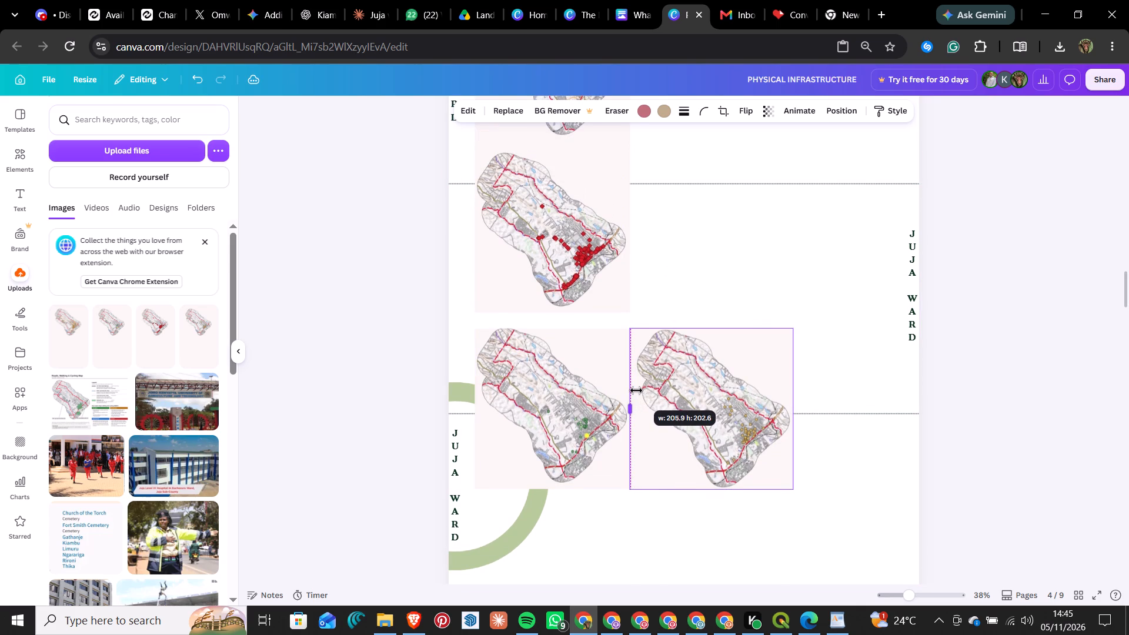
{"action": "left_click_drag", "start_coordinate": [636, 390], "coordinate": [637, 391]}
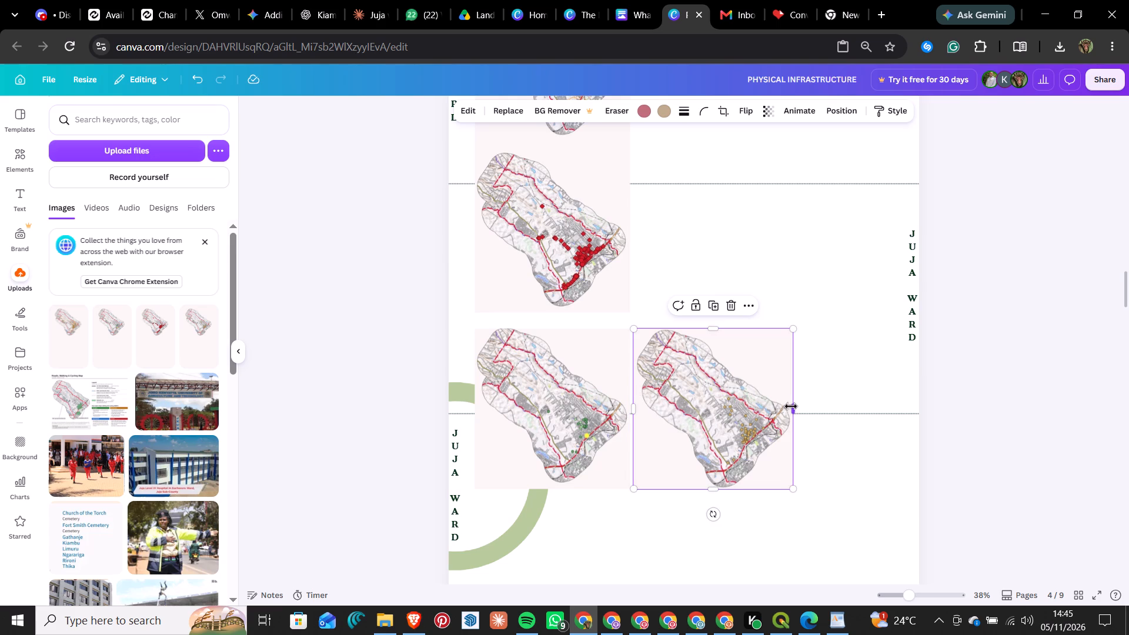
{"action": "left_click", "coordinate": [791, 405]}
Move the green-marked map back up against the bottom edge of the red-dotted map.
{"action": "left_click_drag", "start_coordinate": [525, 377], "coordinate": [525, 367]}
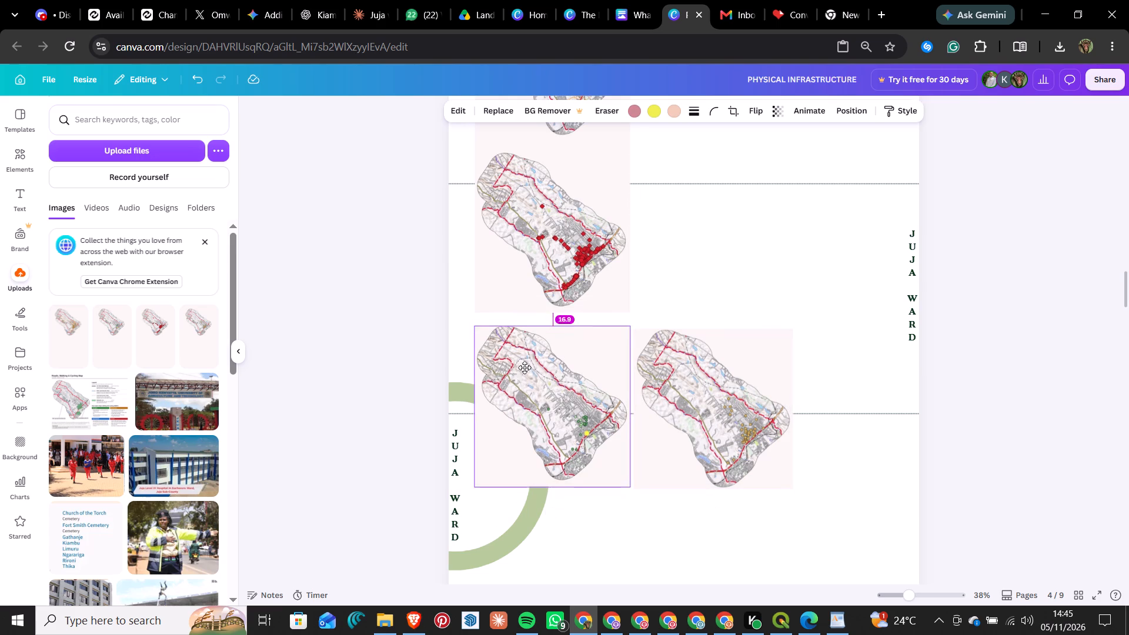
{"action": "left_click_drag", "start_coordinate": [525, 367], "coordinate": [526, 362]}
Move the last map beneath the green-marked map in the column, just above the names footer.
{"action": "scroll", "coordinate": [786, 202], "scroll_direction": "down", "scroll_amount": 4}
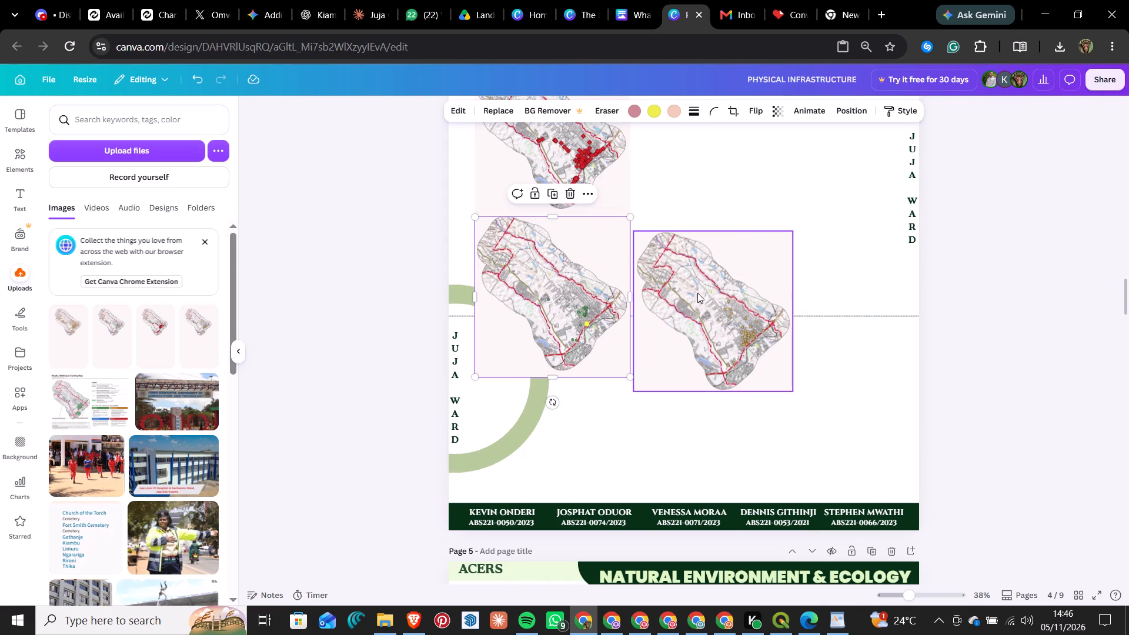
{"action": "scroll", "coordinate": [697, 295], "scroll_direction": "down", "scroll_amount": 3, "text": "ctrl"}
{"action": "left_click_drag", "start_coordinate": [712, 335], "coordinate": [687, 375]}
{"action": "left_click_drag", "start_coordinate": [697, 343], "coordinate": [689, 357]}
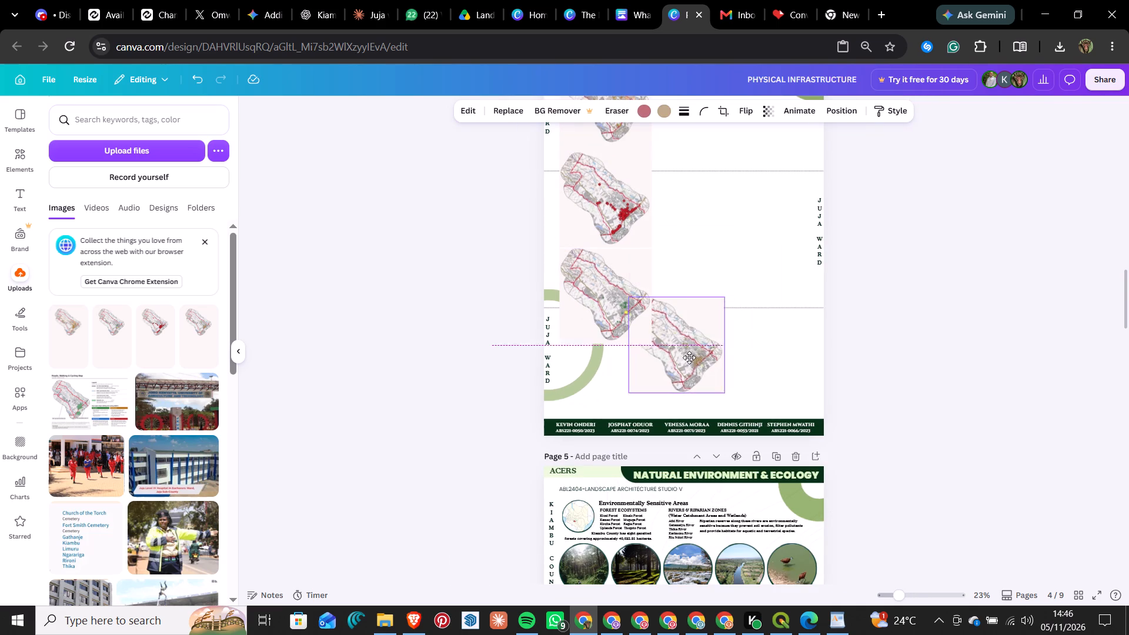
{"action": "left_click_drag", "start_coordinate": [689, 357], "coordinate": [620, 373]}
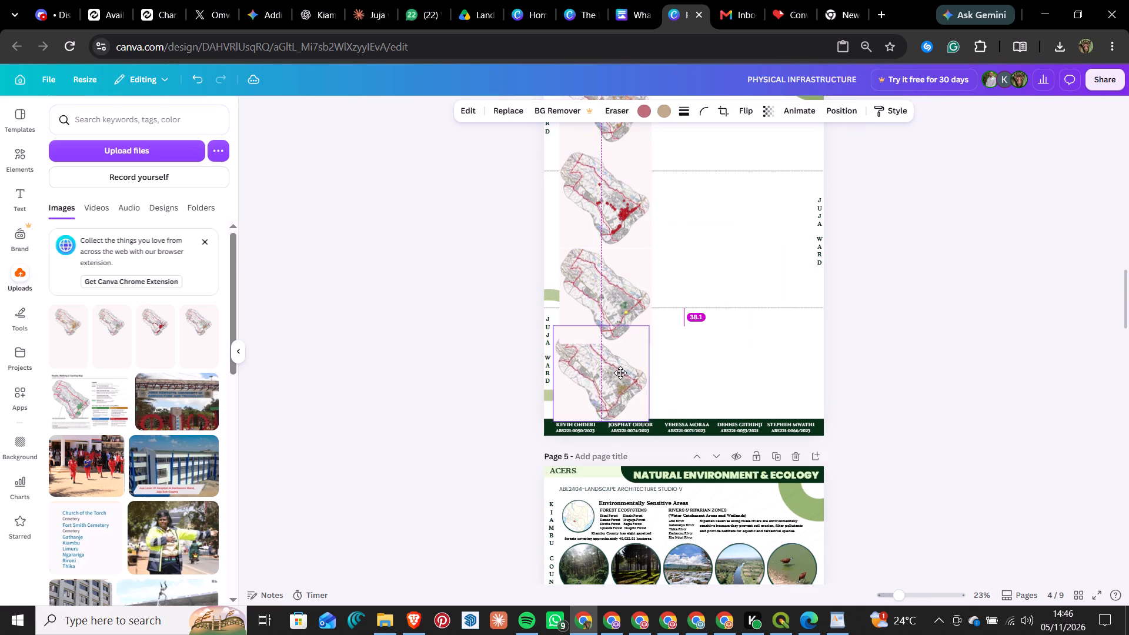
{"action": "left_click_drag", "start_coordinate": [620, 373], "coordinate": [629, 370]}
Crop the red-dotted map's top edge down close to the ward outline, leaving the map about 203 high.
{"action": "scroll", "coordinate": [673, 263], "scroll_direction": "up", "scroll_amount": 3}
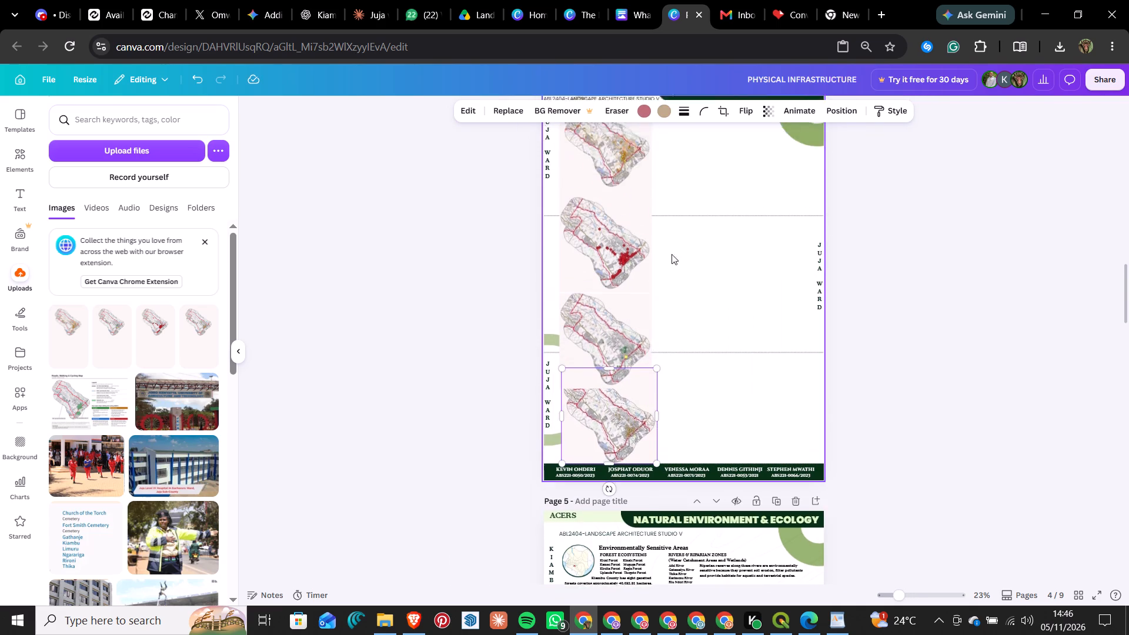
{"action": "scroll", "coordinate": [672, 254], "scroll_direction": "up", "scroll_amount": 3}
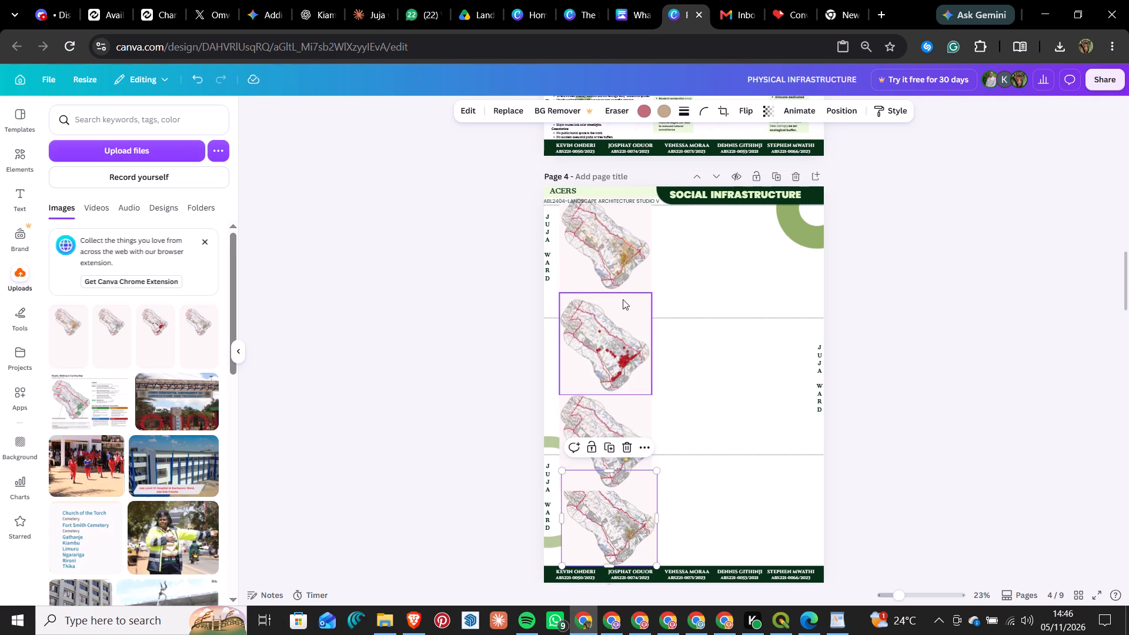
{"action": "left_click", "coordinate": [605, 299]}
{"action": "left_click", "coordinate": [605, 295]}
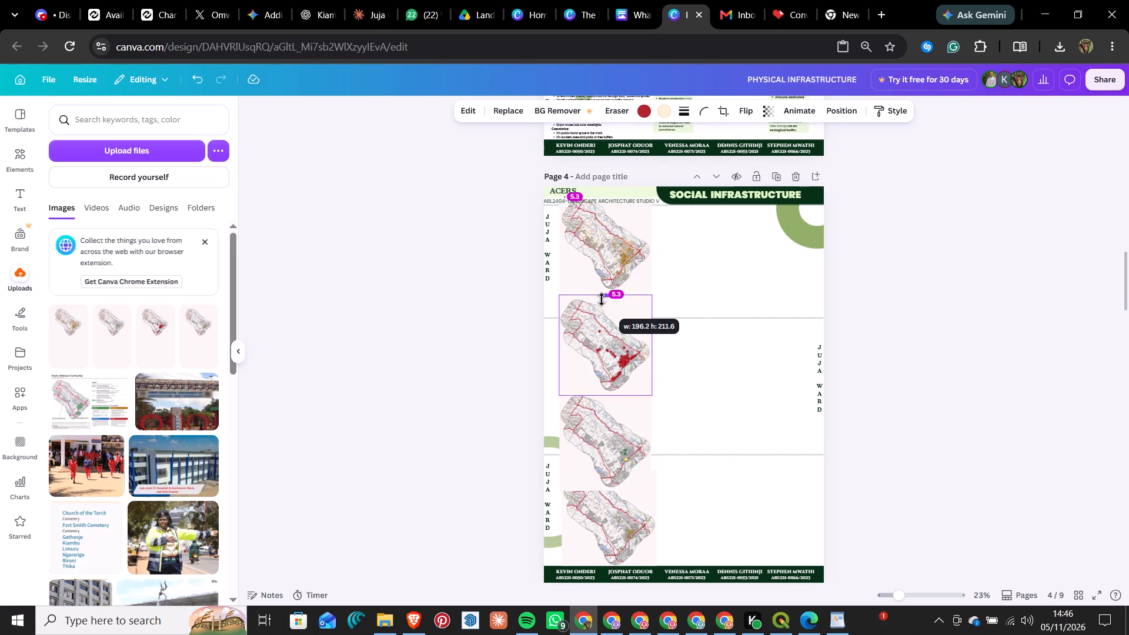
{"action": "scroll", "coordinate": [602, 298], "scroll_direction": "up", "scroll_amount": 1}
{"action": "left_click_drag", "start_coordinate": [605, 337], "coordinate": [605, 329]}
{"action": "scroll", "coordinate": [609, 326], "scroll_direction": "up", "scroll_amount": 2, "text": "ctrl"}
{"action": "scroll", "coordinate": [563, 311], "scroll_direction": "up", "scroll_amount": 4, "text": "ctrl"}
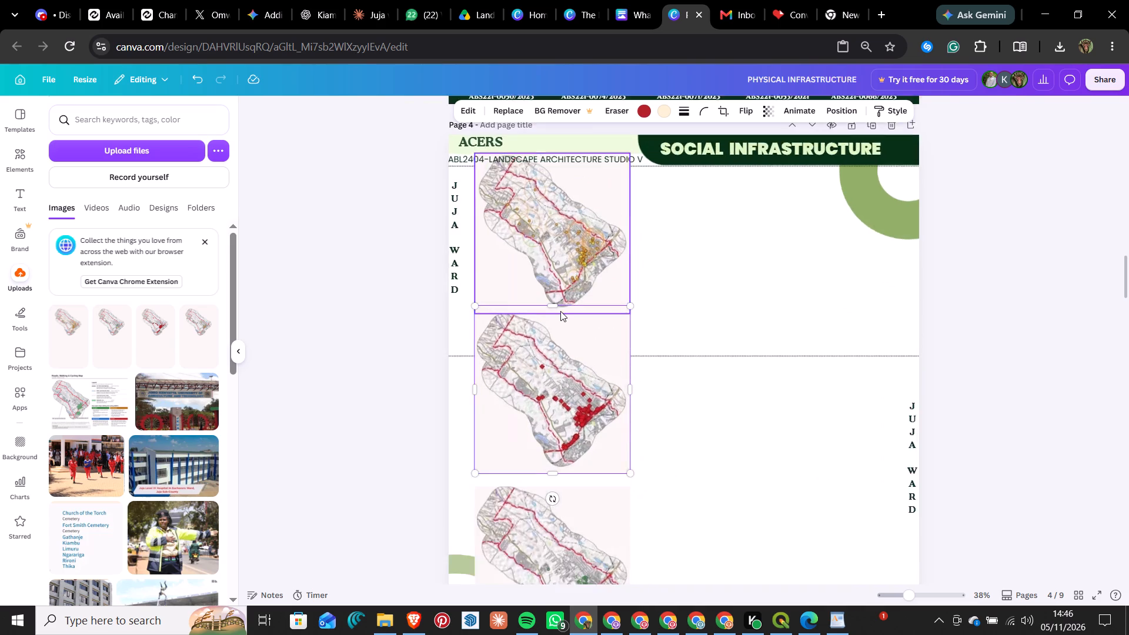
{"action": "scroll", "coordinate": [498, 306], "scroll_direction": "up", "scroll_amount": 4, "text": "ctrl"}
{"action": "left_click_drag", "start_coordinate": [449, 302], "coordinate": [449, 302]}
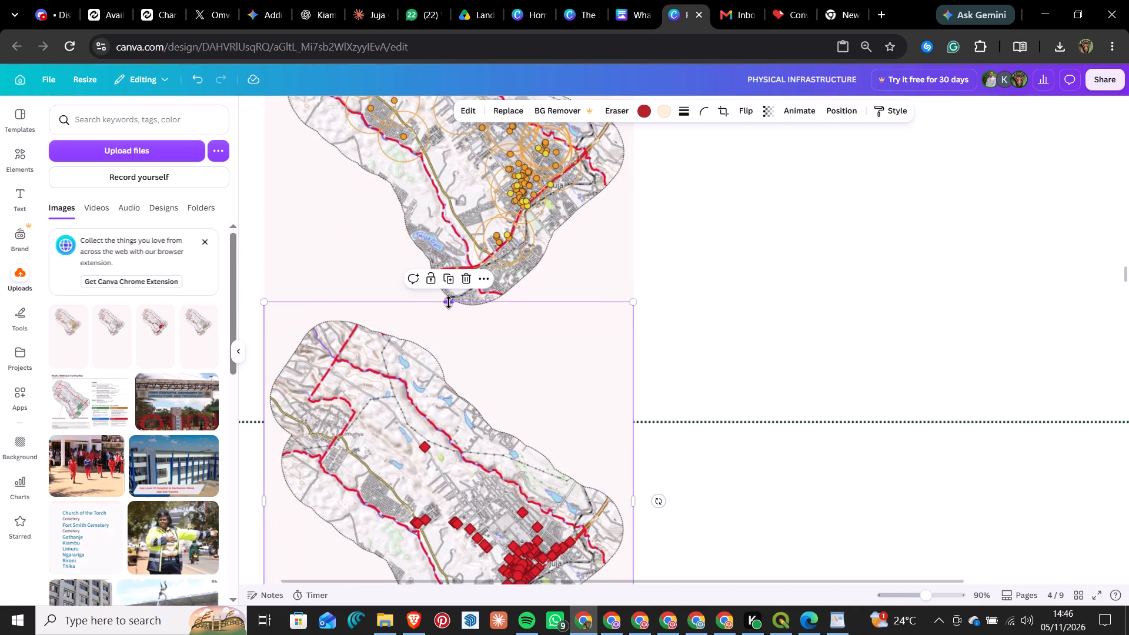
{"action": "left_click_drag", "start_coordinate": [449, 302], "coordinate": [446, 317]}
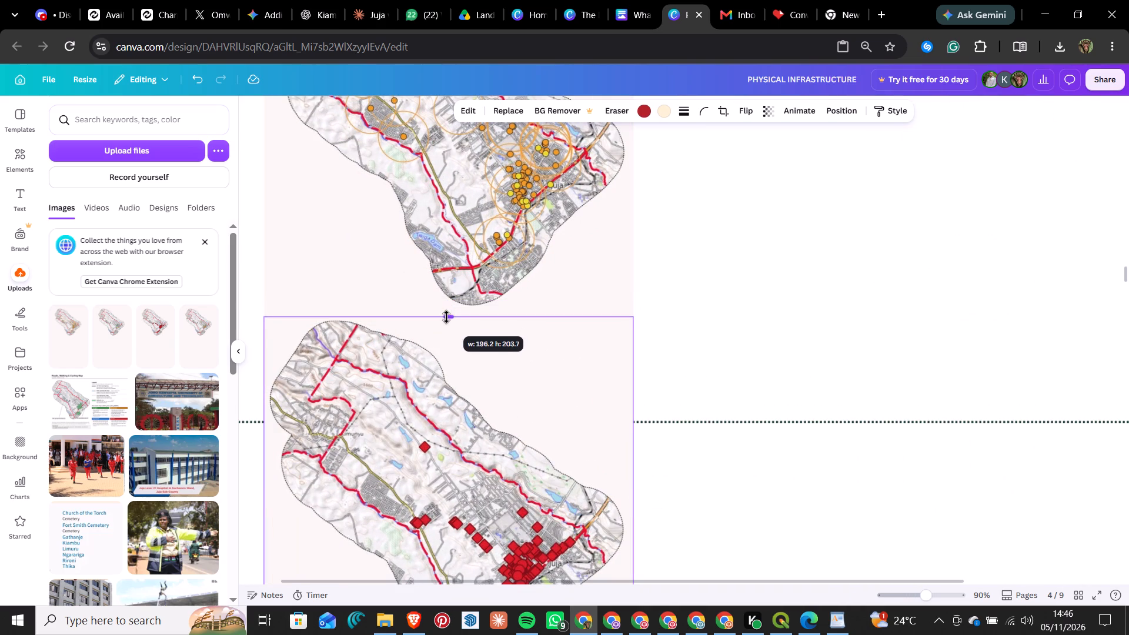
{"action": "left_click_drag", "start_coordinate": [446, 317], "coordinate": [446, 319]}
Move the green-marked map straight up against the bottom edge of the red-dotted map.
{"action": "scroll", "coordinate": [713, 244], "scroll_direction": "down", "scroll_amount": 8}
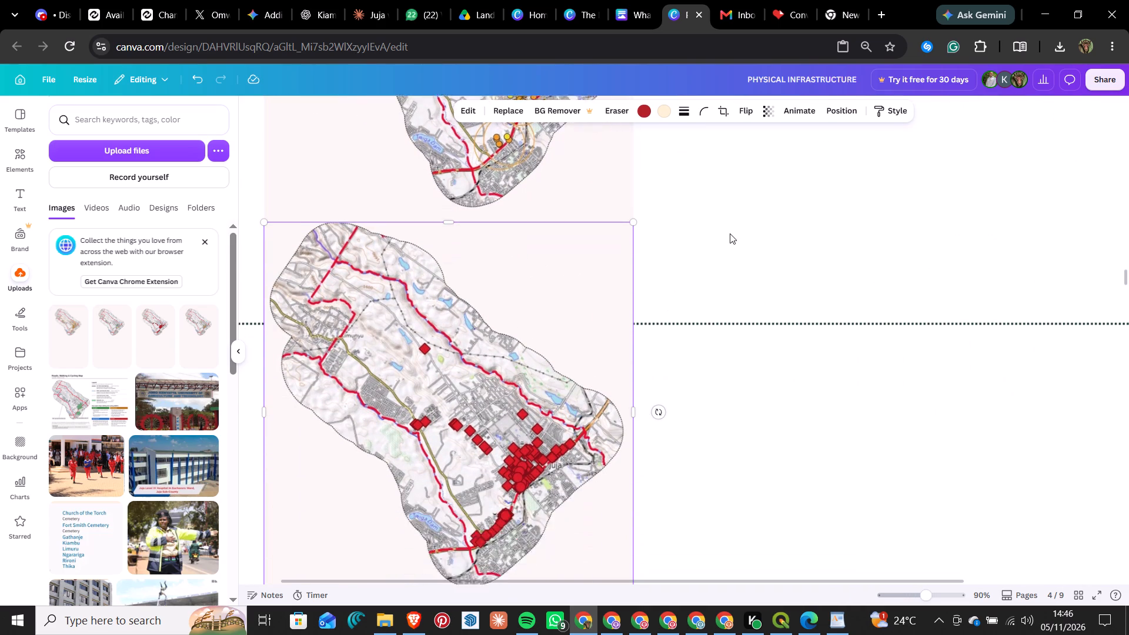
{"action": "scroll", "coordinate": [730, 233], "scroll_direction": "down", "scroll_amount": 2}
{"action": "scroll", "coordinate": [731, 233], "scroll_direction": "up", "scroll_amount": 1}
{"action": "scroll", "coordinate": [731, 233], "scroll_direction": "down", "scroll_amount": 6}
{"action": "left_click_drag", "start_coordinate": [406, 394], "coordinate": [406, 383]}
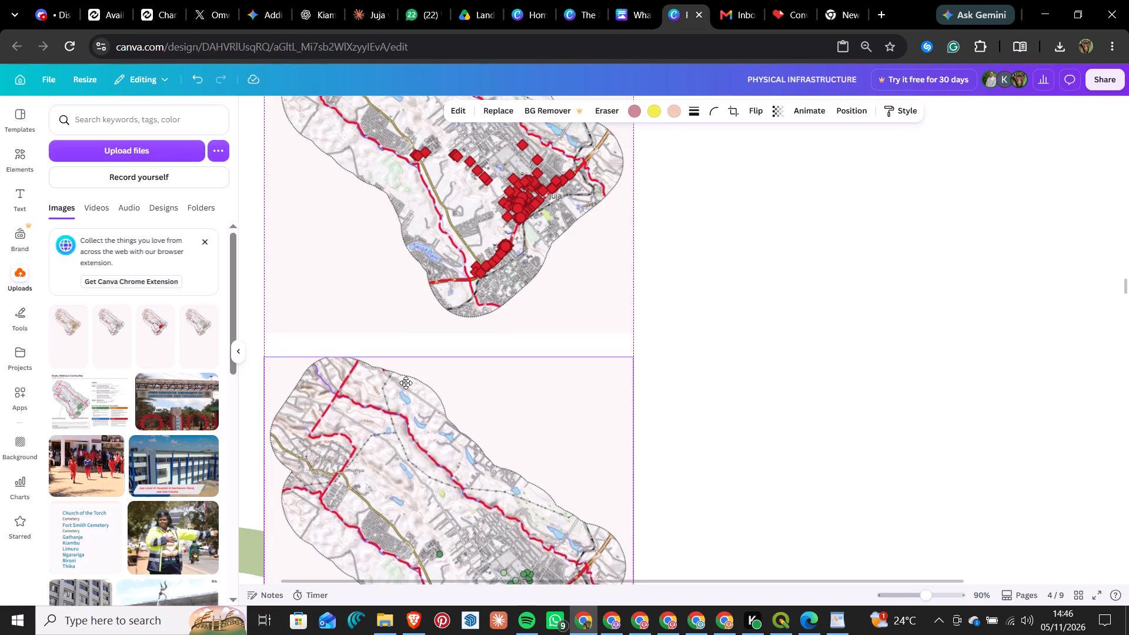
{"action": "left_click_drag", "start_coordinate": [406, 383], "coordinate": [403, 366]}
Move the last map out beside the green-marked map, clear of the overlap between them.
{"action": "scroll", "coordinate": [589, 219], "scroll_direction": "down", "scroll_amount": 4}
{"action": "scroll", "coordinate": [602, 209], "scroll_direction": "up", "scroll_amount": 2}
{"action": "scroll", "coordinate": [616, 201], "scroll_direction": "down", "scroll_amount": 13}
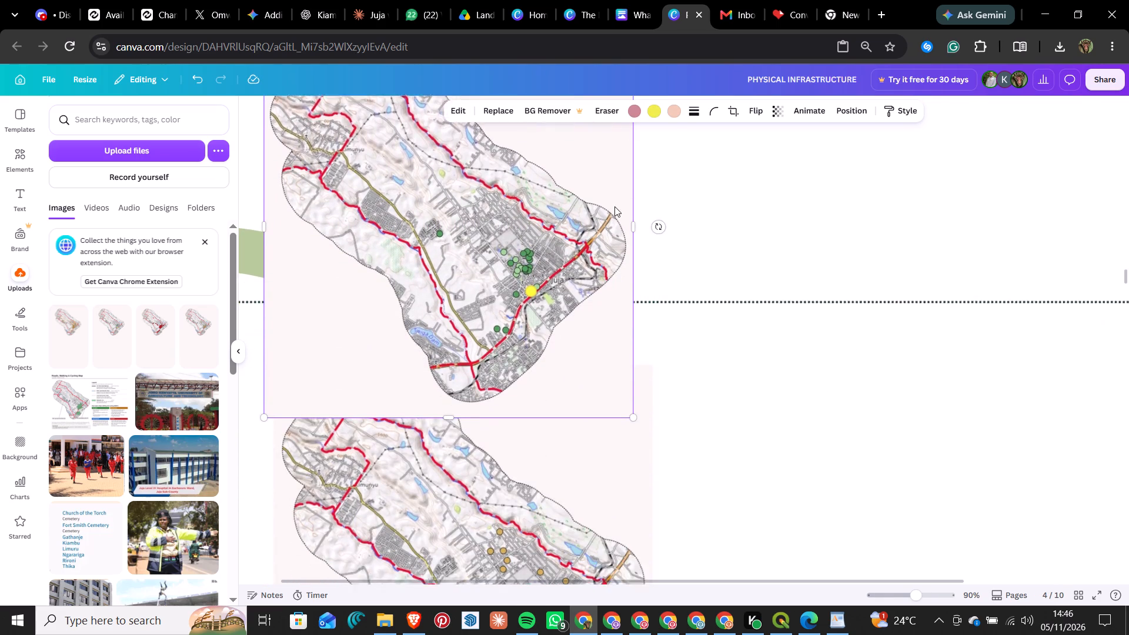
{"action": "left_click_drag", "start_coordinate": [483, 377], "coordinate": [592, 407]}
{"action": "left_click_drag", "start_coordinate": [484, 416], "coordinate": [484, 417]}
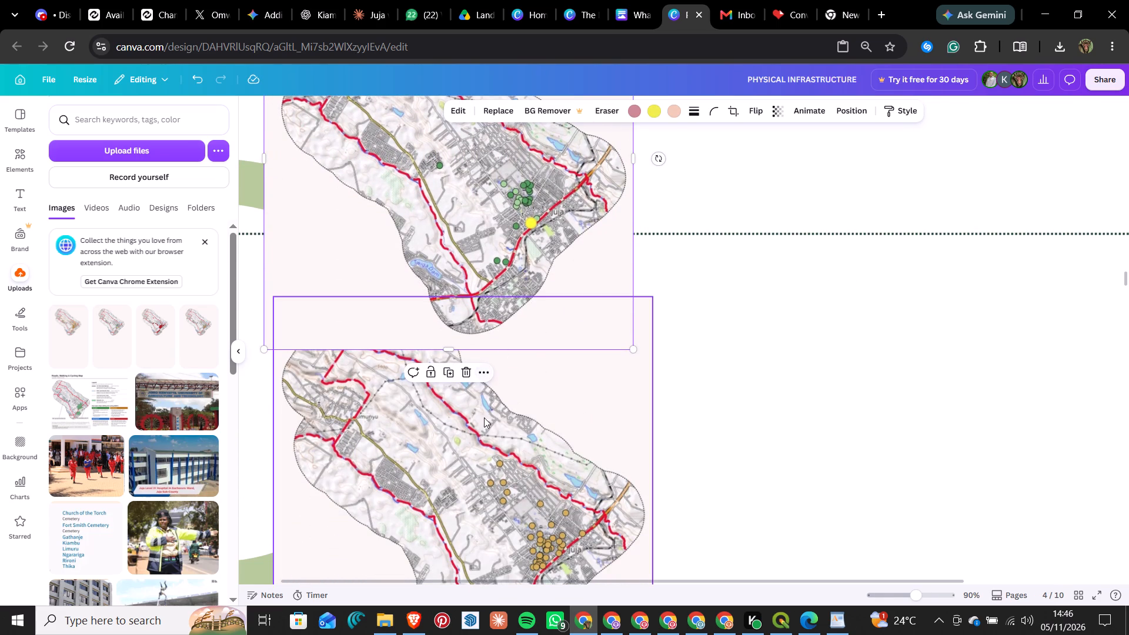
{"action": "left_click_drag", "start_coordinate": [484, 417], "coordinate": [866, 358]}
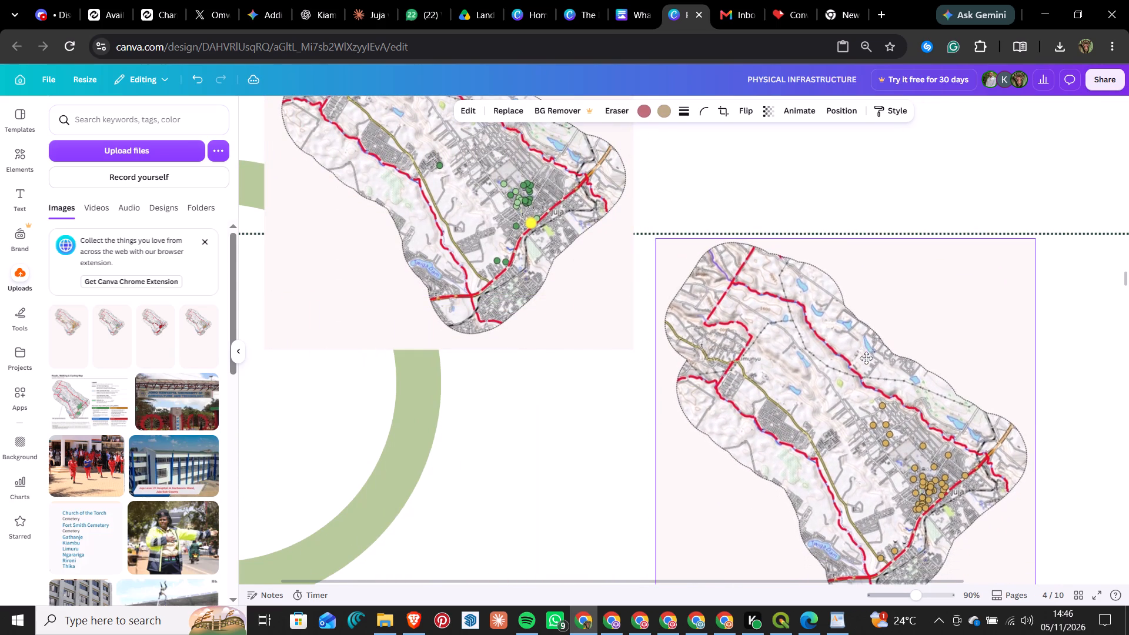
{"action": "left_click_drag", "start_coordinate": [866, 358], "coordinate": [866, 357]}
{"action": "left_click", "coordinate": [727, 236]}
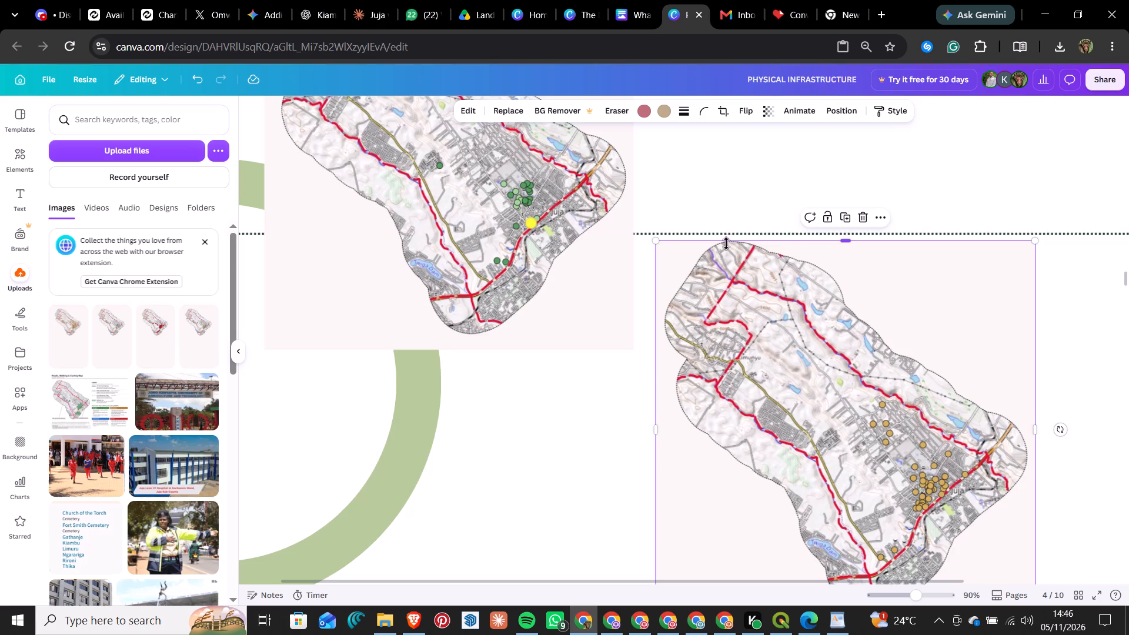
Place the last map beneath the green-marked map, with its bottom edge resting at the names footer.
{"action": "scroll", "coordinate": [703, 194], "scroll_direction": "down", "scroll_amount": 6}
{"action": "scroll", "coordinate": [610, 270], "scroll_direction": "up", "scroll_amount": 1}
{"action": "scroll", "coordinate": [610, 270], "scroll_direction": "down", "scroll_amount": 2}
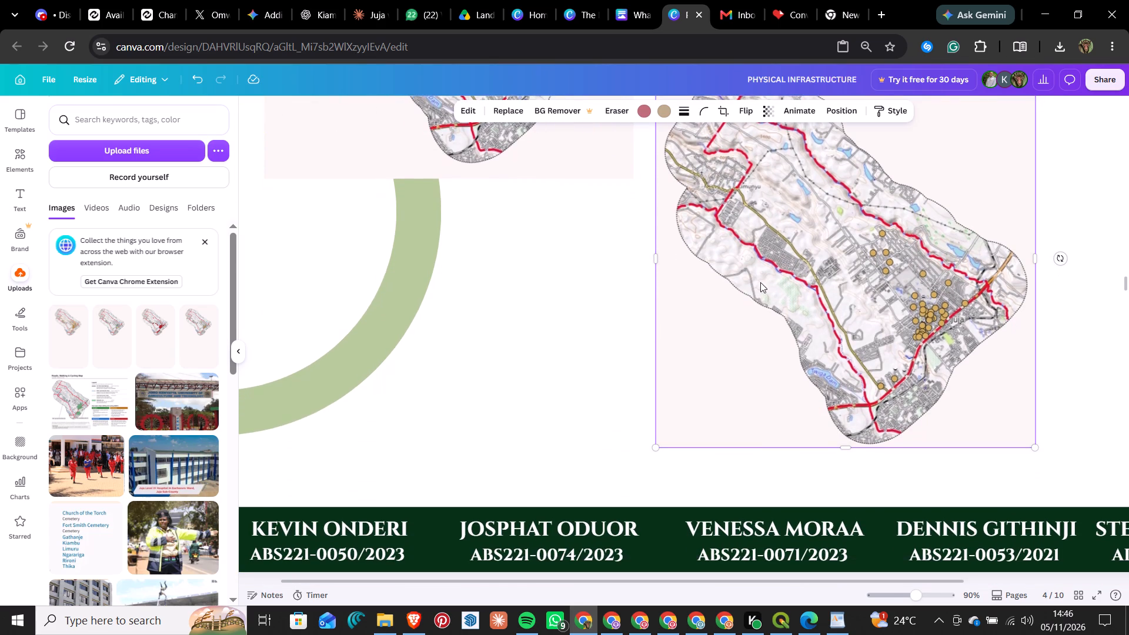
{"action": "scroll", "coordinate": [887, 288], "scroll_direction": "down", "scroll_amount": 3}
{"action": "scroll", "coordinate": [722, 373], "scroll_direction": "down", "scroll_amount": 3, "text": "ctrl"}
{"action": "left_click_drag", "start_coordinate": [683, 302], "coordinate": [598, 343]}
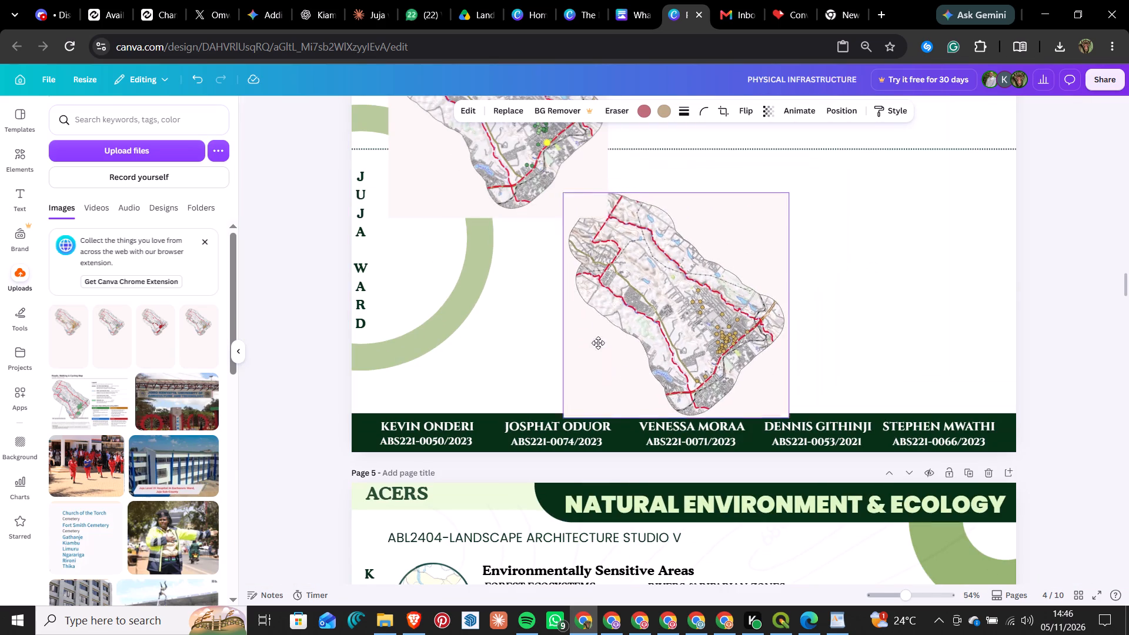
{"action": "left_click_drag", "start_coordinate": [598, 343], "coordinate": [434, 336]}
{"action": "scroll", "coordinate": [633, 361], "scroll_direction": "down", "scroll_amount": 3, "text": "ctrl"}
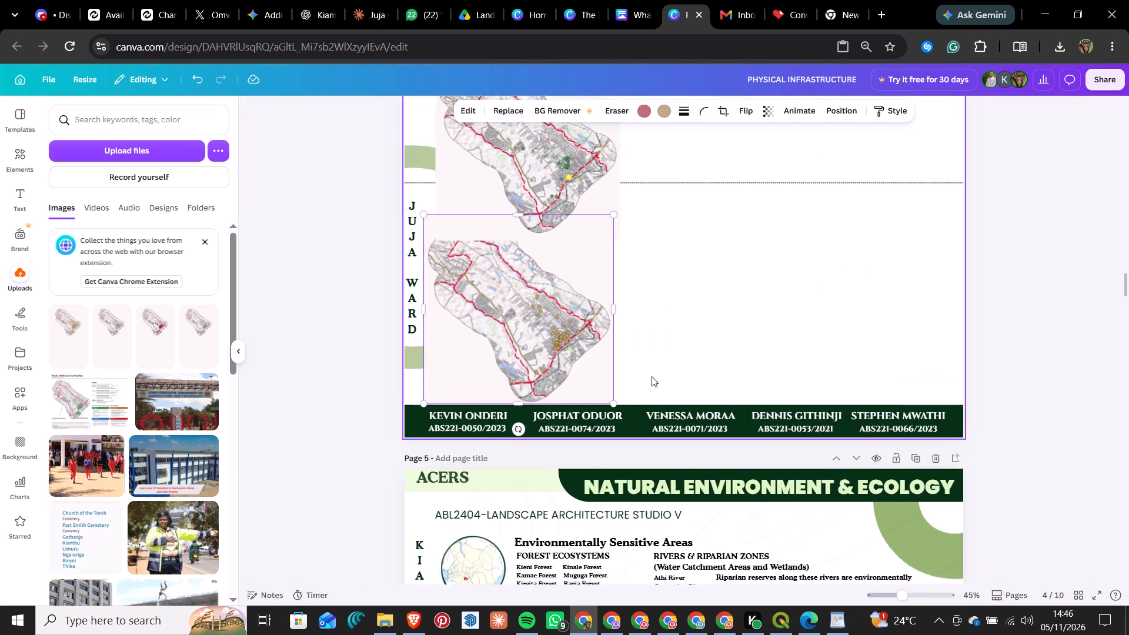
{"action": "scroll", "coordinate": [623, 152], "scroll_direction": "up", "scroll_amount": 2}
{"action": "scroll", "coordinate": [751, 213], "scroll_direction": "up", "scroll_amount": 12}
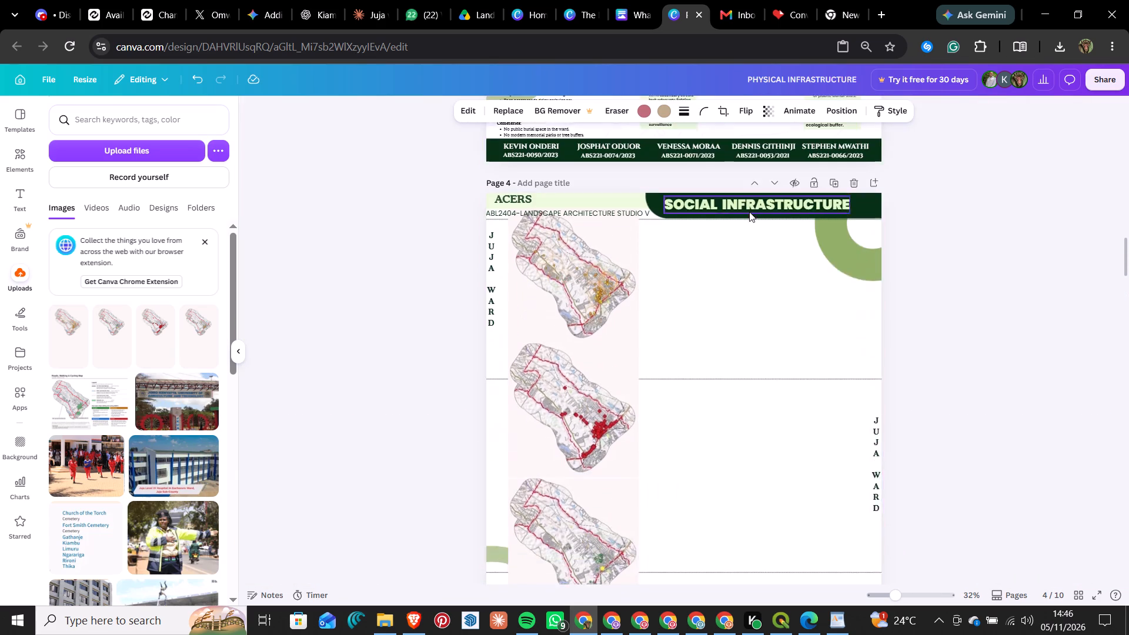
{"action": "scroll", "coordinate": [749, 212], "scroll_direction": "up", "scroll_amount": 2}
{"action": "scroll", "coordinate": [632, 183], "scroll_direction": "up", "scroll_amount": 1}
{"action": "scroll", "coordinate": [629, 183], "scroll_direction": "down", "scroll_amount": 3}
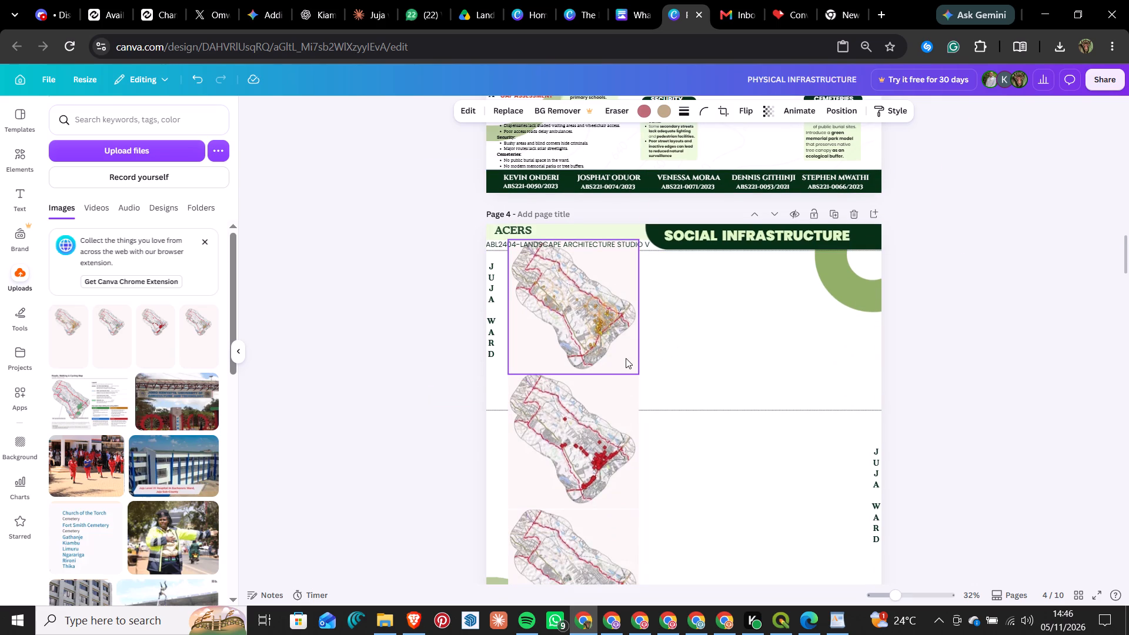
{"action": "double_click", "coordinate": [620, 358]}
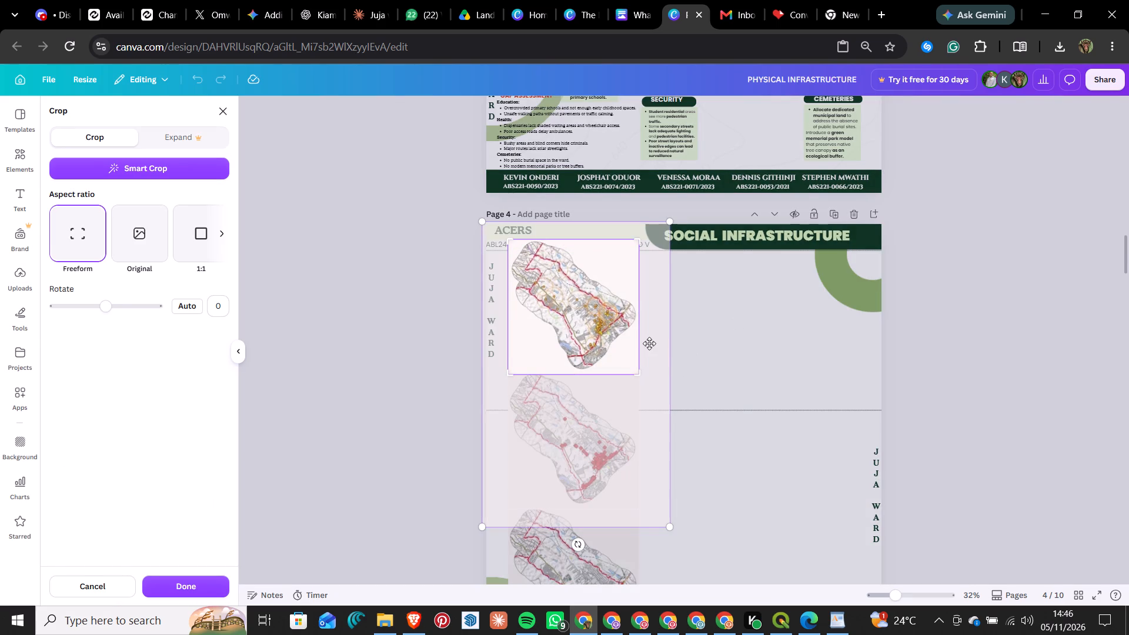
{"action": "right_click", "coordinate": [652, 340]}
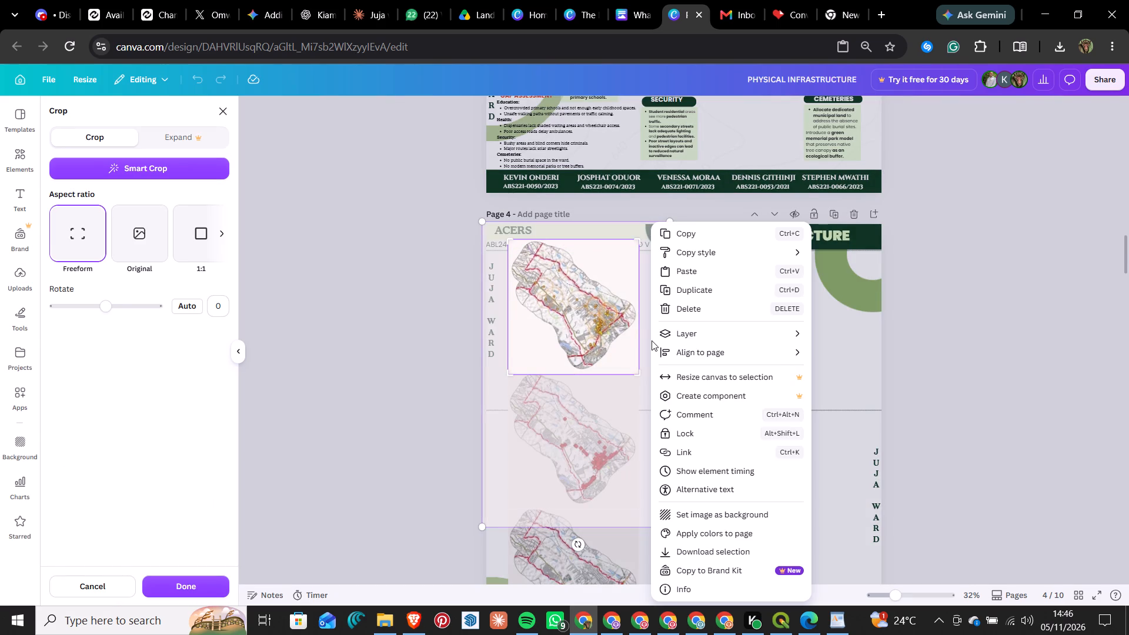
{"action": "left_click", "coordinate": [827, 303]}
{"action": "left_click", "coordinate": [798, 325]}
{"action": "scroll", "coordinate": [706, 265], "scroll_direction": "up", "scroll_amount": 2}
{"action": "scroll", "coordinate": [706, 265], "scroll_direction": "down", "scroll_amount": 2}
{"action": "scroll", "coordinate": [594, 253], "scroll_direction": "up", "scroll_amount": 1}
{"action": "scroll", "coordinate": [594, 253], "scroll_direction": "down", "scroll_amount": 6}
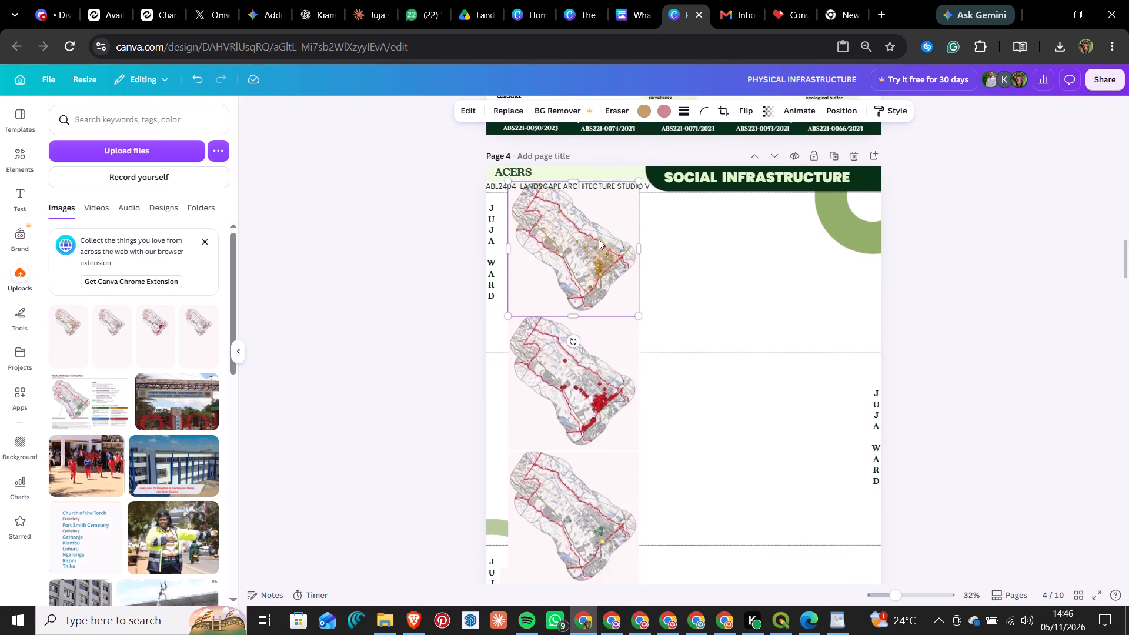
Move the red-dotted map slightly down, leaving a small gap beneath the top map.
{"action": "left_click_drag", "start_coordinate": [595, 327], "coordinate": [595, 338]}
Bring the last map at the foot of the column to the front of the layer order.
{"action": "scroll", "coordinate": [616, 174], "scroll_direction": "up", "scroll_amount": 1}
{"action": "scroll", "coordinate": [612, 167], "scroll_direction": "down", "scroll_amount": 3}
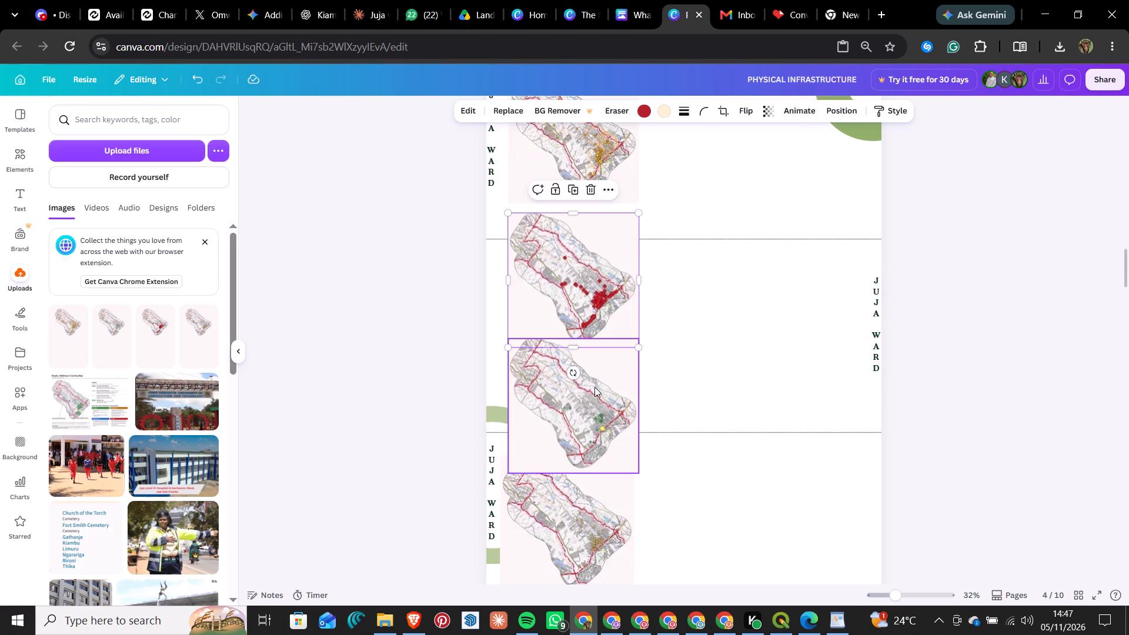
{"action": "scroll", "coordinate": [741, 242], "scroll_direction": "down", "scroll_amount": 3}
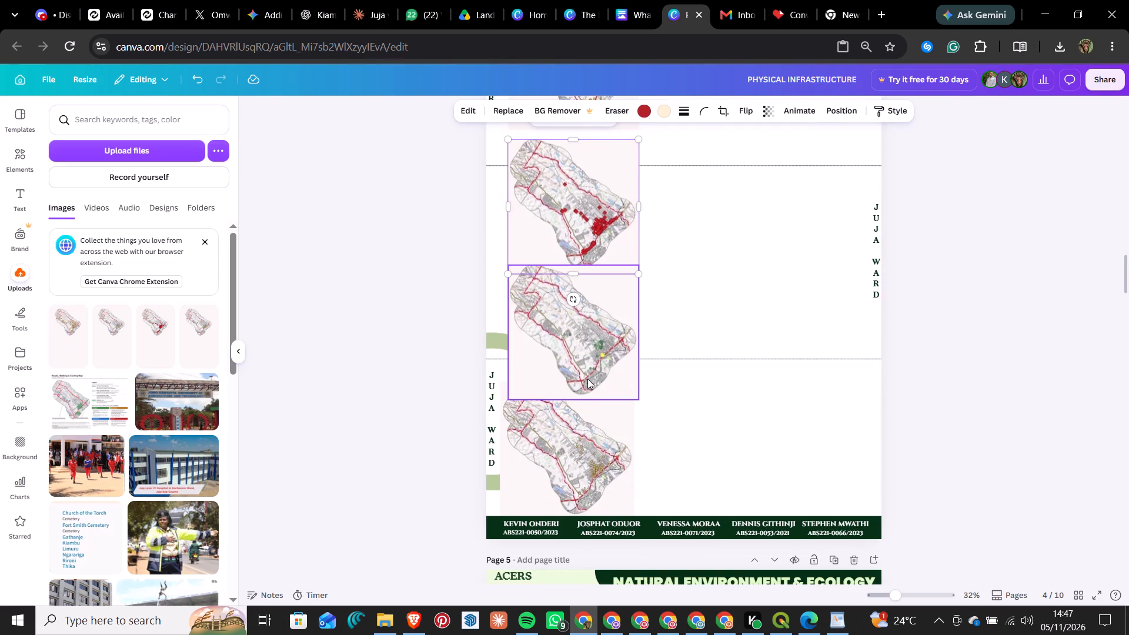
{"action": "right_click", "coordinate": [599, 427]}
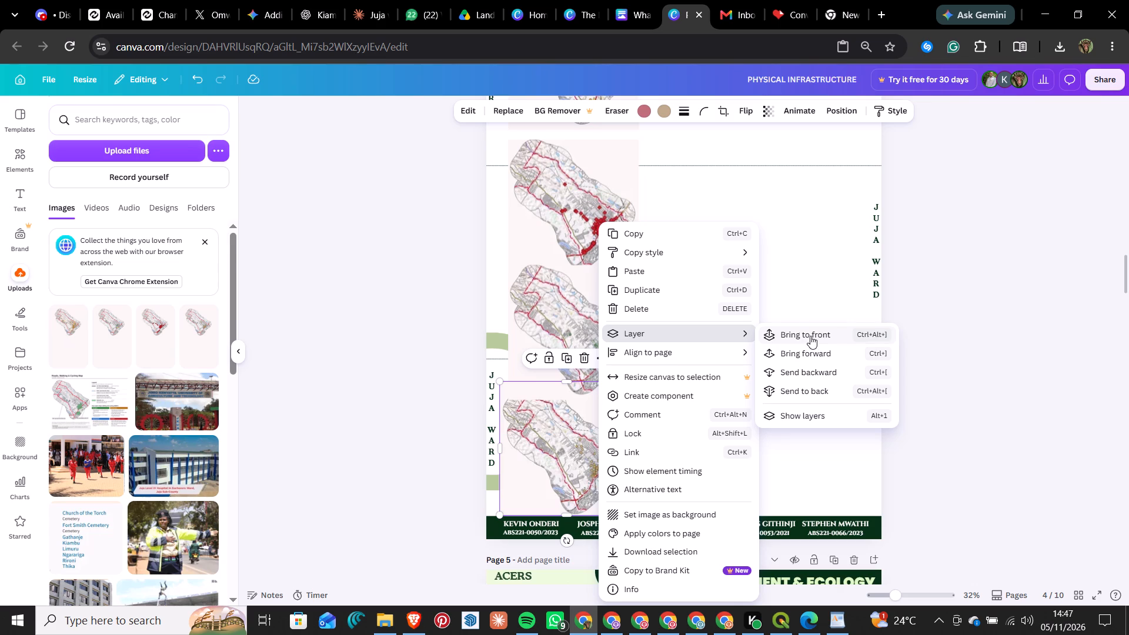
{"action": "left_click", "coordinate": [810, 336]}
{"action": "left_click", "coordinate": [865, 275]}
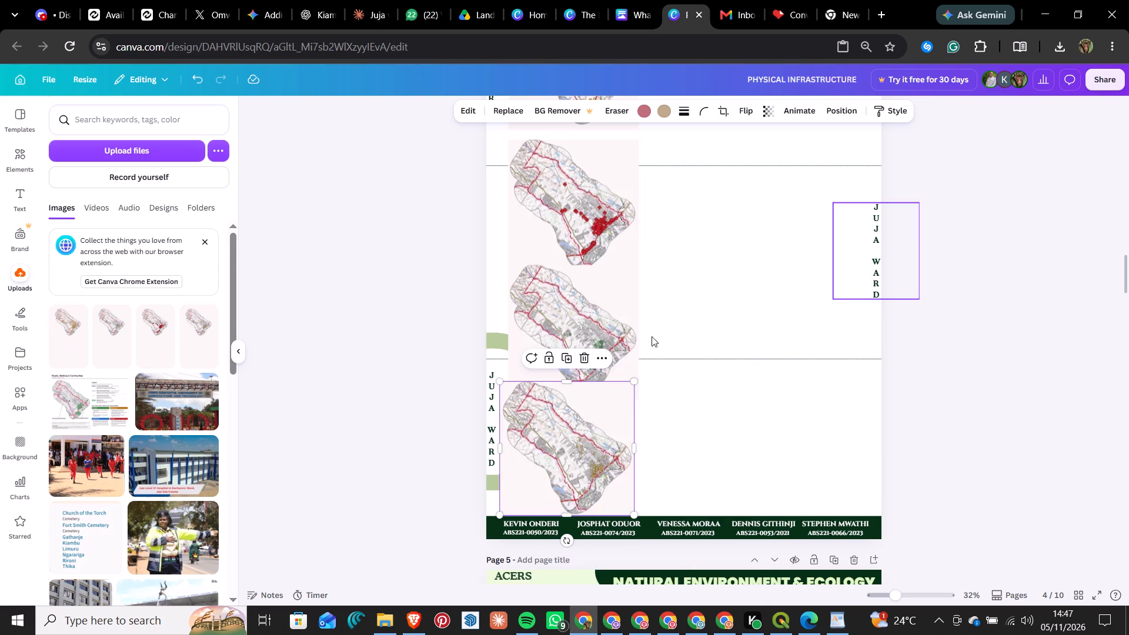
Lower the top map to sit just below the header line, closing the gap to the red-dotted map.
{"action": "scroll", "coordinate": [619, 319], "scroll_direction": "up", "scroll_amount": 7}
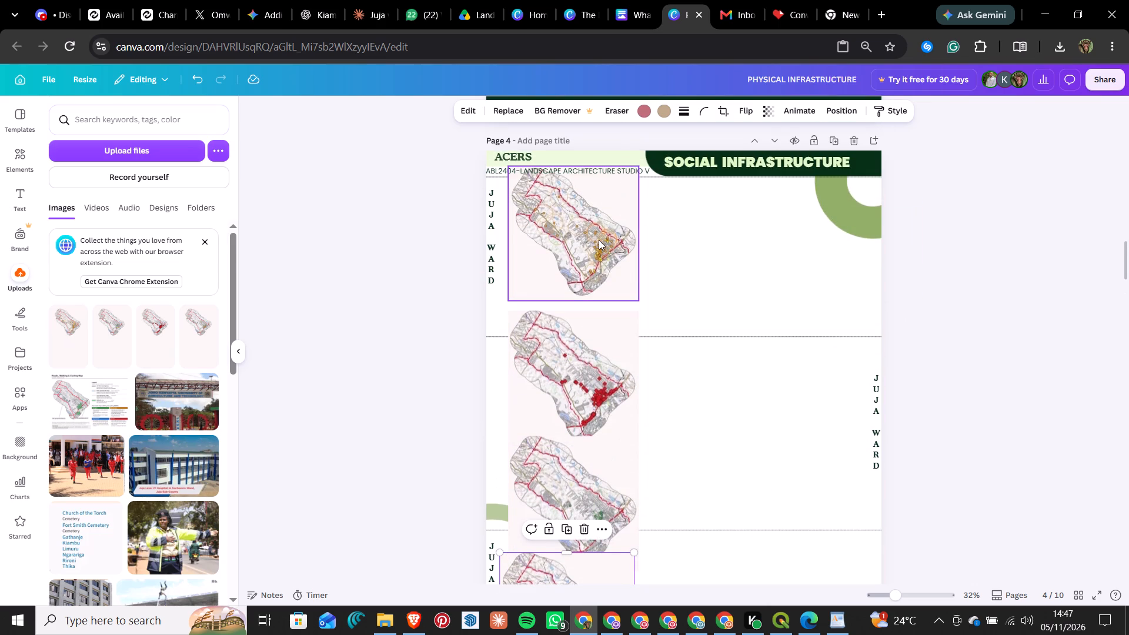
{"action": "left_click_drag", "start_coordinate": [599, 240], "coordinate": [601, 250]}
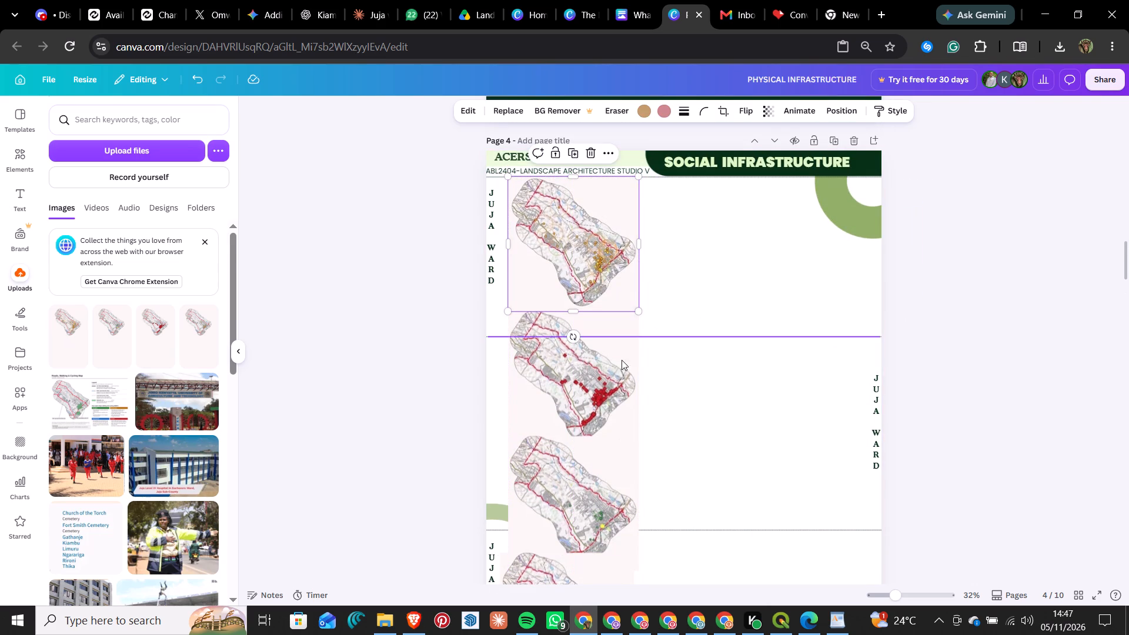
Shift the red-dotted map slightly to the right, keeping its top edge against the top map.
{"action": "left_click_drag", "start_coordinate": [607, 364], "coordinate": [609, 360]}
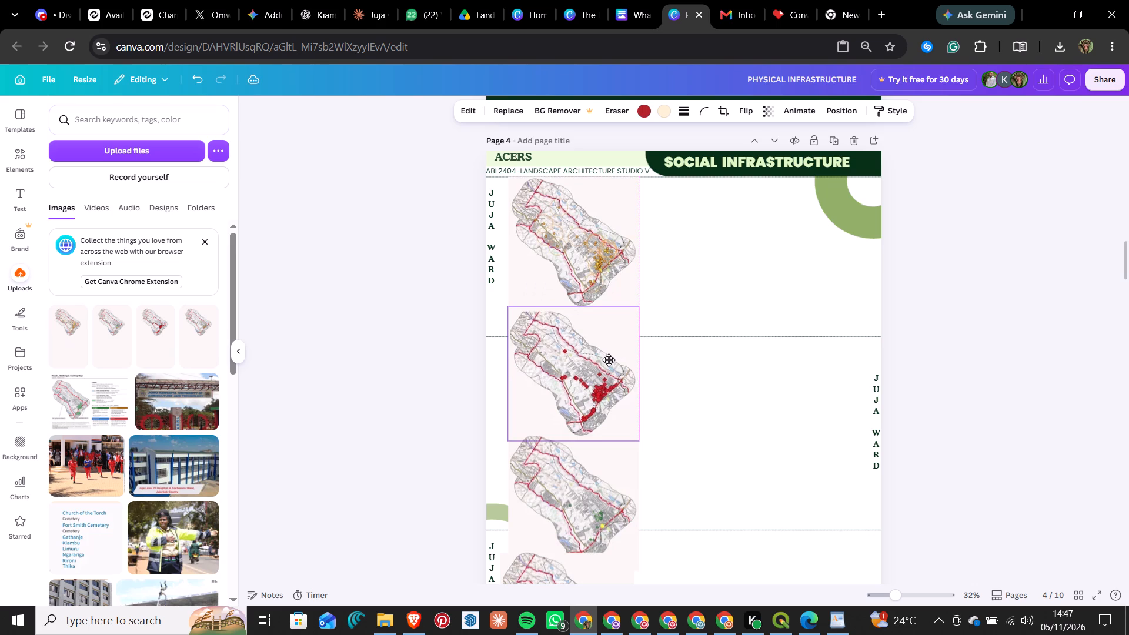
{"action": "left_click_drag", "start_coordinate": [609, 360], "coordinate": [613, 360]}
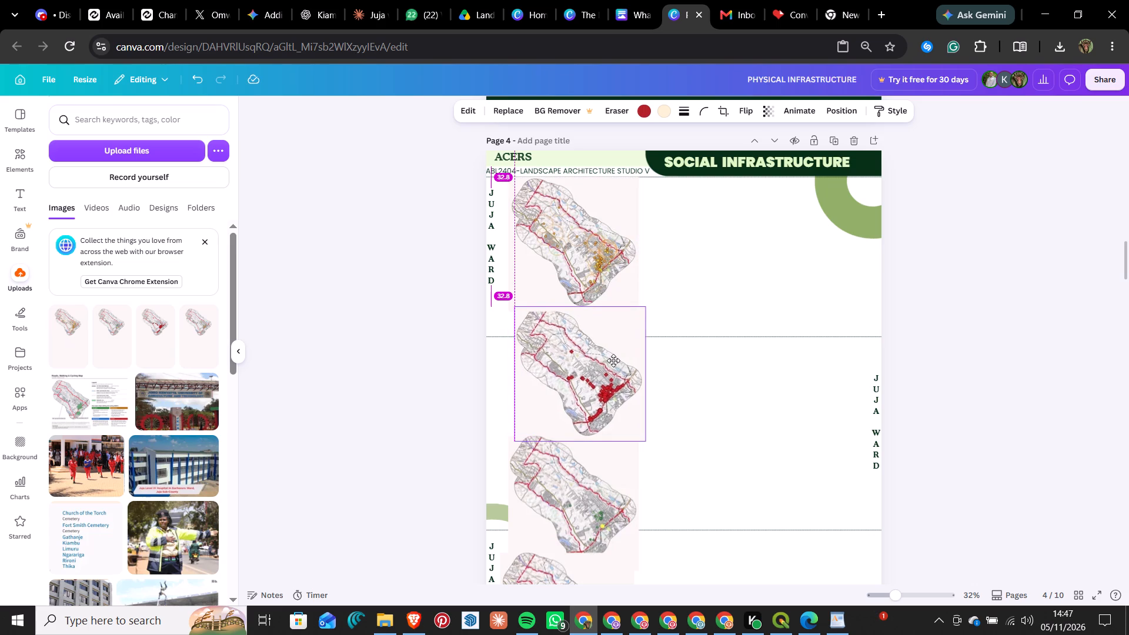
{"action": "left_click_drag", "start_coordinate": [613, 360], "coordinate": [613, 365]}
Shift the green-marked map right to line up with the red-dotted map, directly beneath its ward outline.
{"action": "scroll", "coordinate": [622, 192], "scroll_direction": "down", "scroll_amount": 2}
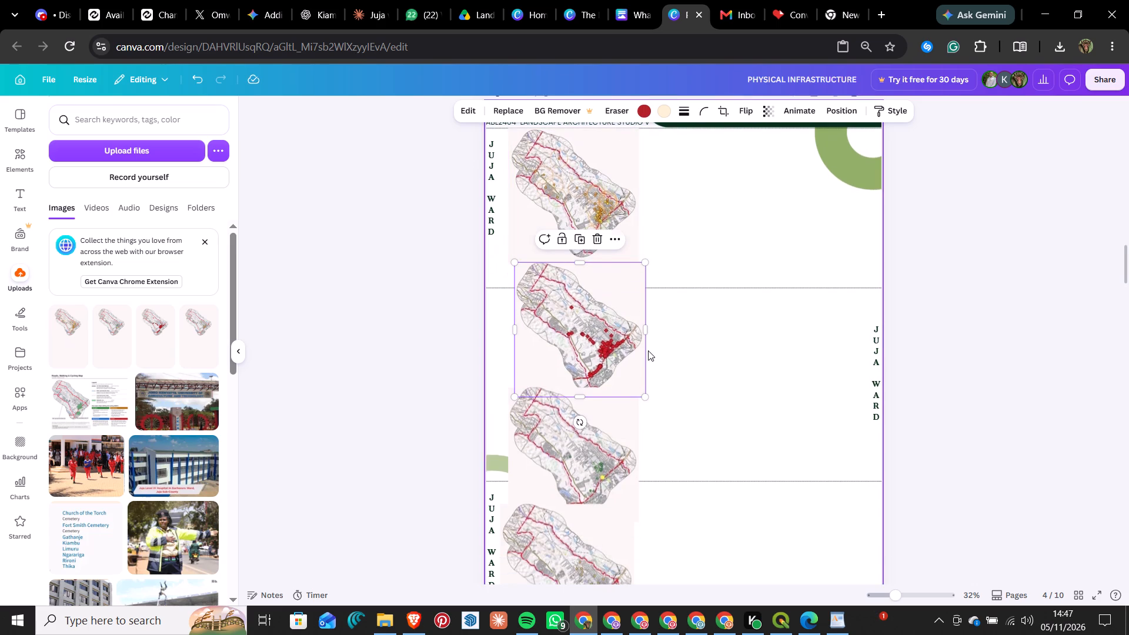
{"action": "left_click_drag", "start_coordinate": [560, 436], "coordinate": [560, 428]}
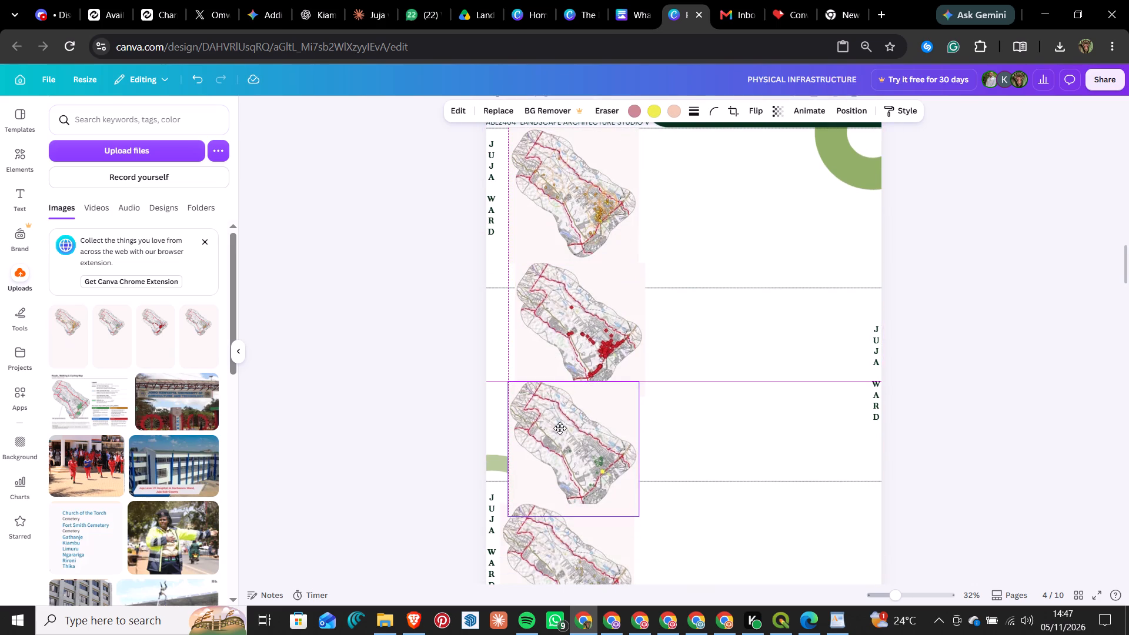
{"action": "left_click_drag", "start_coordinate": [560, 428], "coordinate": [562, 439]}
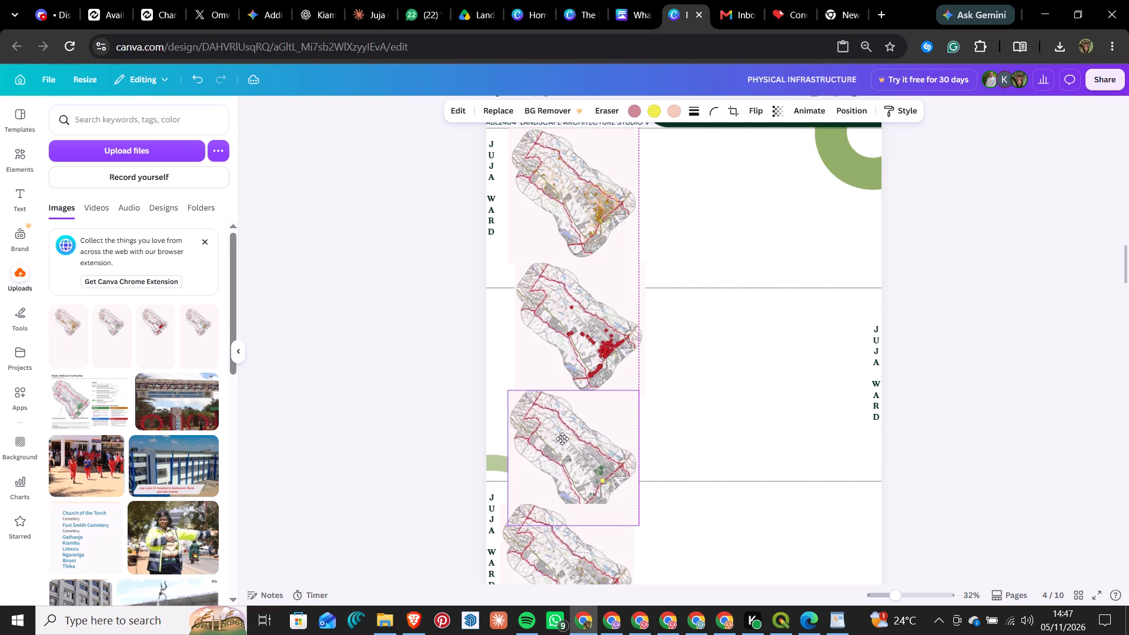
{"action": "left_click_drag", "start_coordinate": [562, 439], "coordinate": [567, 439]}
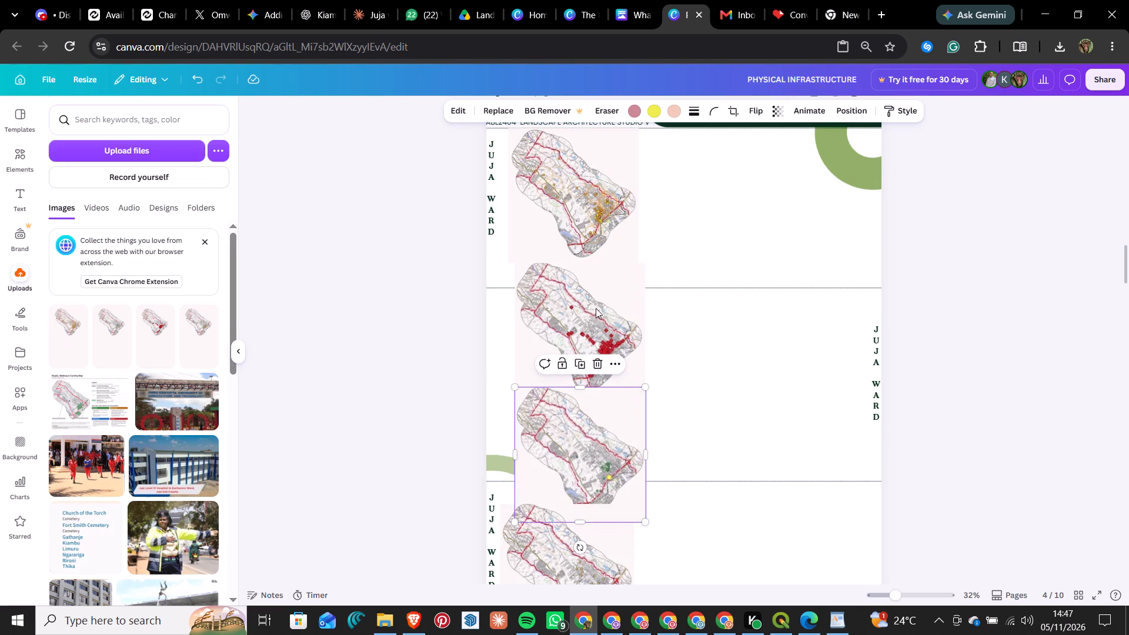
Shift the red-dotted and green-marked maps slightly left to line up with the top map's edges.
{"action": "left_click_drag", "start_coordinate": [564, 306], "coordinate": [557, 307]}
{"action": "left_click", "coordinate": [559, 426]}
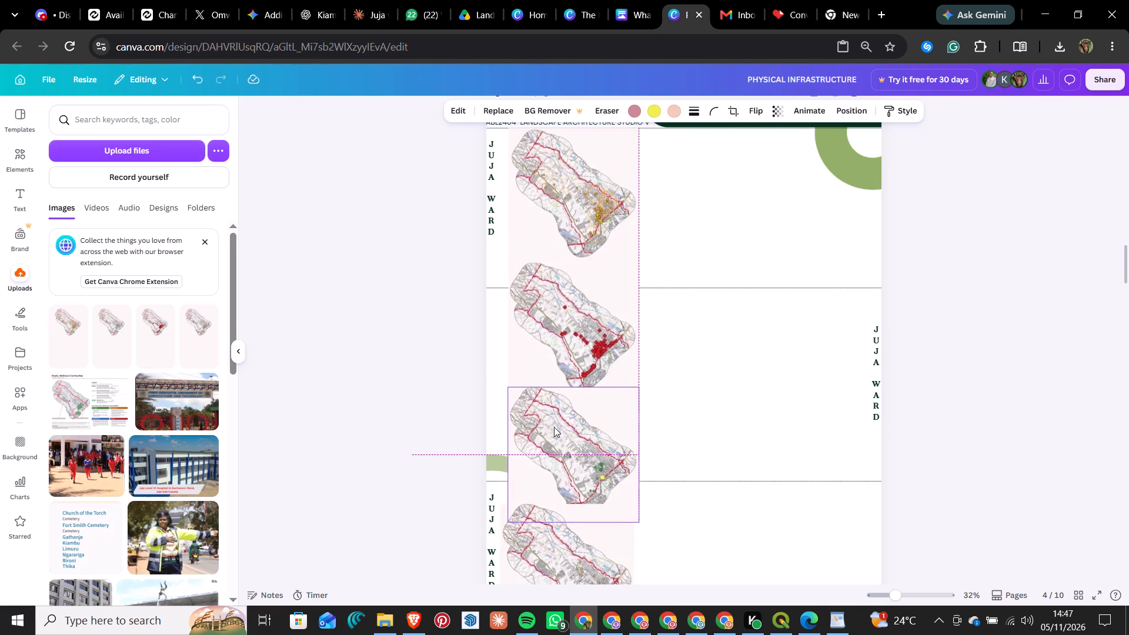
Move the last map down and right to sit beneath the green-marked map's ward outline, with their left edges aligned.
{"action": "scroll", "coordinate": [714, 247], "scroll_direction": "down", "scroll_amount": 11}
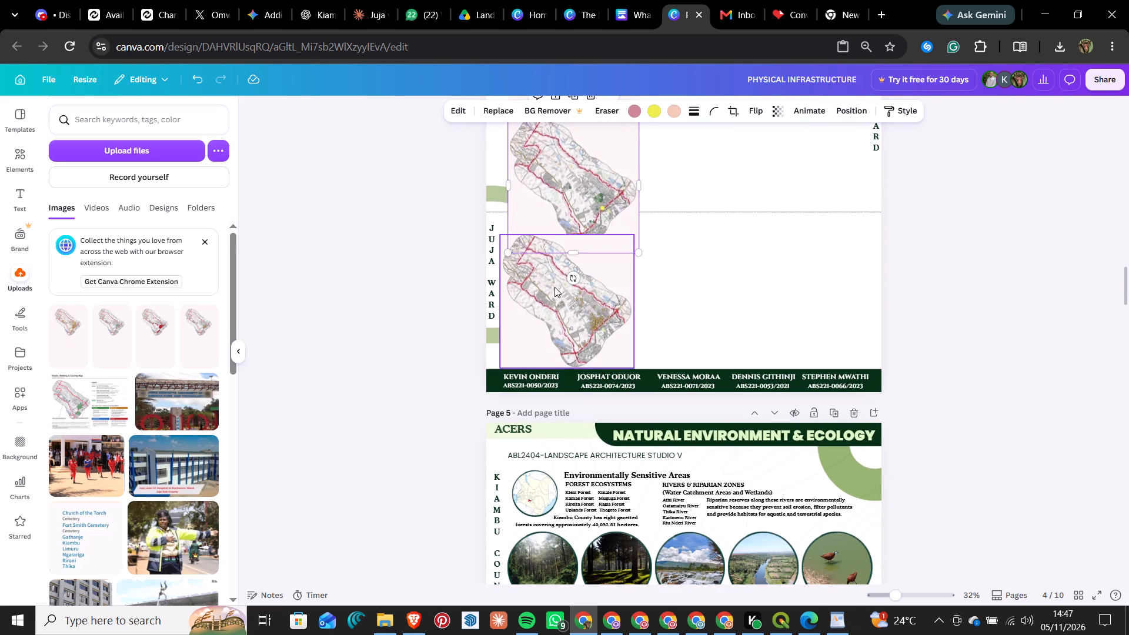
{"action": "left_click_drag", "start_coordinate": [555, 287], "coordinate": [556, 302]}
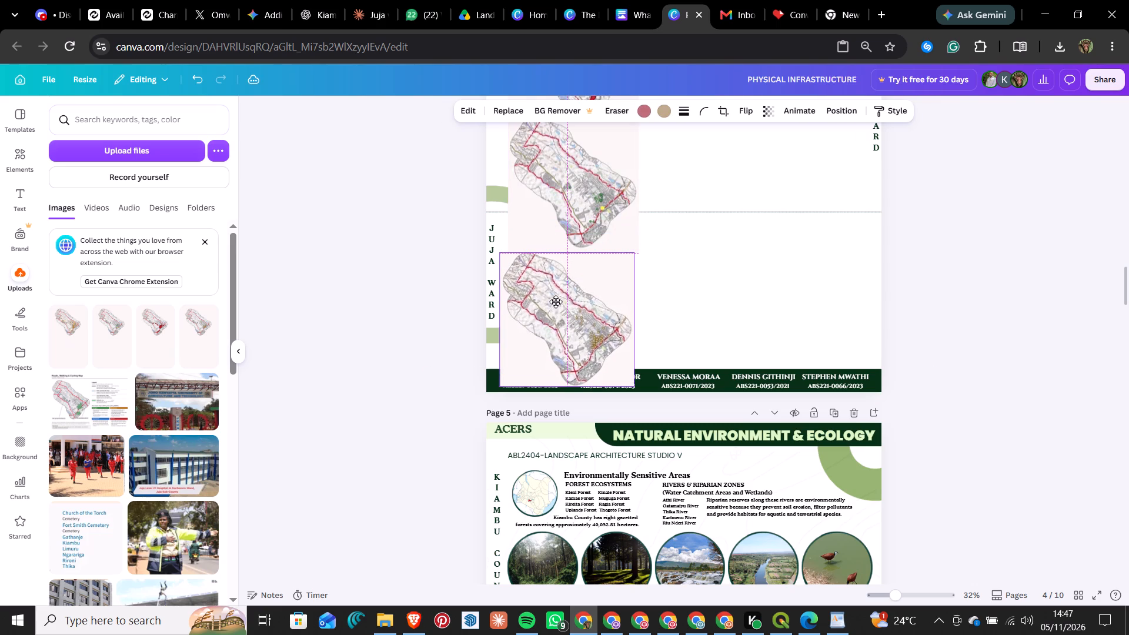
{"action": "left_click_drag", "start_coordinate": [556, 302], "coordinate": [564, 299]}
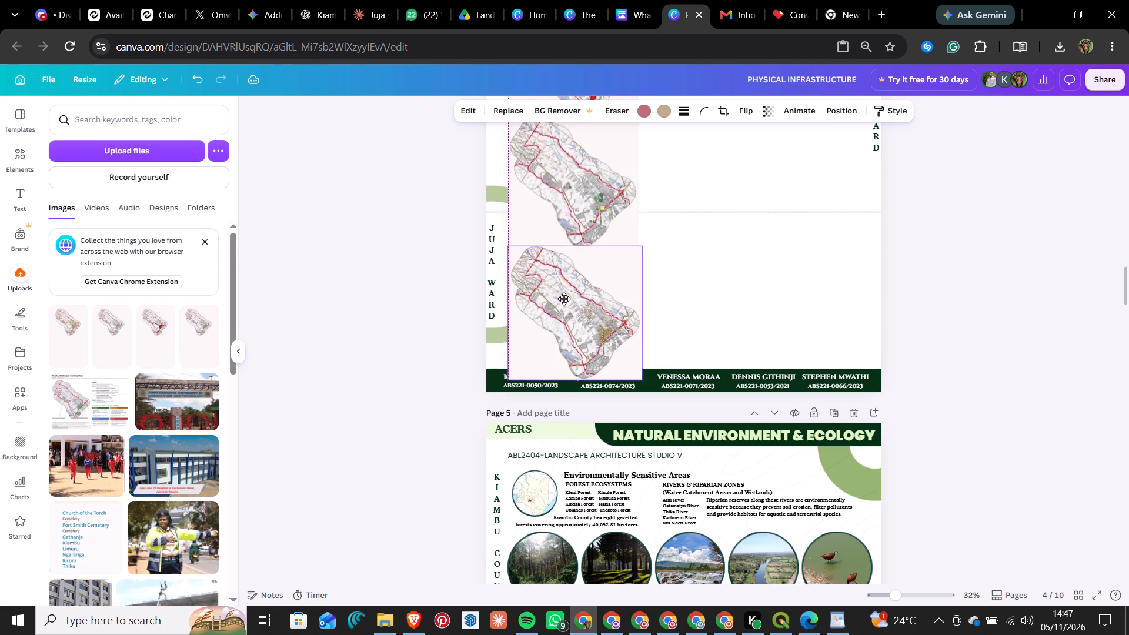
{"action": "left_click_drag", "start_coordinate": [564, 299], "coordinate": [564, 298]}
Check the alignment and spacing of the four stacked maps along the Social Infrastructure page.
{"action": "scroll", "coordinate": [769, 250], "scroll_direction": "up", "scroll_amount": 4}
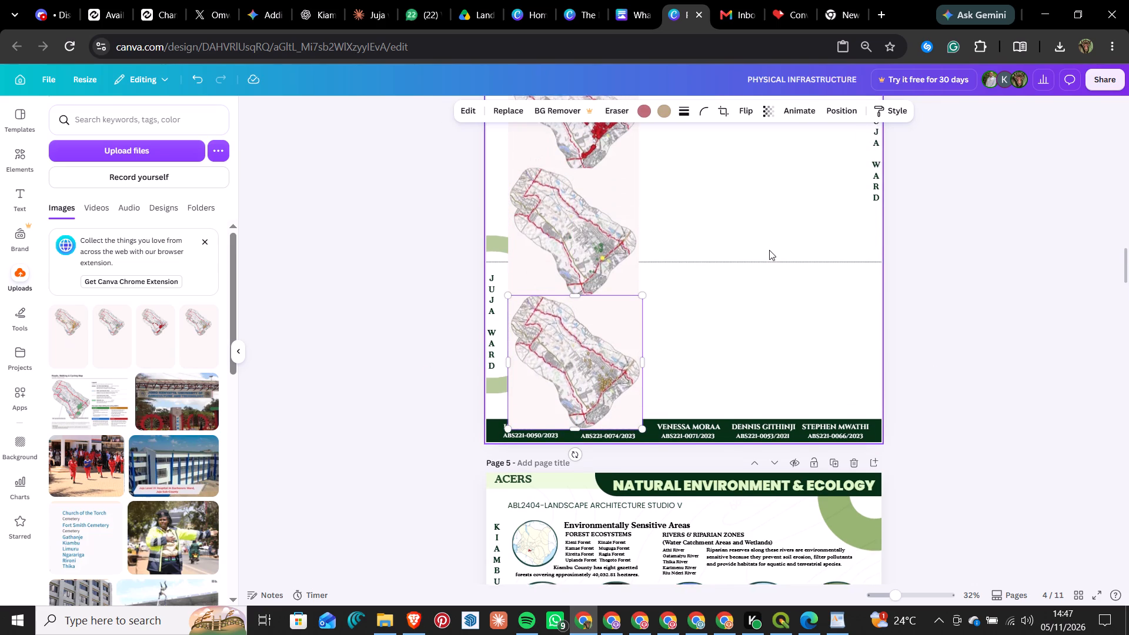
{"action": "scroll", "coordinate": [769, 250], "scroll_direction": "up", "scroll_amount": 5}
{"action": "scroll", "coordinate": [633, 187], "scroll_direction": "up", "scroll_amount": 1}
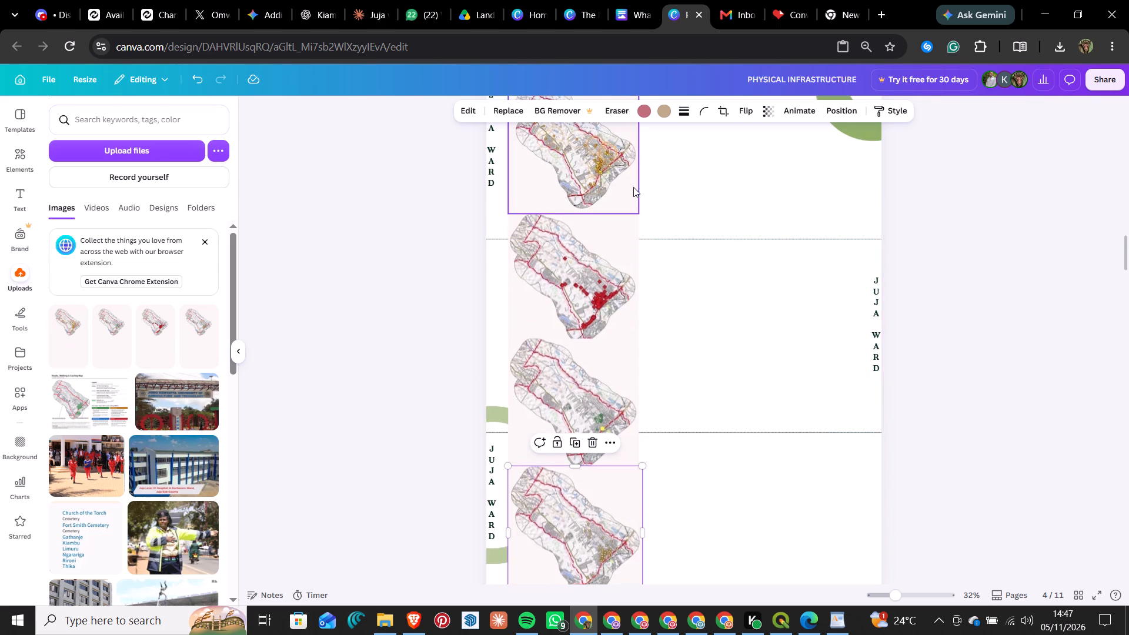
{"action": "scroll", "coordinate": [633, 187], "scroll_direction": "up", "scroll_amount": 1}
{"action": "scroll", "coordinate": [730, 203], "scroll_direction": "up", "scroll_amount": 2}
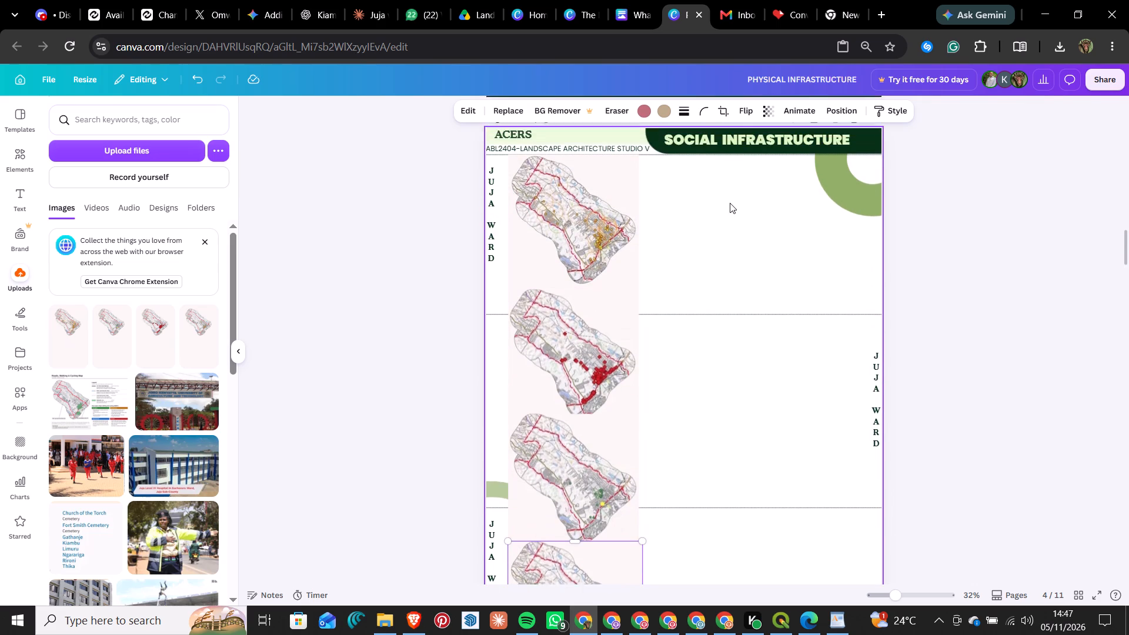
{"action": "scroll", "coordinate": [730, 203], "scroll_direction": "up", "scroll_amount": 1}
{"action": "scroll", "coordinate": [730, 203], "scroll_direction": "down", "scroll_amount": 10}
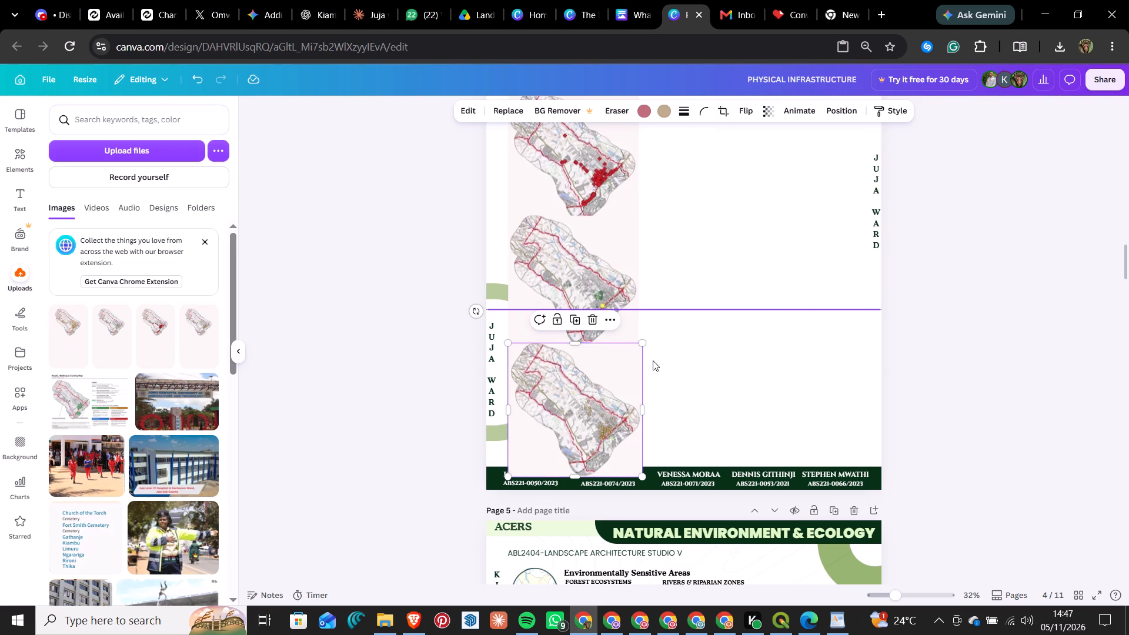
Round the corners of the last map above the footer to the maximum.
{"action": "left_click", "coordinate": [706, 114]}
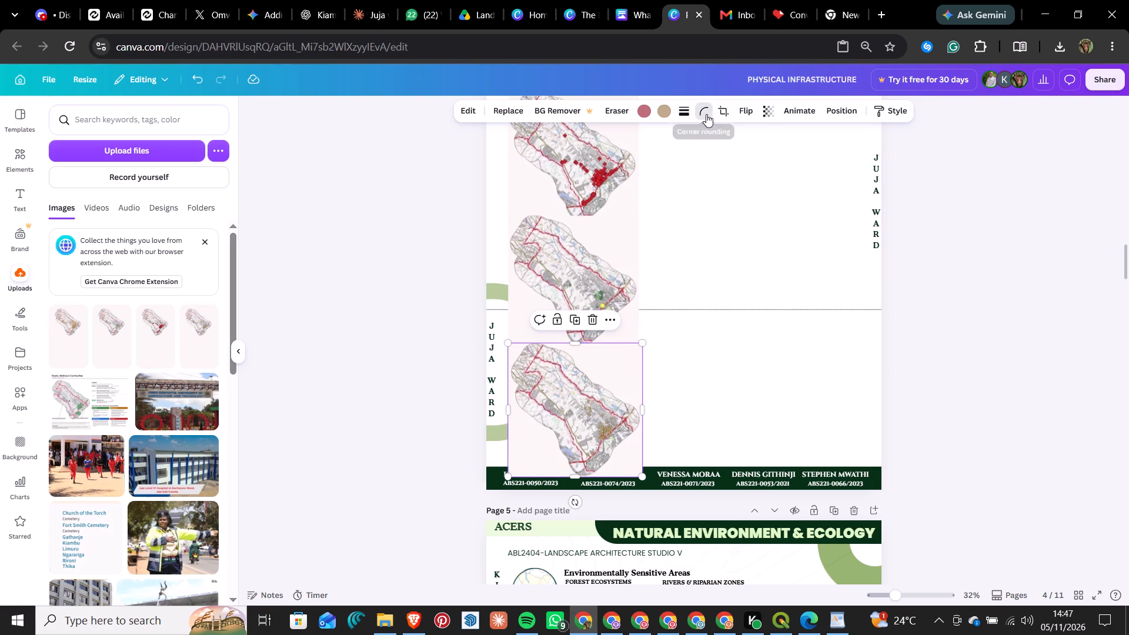
{"action": "left_click_drag", "start_coordinate": [651, 162], "coordinate": [799, 188]}
{"action": "left_click", "coordinate": [707, 345]}
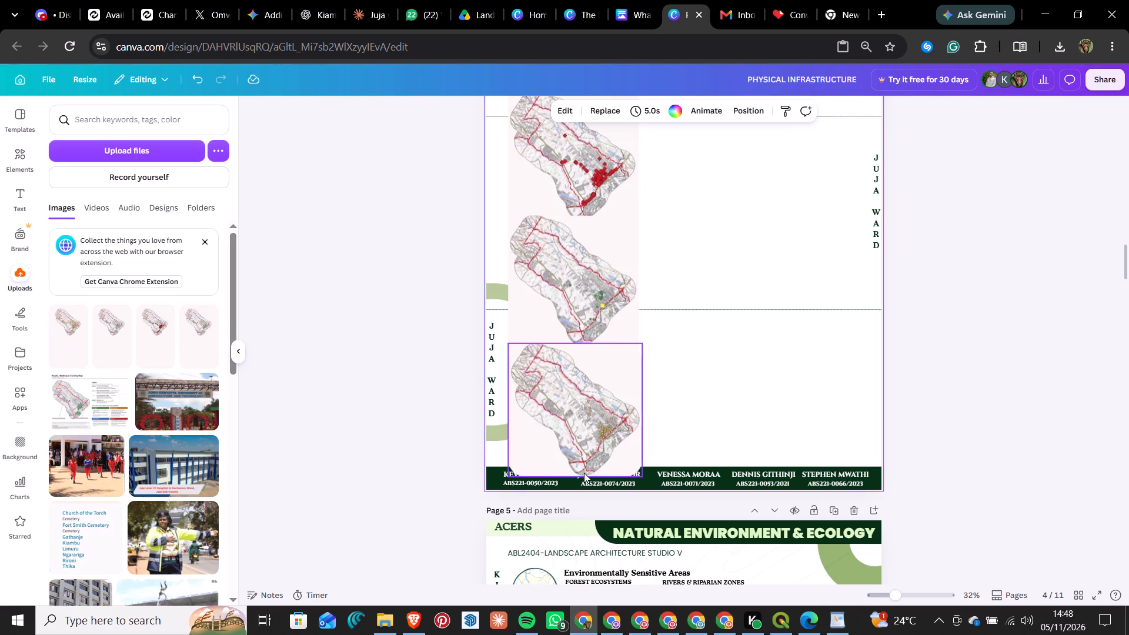
Set the green-marked map's corner rounding to 100.
{"action": "left_click", "coordinate": [617, 279]}
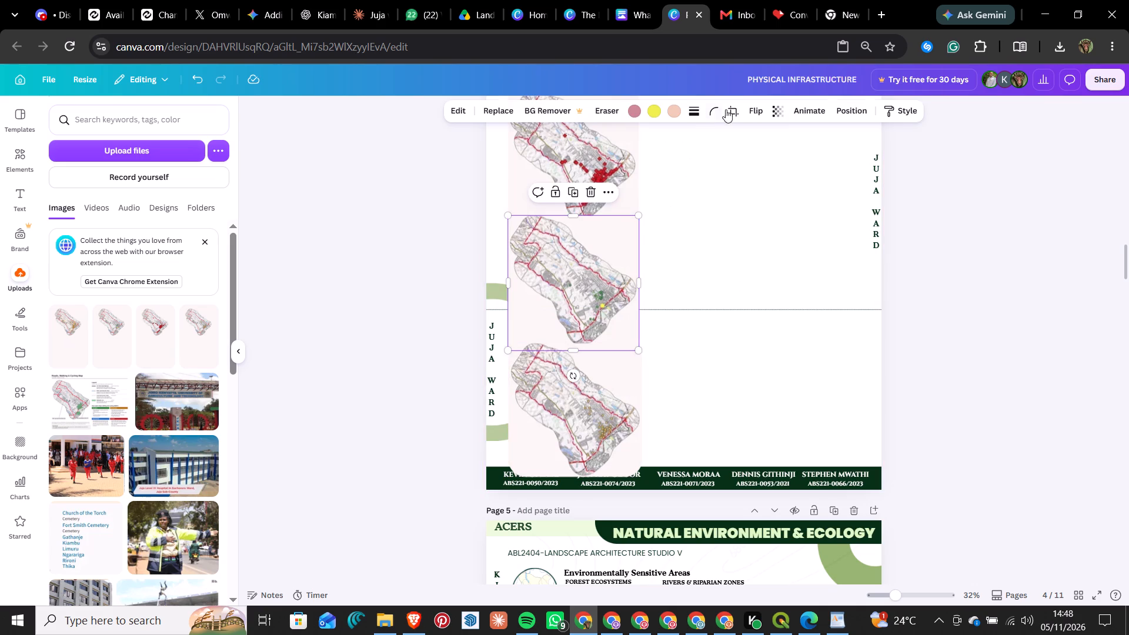
{"action": "left_click", "coordinate": [714, 109]}
{"action": "left_click_drag", "start_coordinate": [676, 152], "coordinate": [823, 163]}
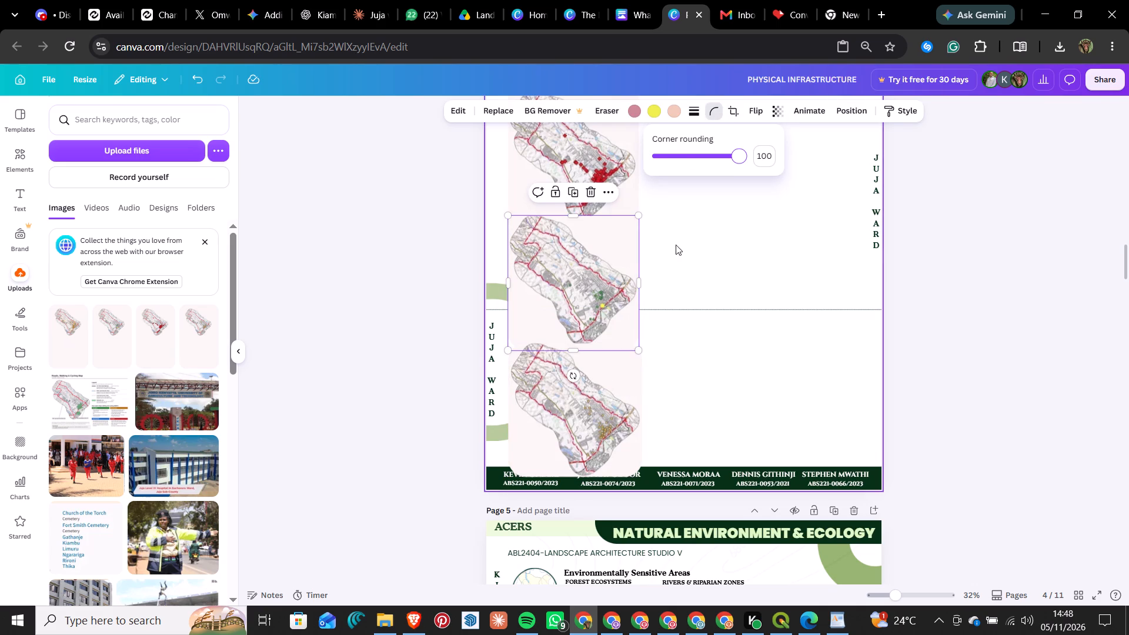
Set the red-dotted map's corner rounding to 100.
{"action": "scroll", "coordinate": [699, 240], "scroll_direction": "up", "scroll_amount": 5}
{"action": "left_click", "coordinate": [606, 246]}
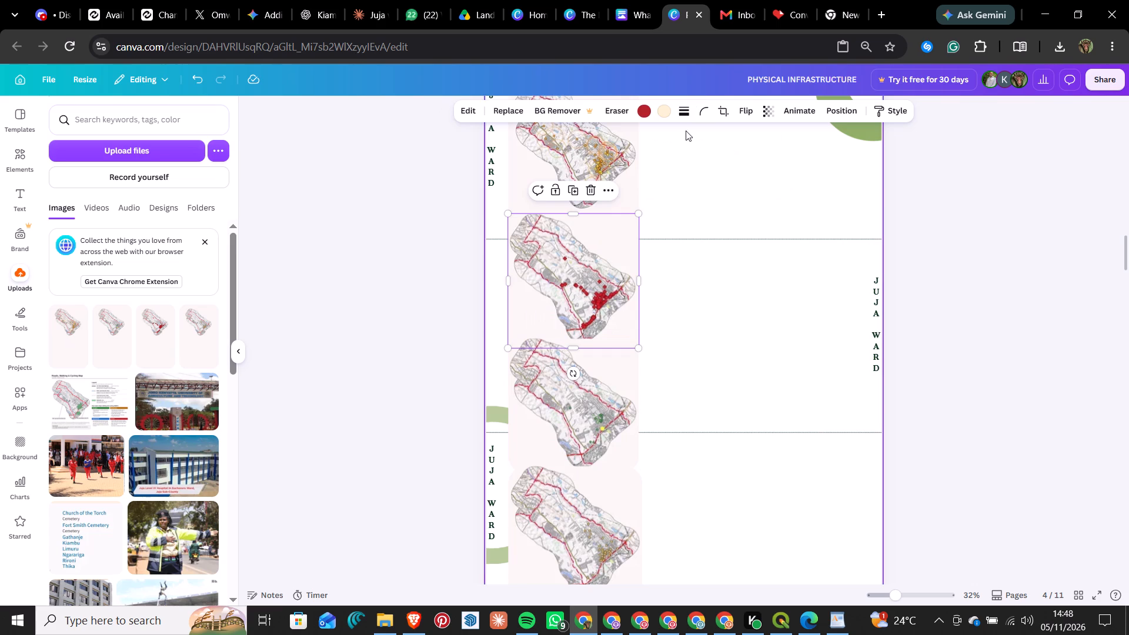
{"action": "left_click", "coordinate": [703, 113]}
{"action": "left_click_drag", "start_coordinate": [646, 159], "coordinate": [840, 182]}
Set the corner rounding of the top map, directly below the header line, to 100.
{"action": "scroll", "coordinate": [724, 224], "scroll_direction": "up", "scroll_amount": 1}
{"action": "scroll", "coordinate": [724, 224], "scroll_direction": "down", "scroll_amount": 1}
{"action": "scroll", "coordinate": [724, 224], "scroll_direction": "up", "scroll_amount": 1}
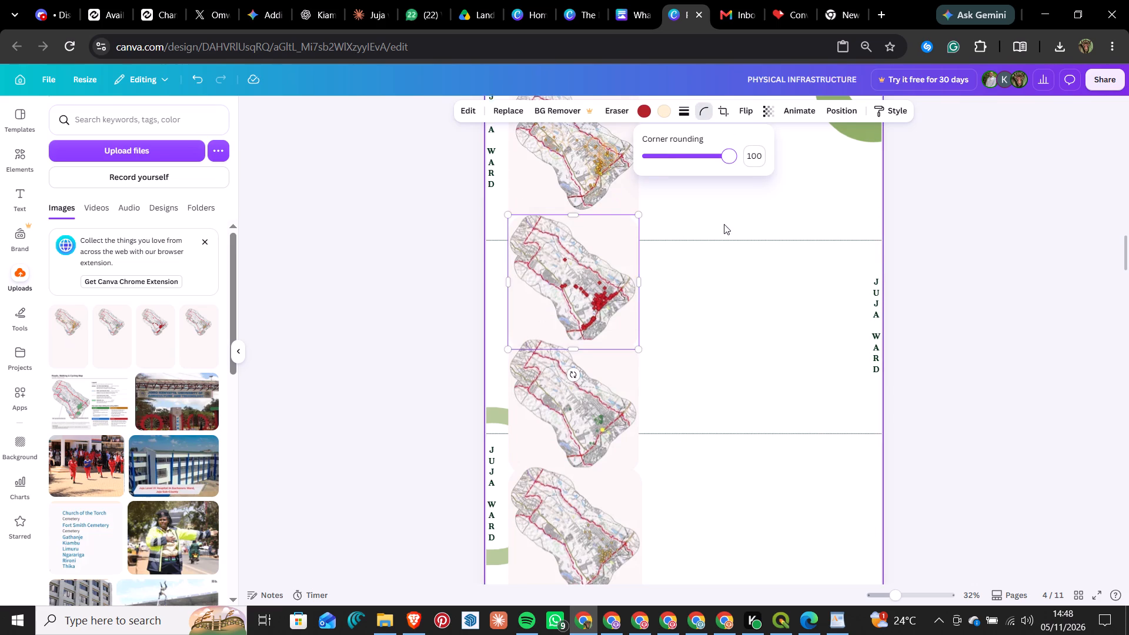
{"action": "scroll", "coordinate": [724, 224], "scroll_direction": "up", "scroll_amount": 5}
{"action": "scroll", "coordinate": [732, 261], "scroll_direction": "down", "scroll_amount": 1}
{"action": "left_click", "coordinate": [578, 305]}
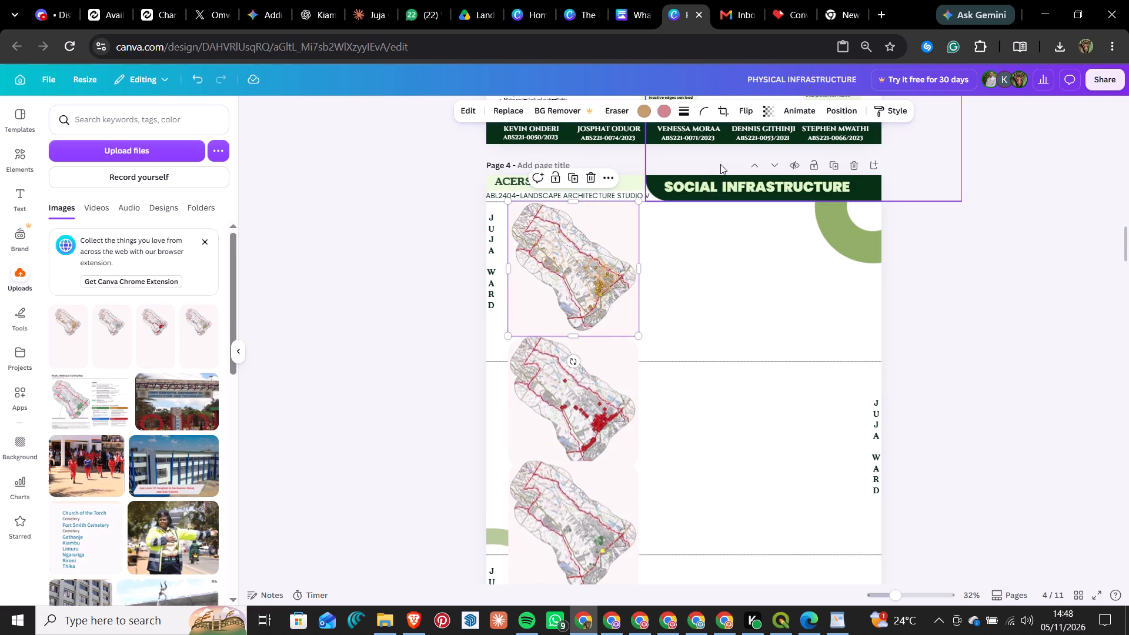
{"action": "left_click", "coordinate": [698, 107]}
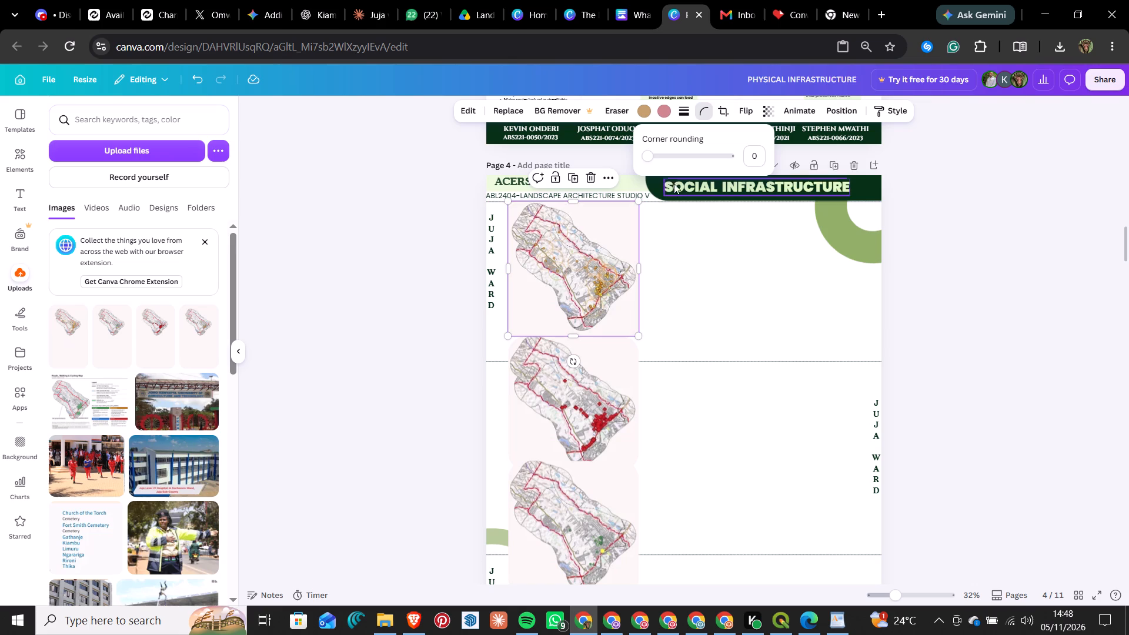
{"action": "left_click_drag", "start_coordinate": [659, 156], "coordinate": [813, 176]}
Compare the rounded map column on the Social Infrastructure page with the layout of the neighbouring pages.
{"action": "scroll", "coordinate": [724, 316], "scroll_direction": "up", "scroll_amount": 11}
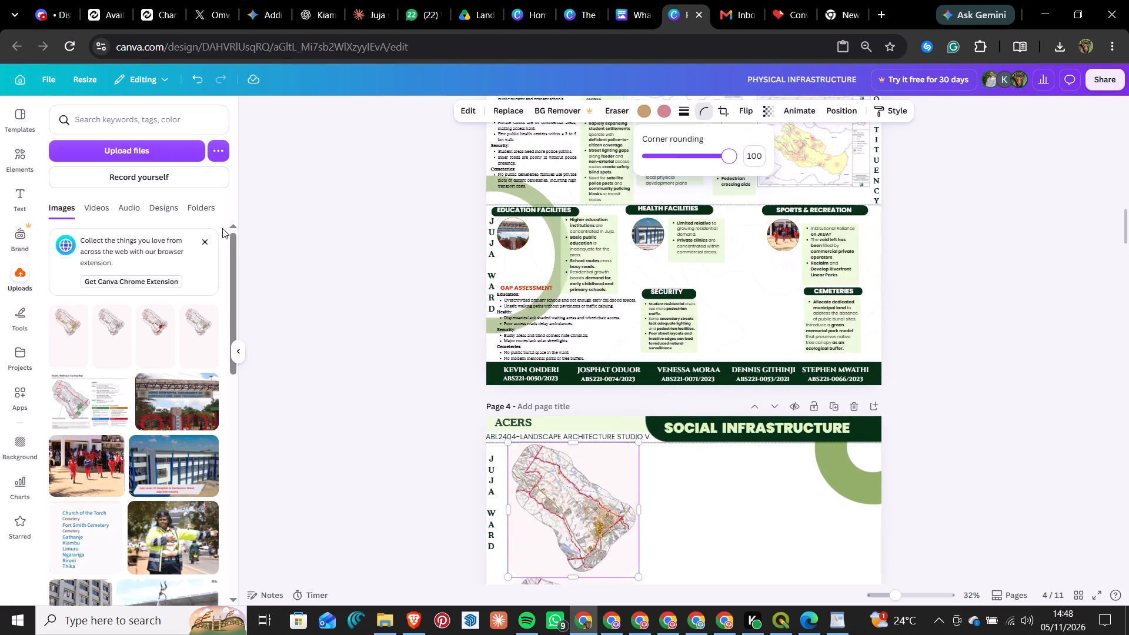
{"action": "scroll", "coordinate": [222, 228], "scroll_direction": "up", "scroll_amount": 2}
{"action": "scroll", "coordinate": [313, 223], "scroll_direction": "up", "scroll_amount": 2}
{"action": "scroll", "coordinate": [346, 219], "scroll_direction": "down", "scroll_amount": 20}
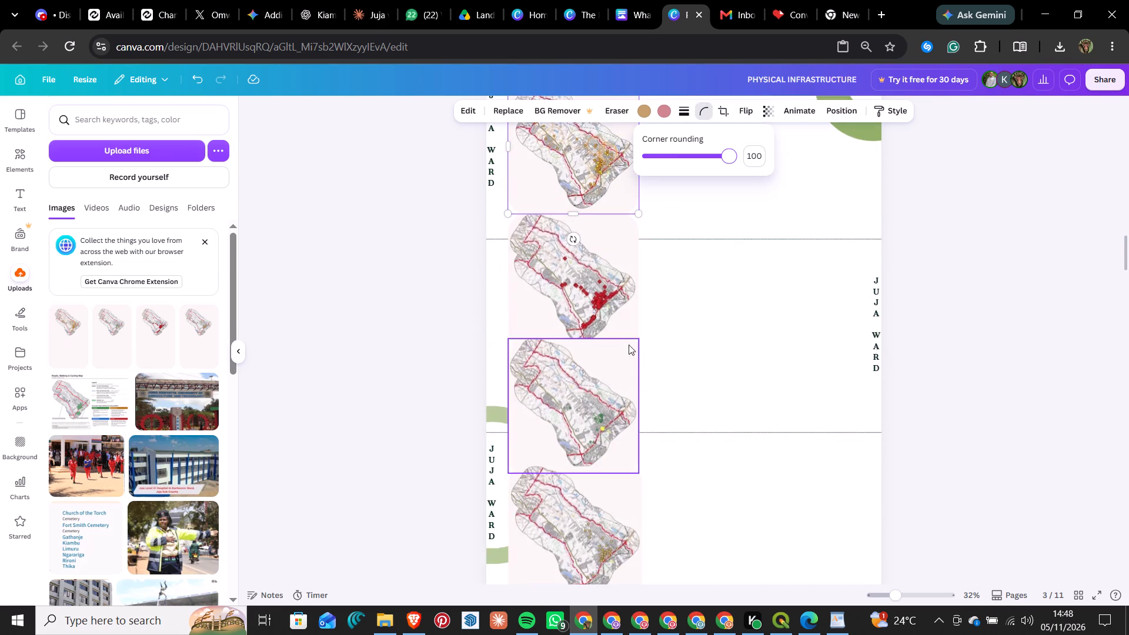
{"action": "scroll", "coordinate": [818, 348], "scroll_direction": "up", "scroll_amount": 1}
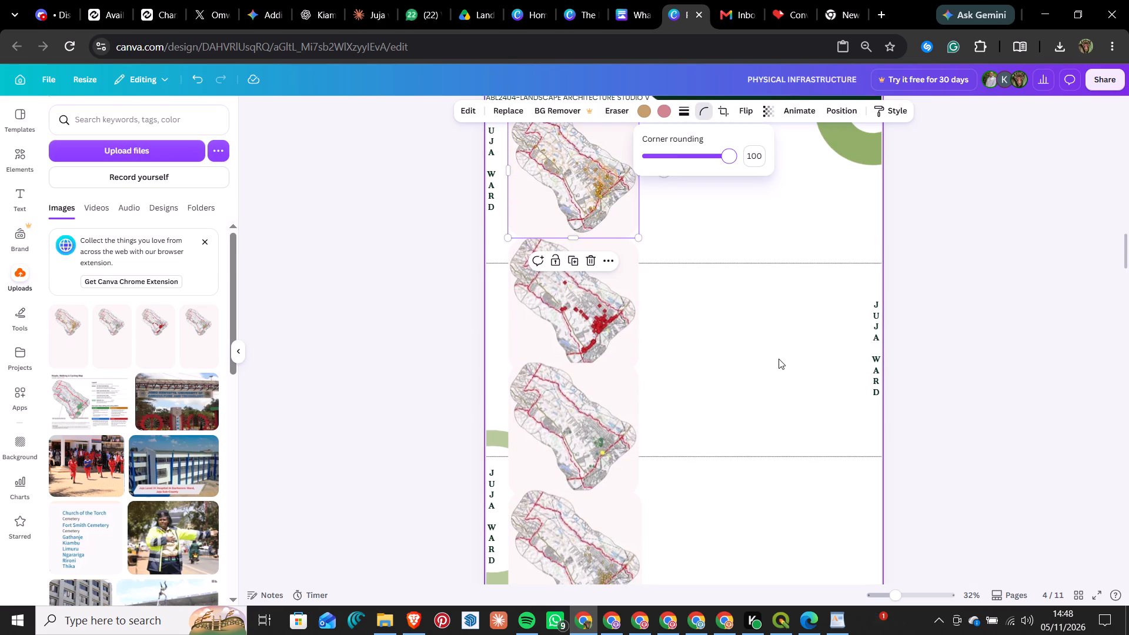
{"action": "scroll", "coordinate": [779, 359], "scroll_direction": "down", "scroll_amount": 4}
{"action": "scroll", "coordinate": [773, 343], "scroll_direction": "up", "scroll_amount": 3}
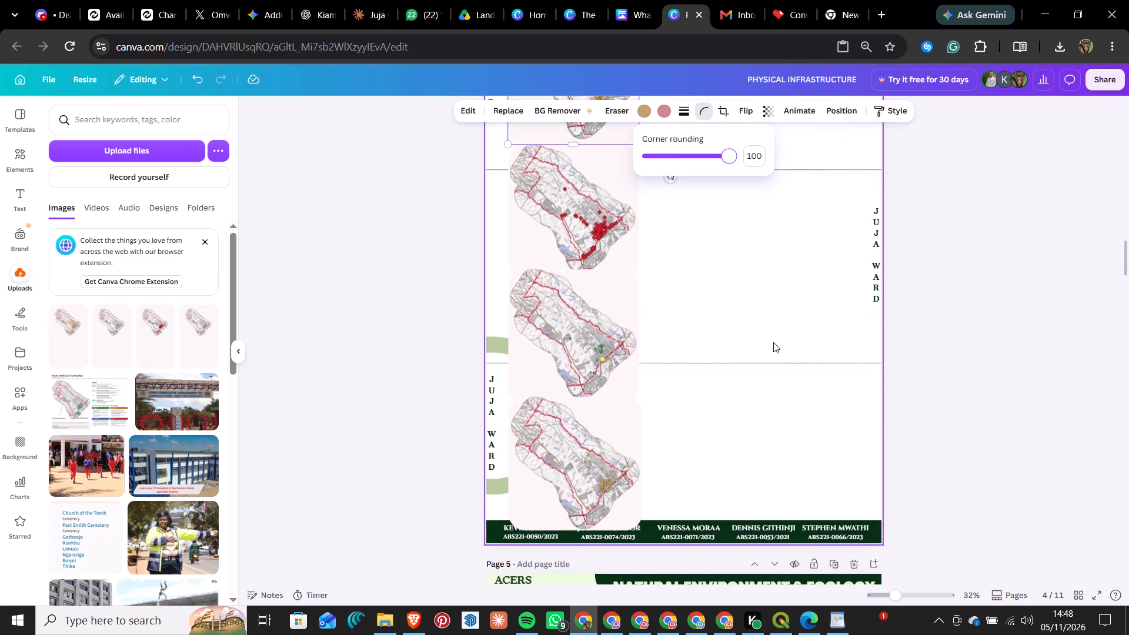
{"action": "scroll", "coordinate": [773, 342], "scroll_direction": "up", "scroll_amount": 13}
{"action": "scroll", "coordinate": [761, 312], "scroll_direction": "down", "scroll_amount": 12}
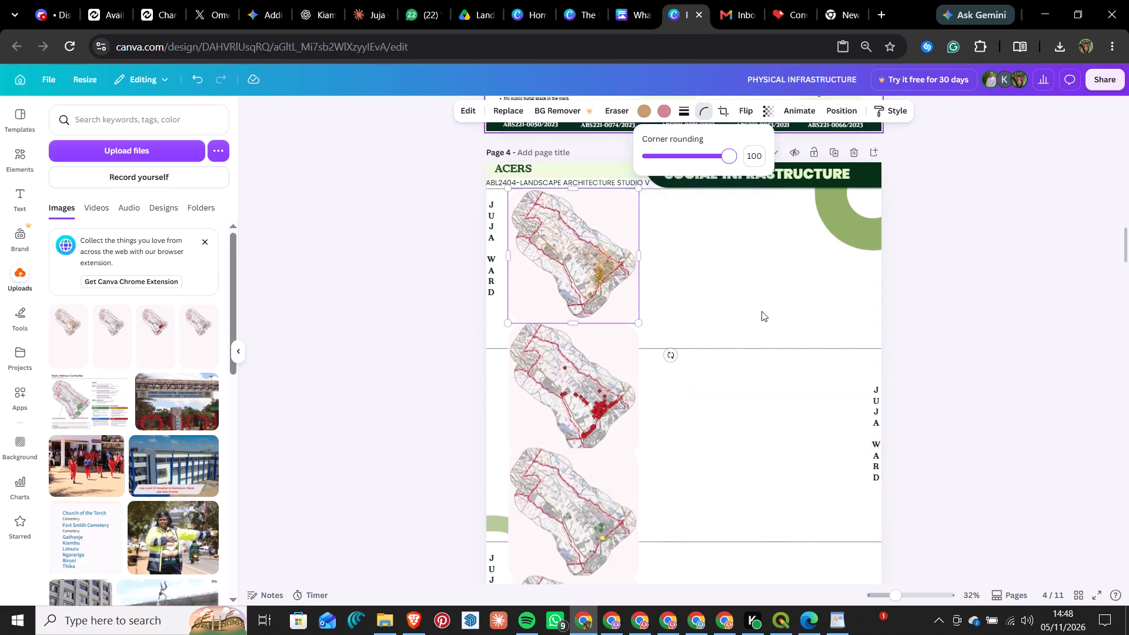
{"action": "scroll", "coordinate": [761, 311], "scroll_direction": "up", "scroll_amount": 1}
{"action": "scroll", "coordinate": [761, 311], "scroll_direction": "down", "scroll_amount": 6}
{"action": "scroll", "coordinate": [763, 310], "scroll_direction": "down", "scroll_amount": 20}
{"action": "scroll", "coordinate": [763, 310], "scroll_direction": "down", "scroll_amount": 4}
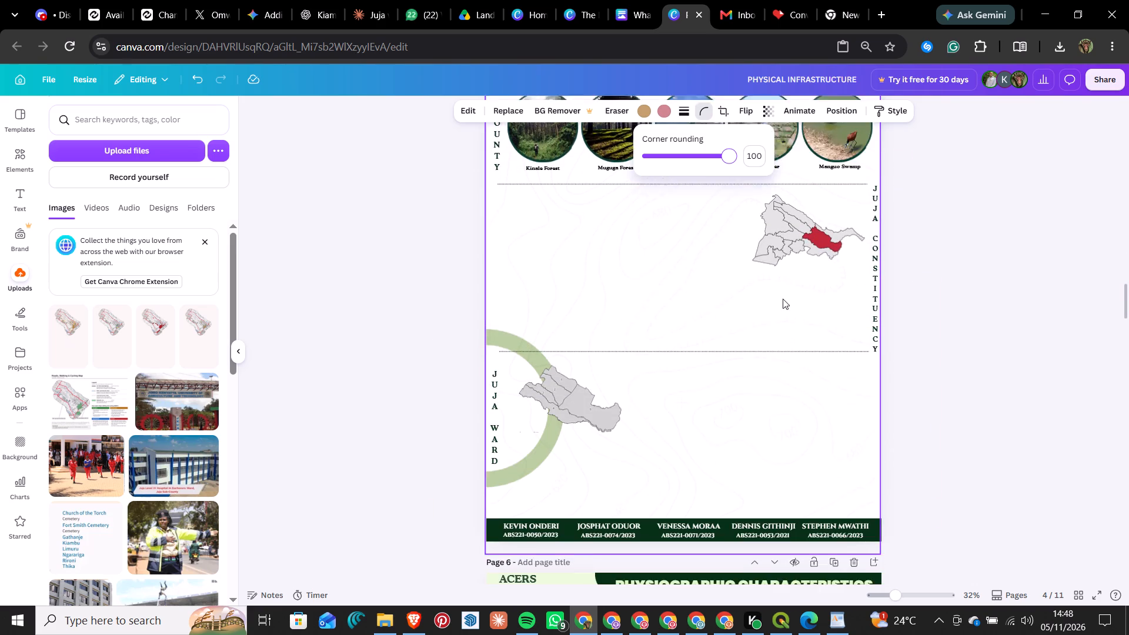
{"action": "scroll", "coordinate": [783, 299], "scroll_direction": "down", "scroll_amount": 1}
{"action": "scroll", "coordinate": [783, 299], "scroll_direction": "up", "scroll_amount": 20}
{"action": "scroll", "coordinate": [783, 299], "scroll_direction": "up", "scroll_amount": 8}
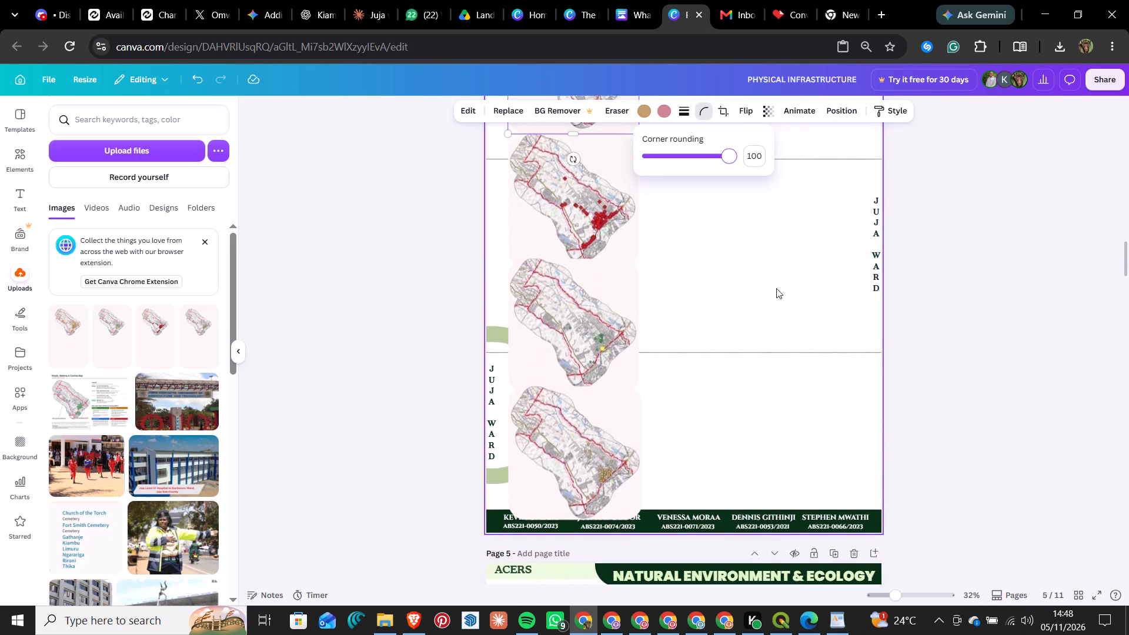
{"action": "scroll", "coordinate": [684, 295], "scroll_direction": "up", "scroll_amount": 1}
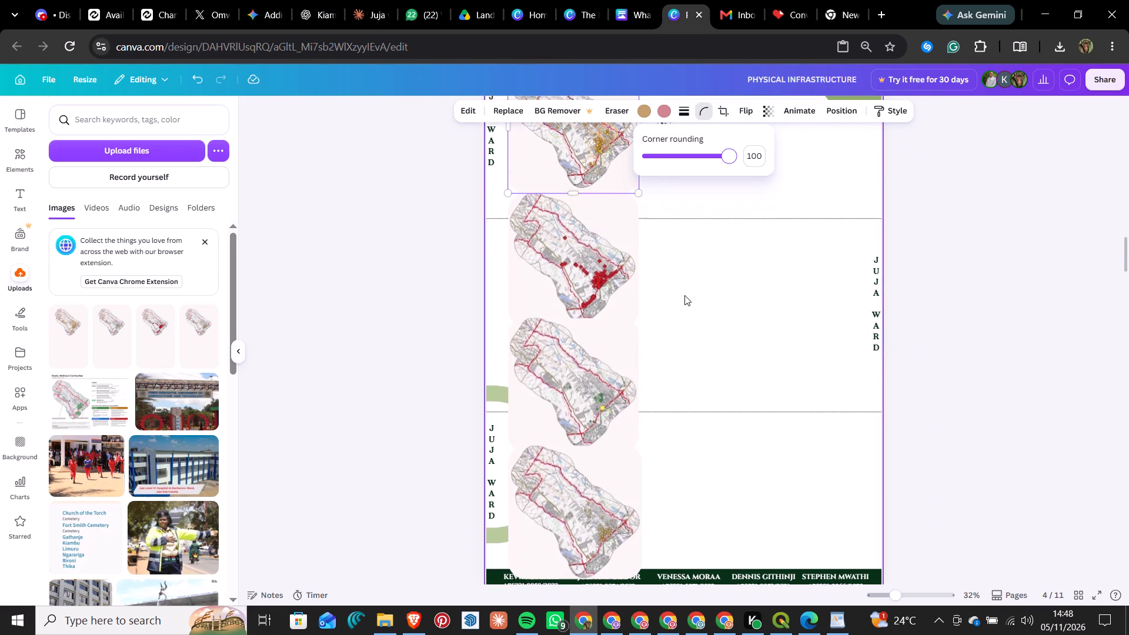
{"action": "scroll", "coordinate": [684, 295], "scroll_direction": "up", "scroll_amount": 6}
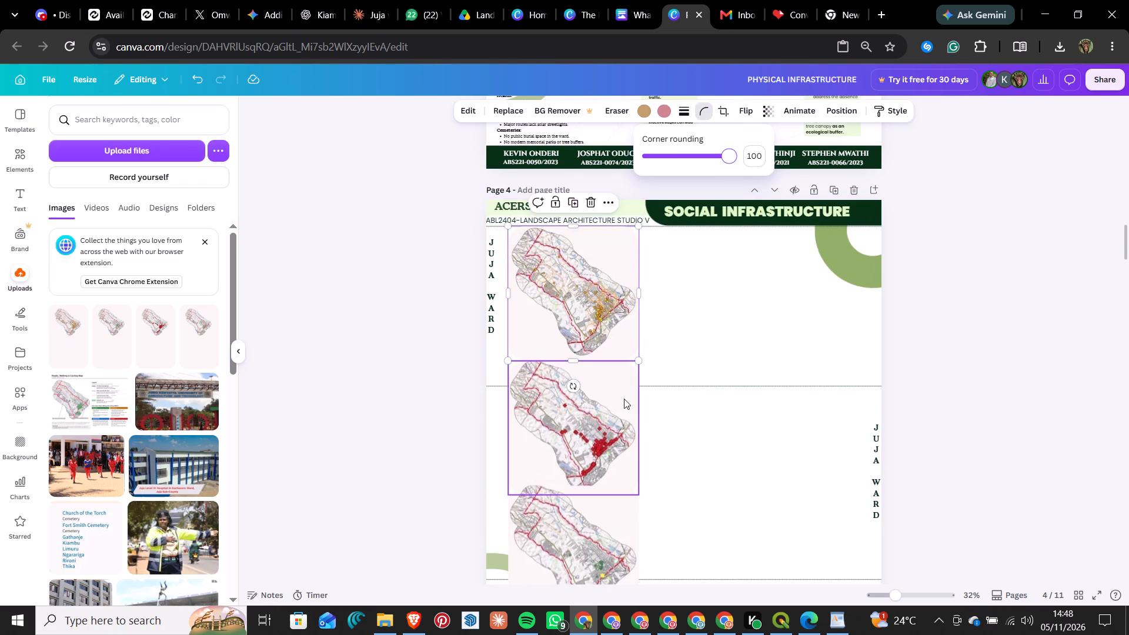
Move the red-dotted map straight across to the right side of the page, beside the vertical Juja Ward label.
{"action": "left_click_drag", "start_coordinate": [592, 434], "coordinate": [682, 433]}
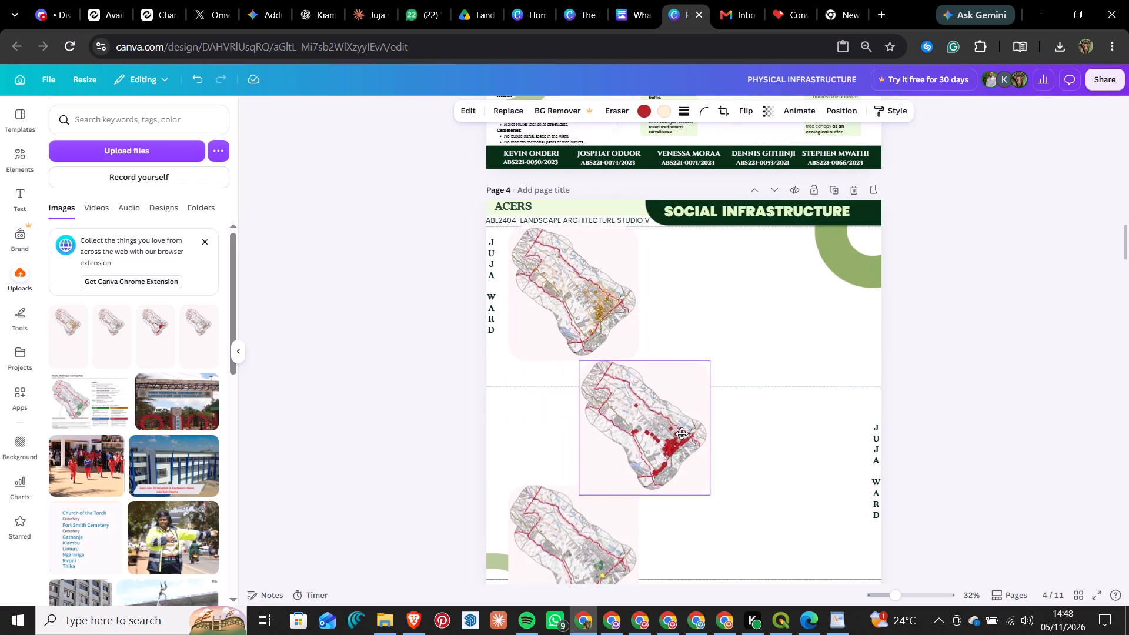
{"action": "left_click_drag", "start_coordinate": [682, 433], "coordinate": [833, 436]}
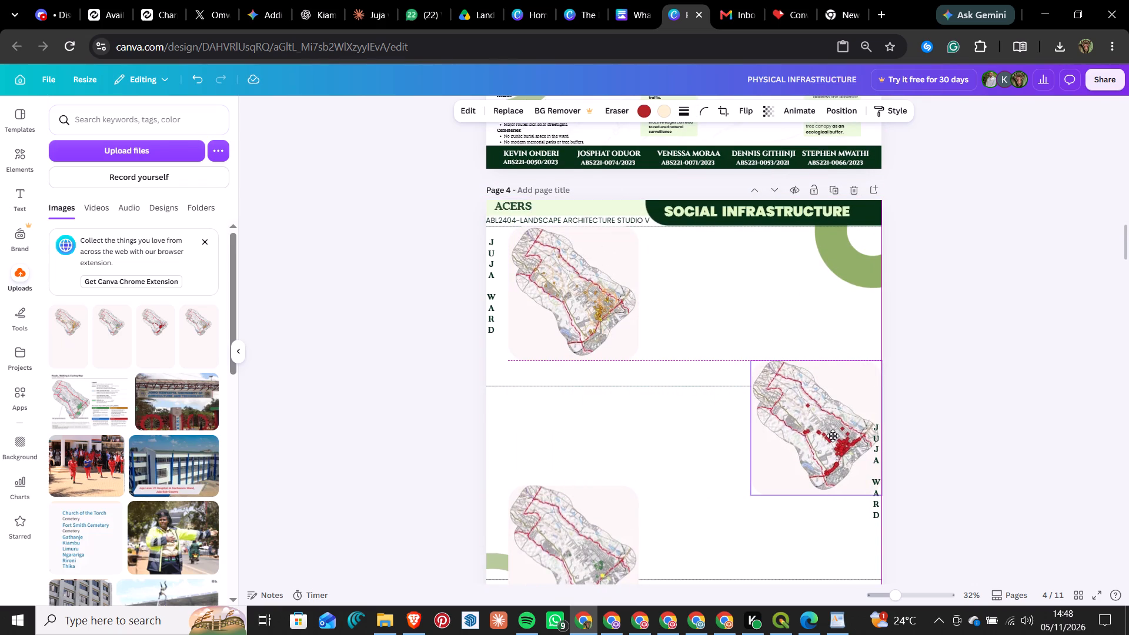
{"action": "left_click_drag", "start_coordinate": [833, 436], "coordinate": [826, 435]}
Nudge the green-marked map slightly upward, keeping it aligned with the top map on the left of the page.
{"action": "scroll", "coordinate": [652, 418], "scroll_direction": "down", "scroll_amount": 5}
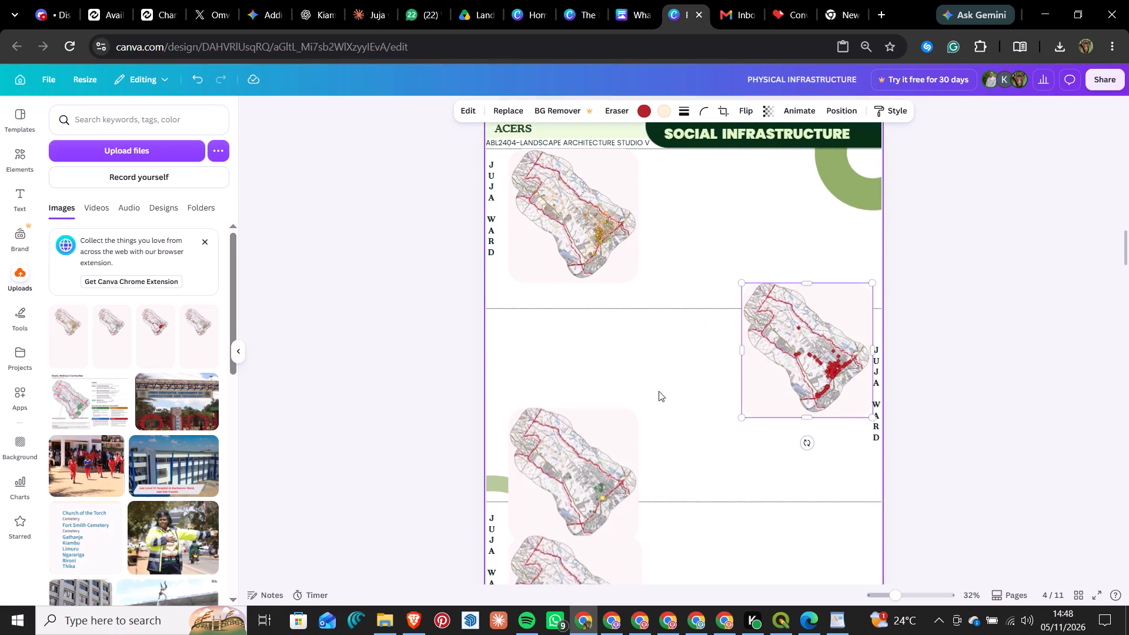
{"action": "left_click", "coordinate": [599, 397]}
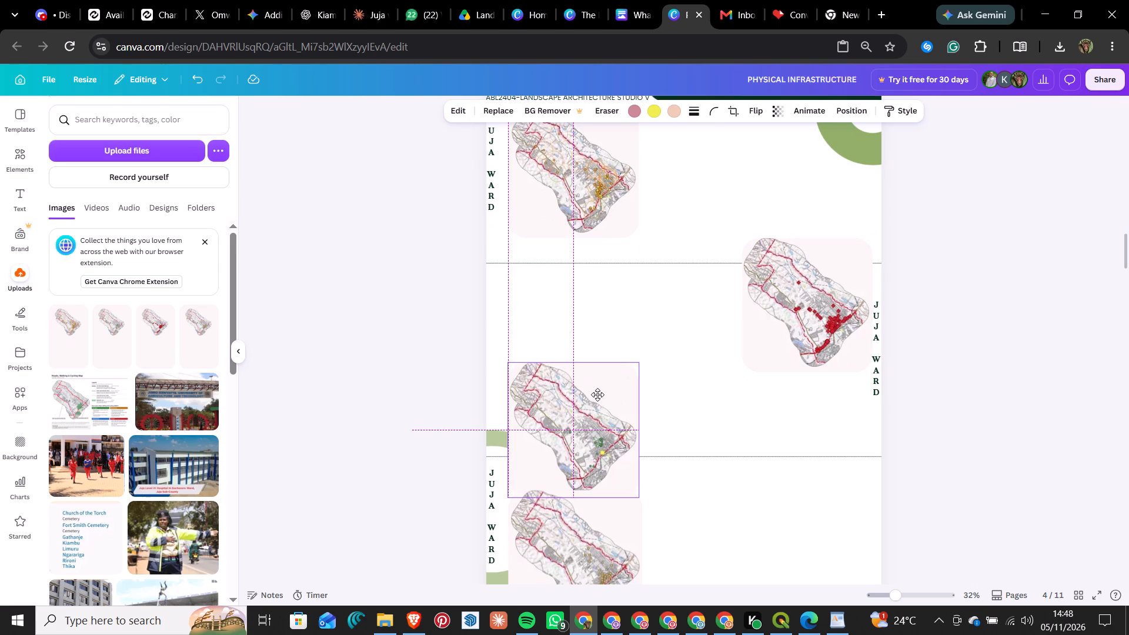
Move the last map across to the page's right edge, directly above the footer with the names.
{"action": "scroll", "coordinate": [642, 390], "scroll_direction": "down", "scroll_amount": 7}
{"action": "left_click_drag", "start_coordinate": [596, 401], "coordinate": [773, 393]}
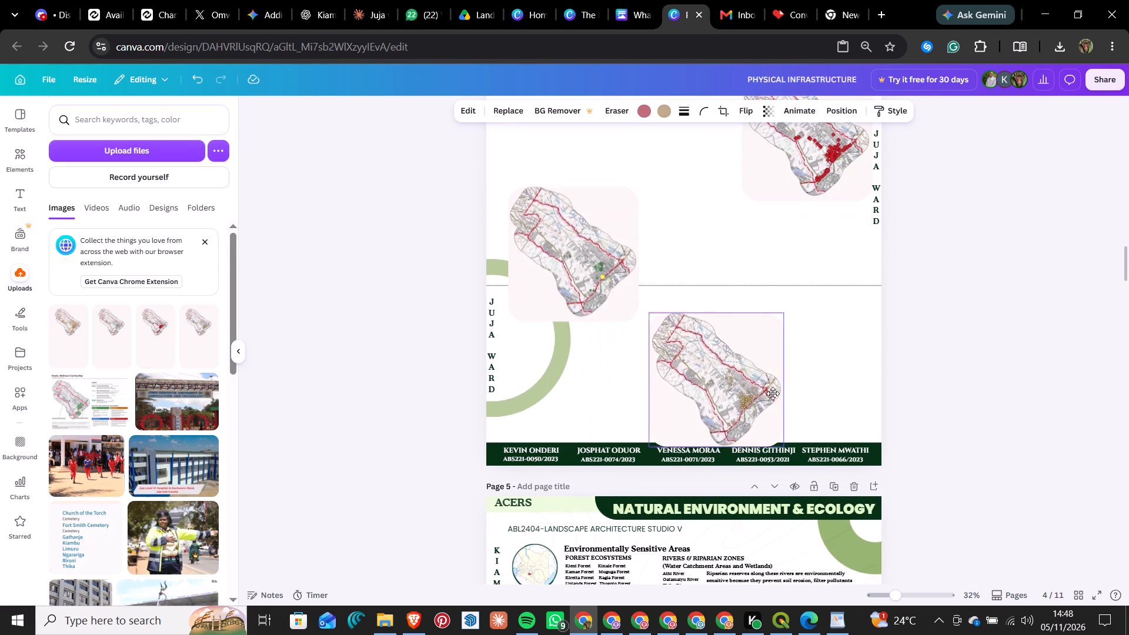
{"action": "left_click_drag", "start_coordinate": [773, 393], "coordinate": [837, 387]}
Examine the staggered left-right arrangement of the four maps over the whole Social Infrastructure page.
{"action": "scroll", "coordinate": [614, 354], "scroll_direction": "up", "scroll_amount": 4}
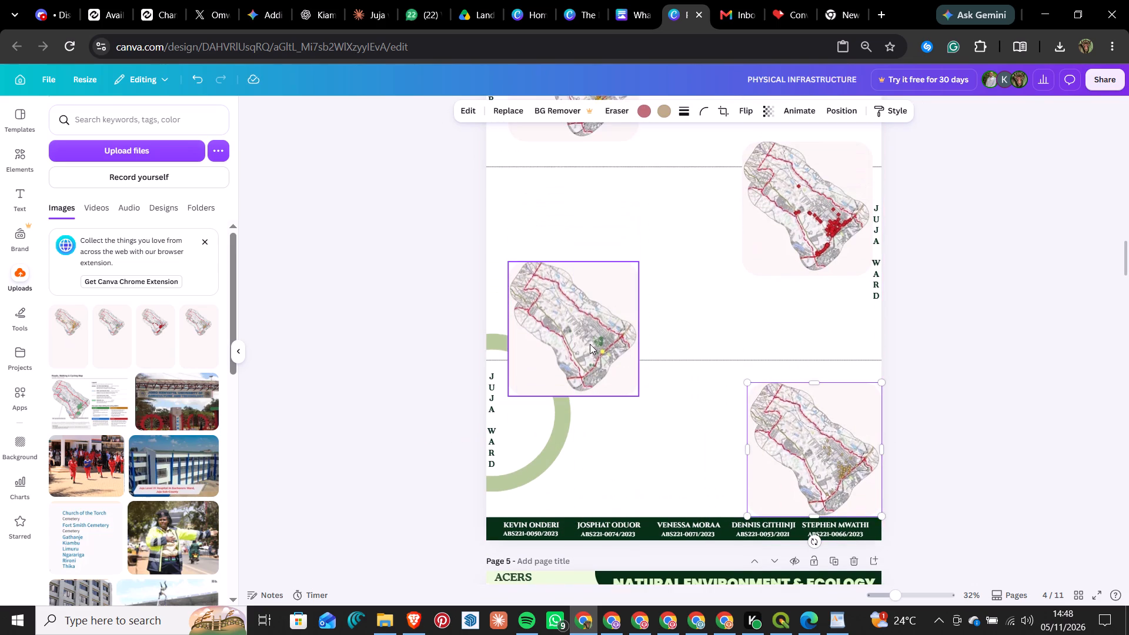
{"action": "scroll", "coordinate": [584, 344], "scroll_direction": "up", "scroll_amount": 9}
{"action": "scroll", "coordinate": [646, 278], "scroll_direction": "down", "scroll_amount": 6}
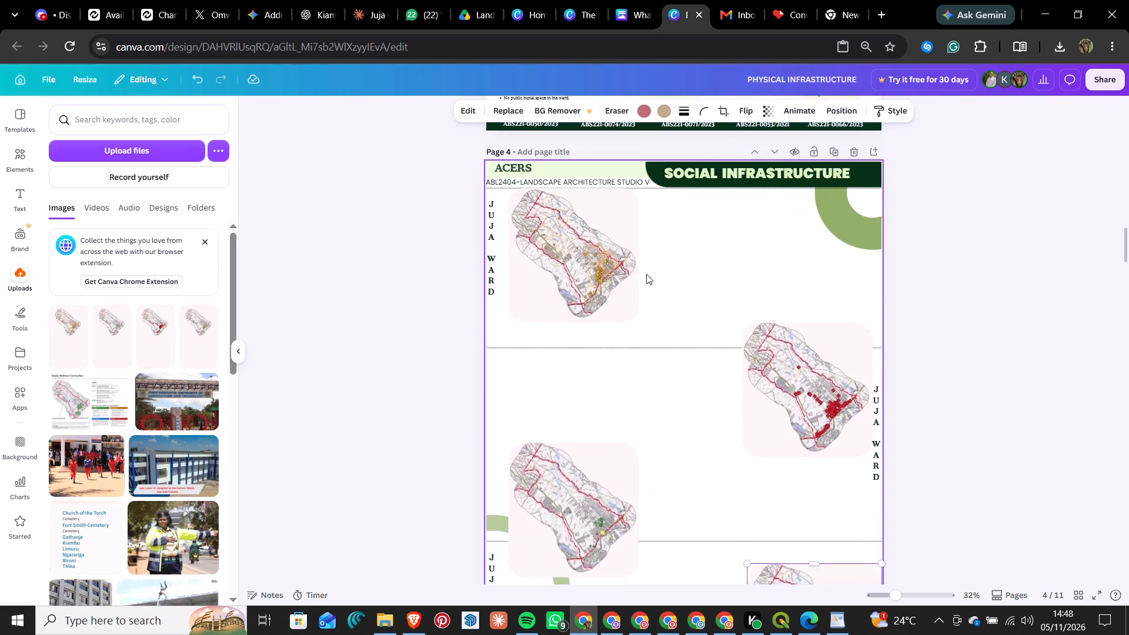
{"action": "scroll", "coordinate": [646, 274], "scroll_direction": "down", "scroll_amount": 4}
{"action": "scroll", "coordinate": [649, 272], "scroll_direction": "up", "scroll_amount": 1}
{"action": "scroll", "coordinate": [649, 272], "scroll_direction": "down", "scroll_amount": 3}
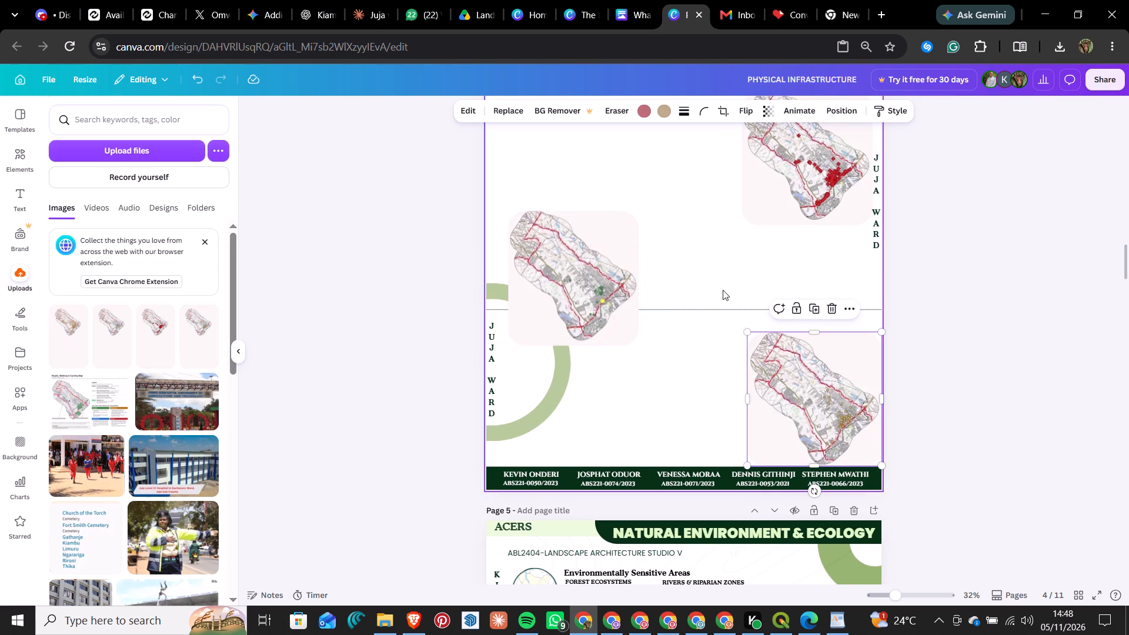
{"action": "scroll", "coordinate": [699, 295], "scroll_direction": "up", "scroll_amount": 5}
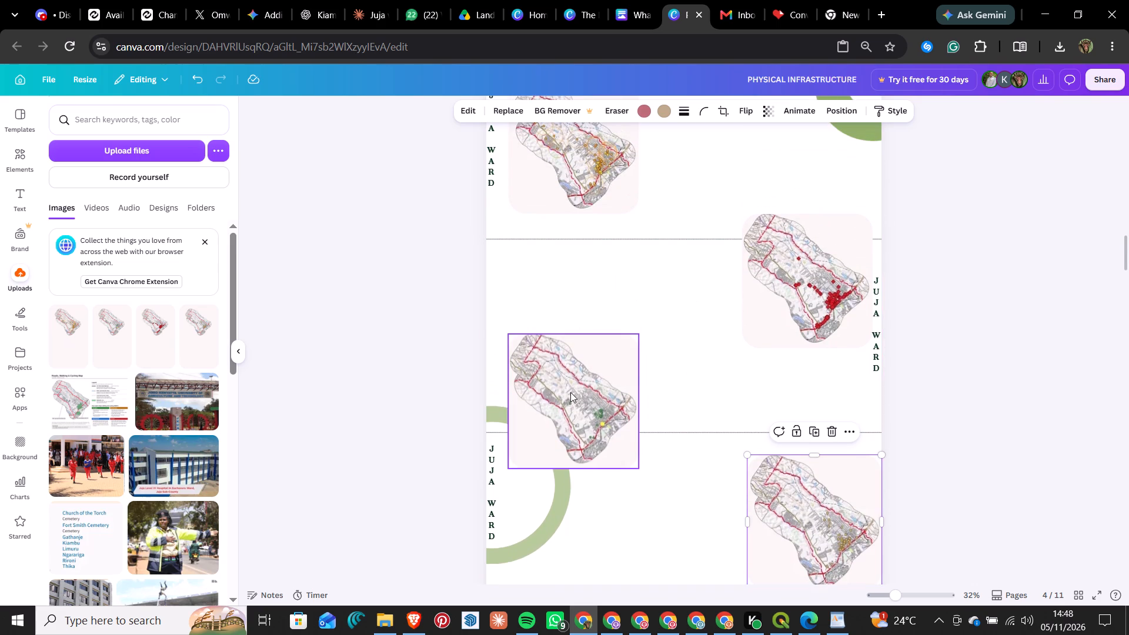
{"action": "scroll", "coordinate": [570, 389], "scroll_direction": "up", "scroll_amount": 2}
{"action": "scroll", "coordinate": [654, 246], "scroll_direction": "down", "scroll_amount": 2}
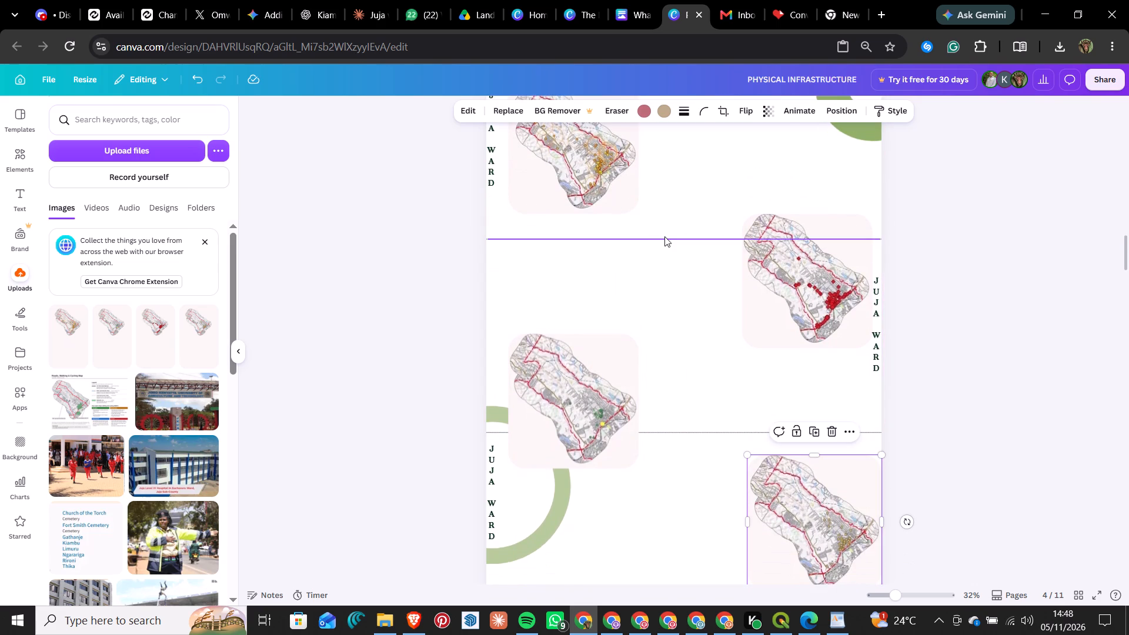
Delete the two horizontal divider lines that cross the page 4 Social Infrastructure layout between the maps.
{"action": "left_click", "coordinate": [664, 236]}
{"action": "key", "text": "Delete"}
{"action": "scroll", "coordinate": [669, 238], "scroll_direction": "down", "scroll_amount": 1}
{"action": "scroll", "coordinate": [669, 238], "scroll_direction": "up", "scroll_amount": 1}
{"action": "scroll", "coordinate": [670, 238], "scroll_direction": "down", "scroll_amount": 4}
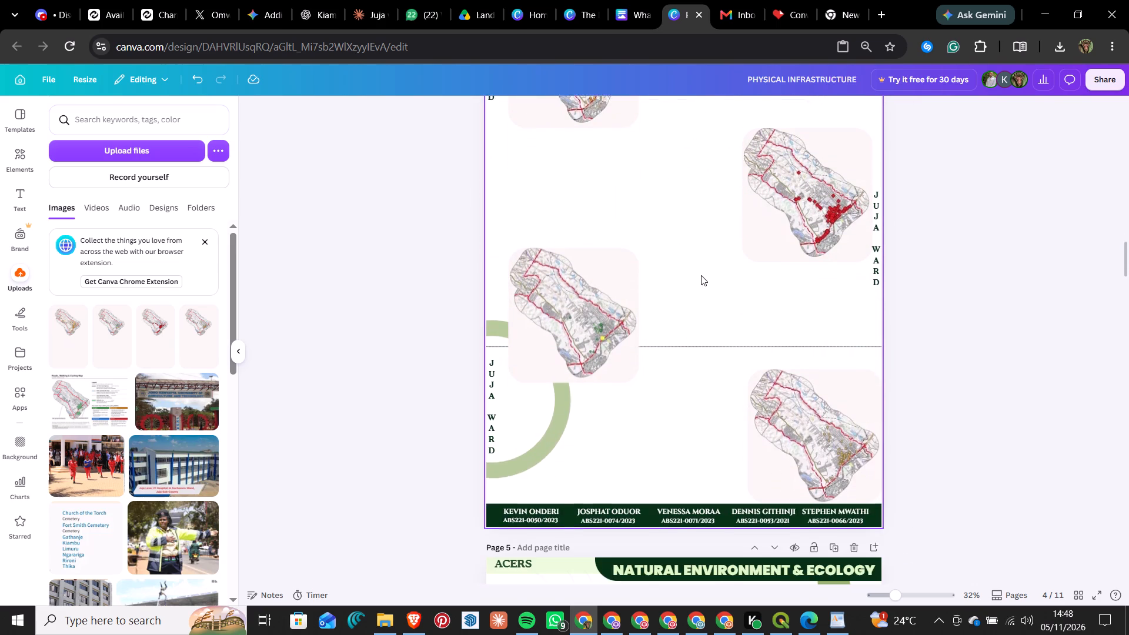
{"action": "left_click", "coordinate": [706, 333]}
{"action": "key", "text": "Delete"}
Examine the spacing of the four Juja Ward maps over the whole of page 4 with the divider lines removed.
{"action": "scroll", "coordinate": [734, 338], "scroll_direction": "up", "scroll_amount": 5}
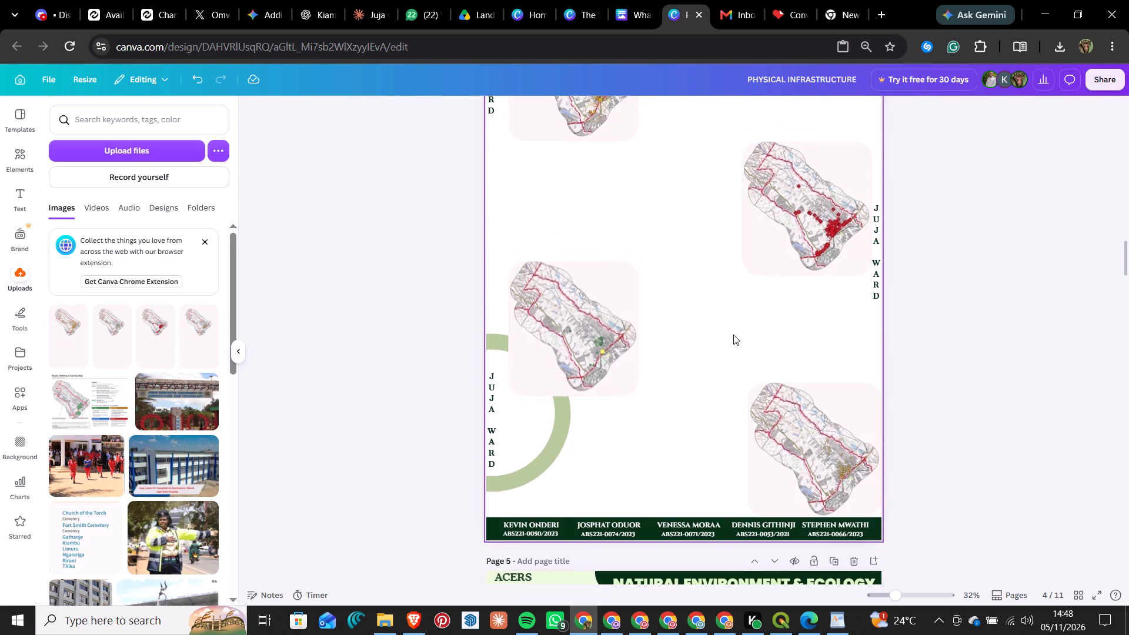
{"action": "scroll", "coordinate": [733, 335], "scroll_direction": "up", "scroll_amount": 7}
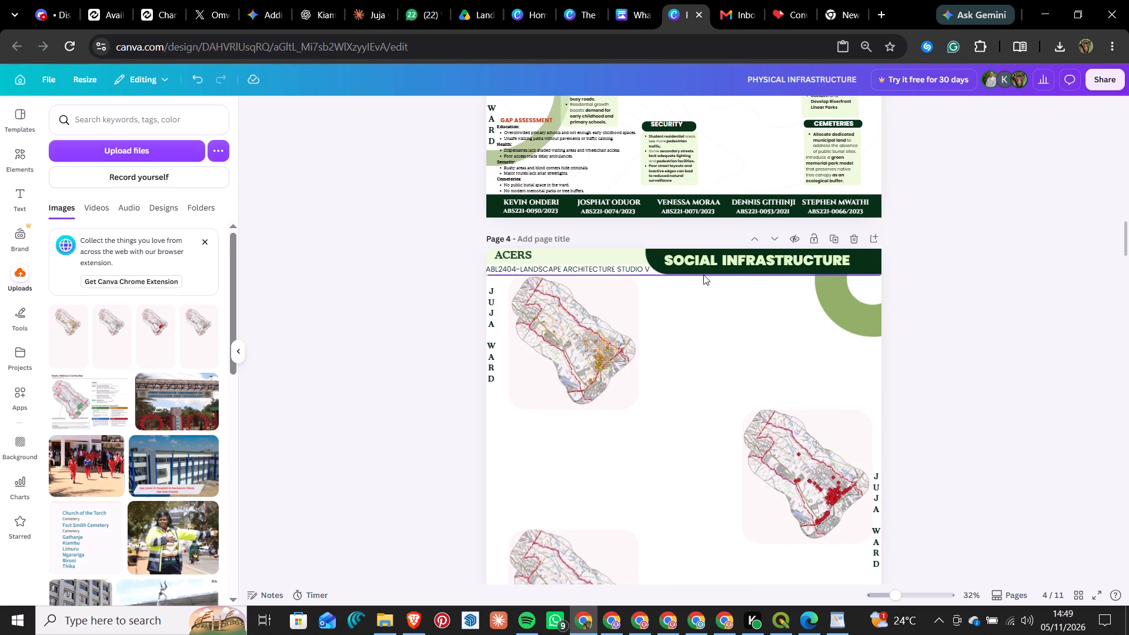
{"action": "scroll", "coordinate": [703, 275], "scroll_direction": "down", "scroll_amount": 2}
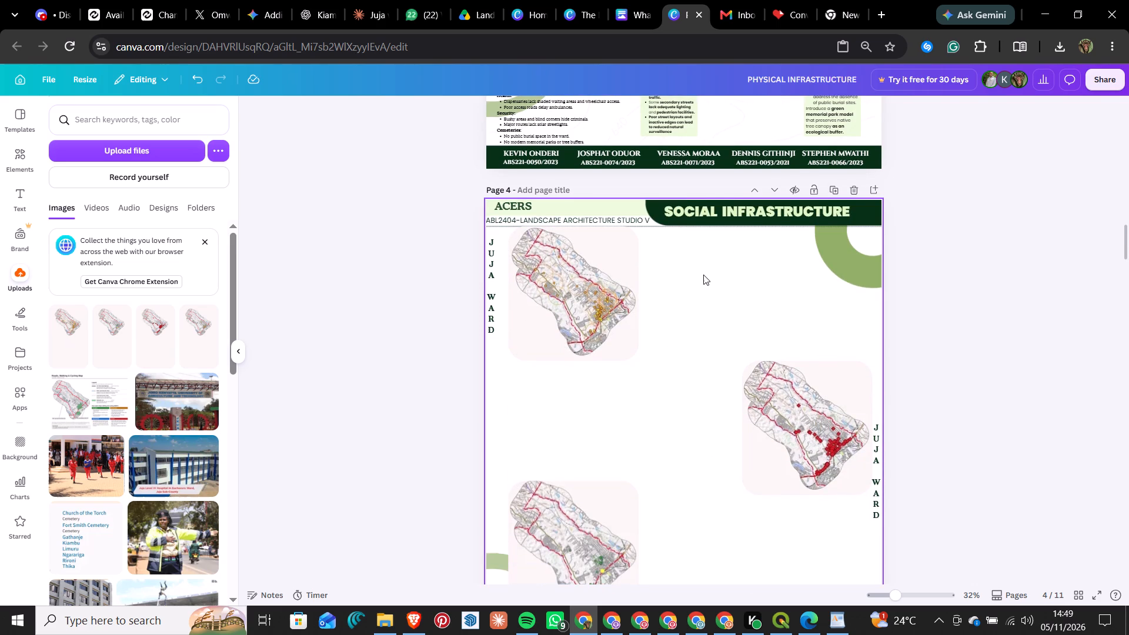
{"action": "scroll", "coordinate": [699, 275], "scroll_direction": "down", "scroll_amount": 5}
{"action": "scroll", "coordinate": [637, 279], "scroll_direction": "up", "scroll_amount": 3}
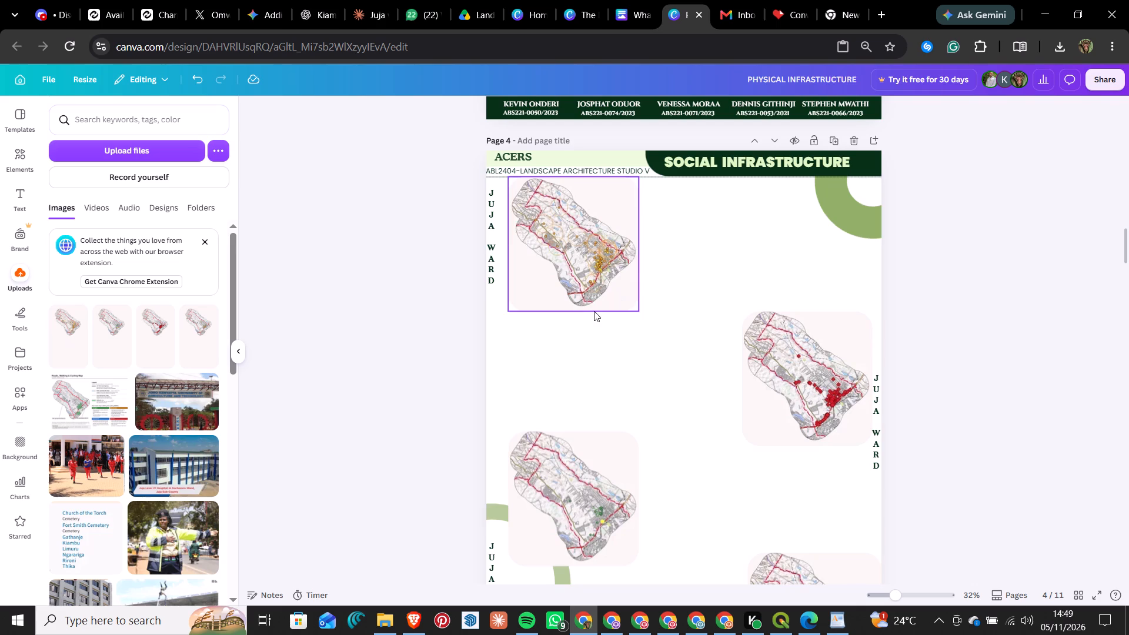
{"action": "scroll", "coordinate": [660, 344], "scroll_direction": "up", "scroll_amount": 1}
{"action": "scroll", "coordinate": [654, 337], "scroll_direction": "down", "scroll_amount": 12}
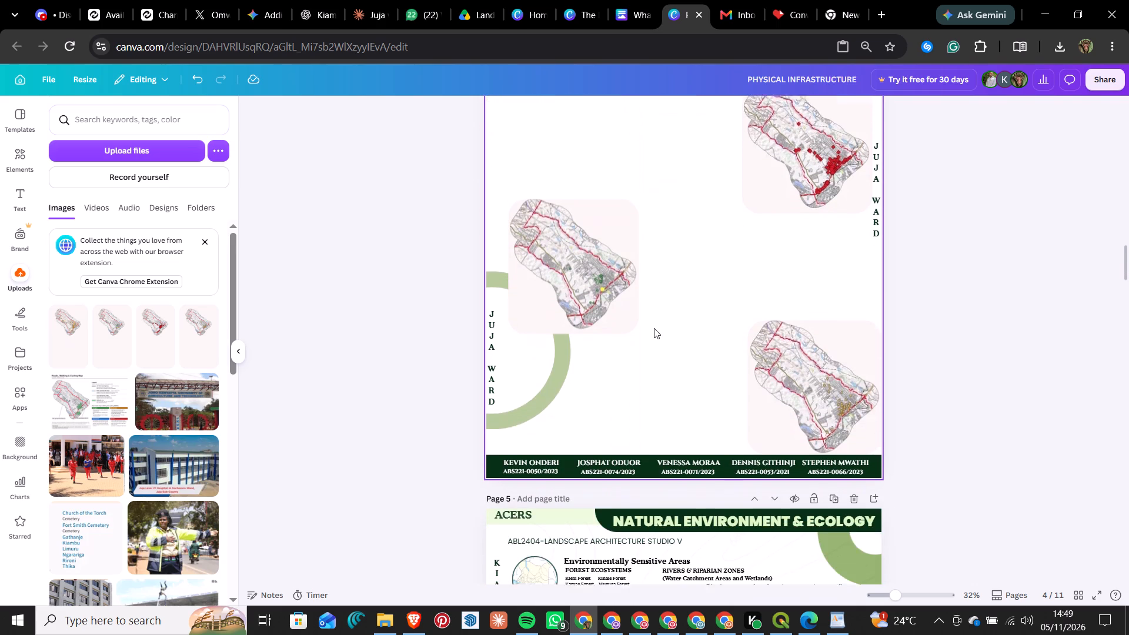
{"action": "scroll", "coordinate": [654, 328], "scroll_direction": "up", "scroll_amount": 9}
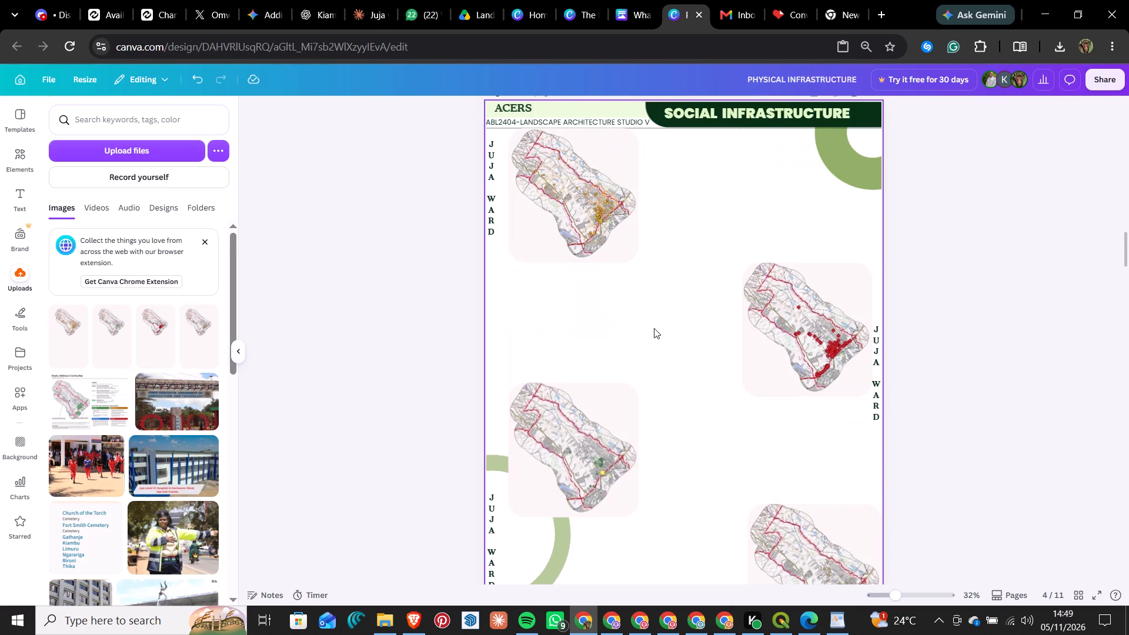
{"action": "scroll", "coordinate": [654, 328], "scroll_direction": "up", "scroll_amount": 2}
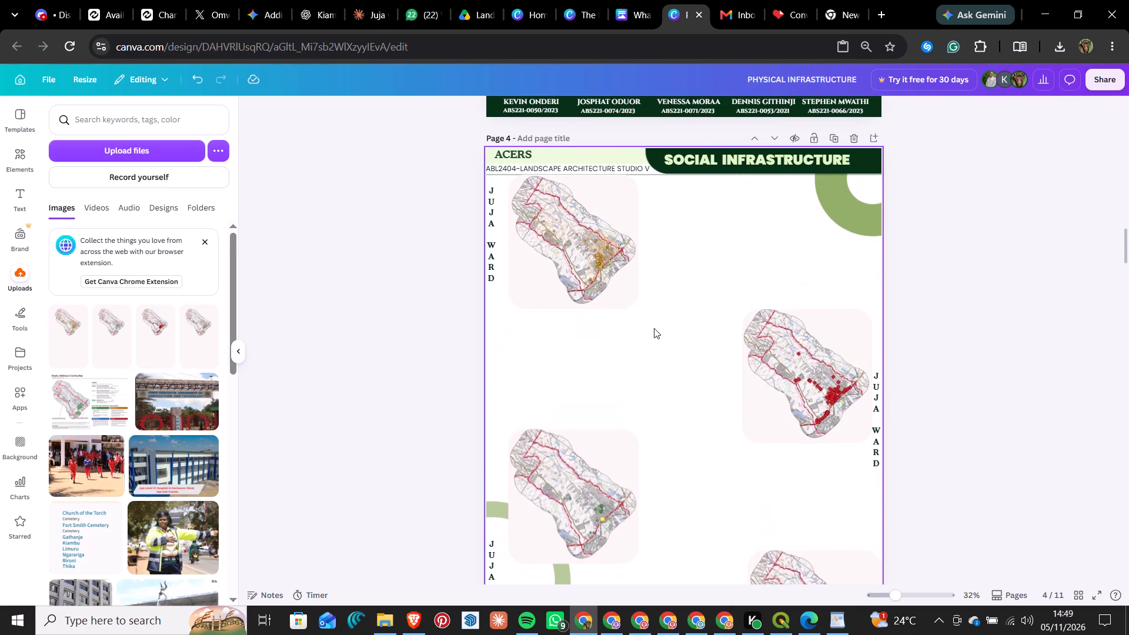
{"action": "scroll", "coordinate": [654, 328], "scroll_direction": "down", "scroll_amount": 13}
{"action": "scroll", "coordinate": [654, 328], "scroll_direction": "up", "scroll_amount": 17}
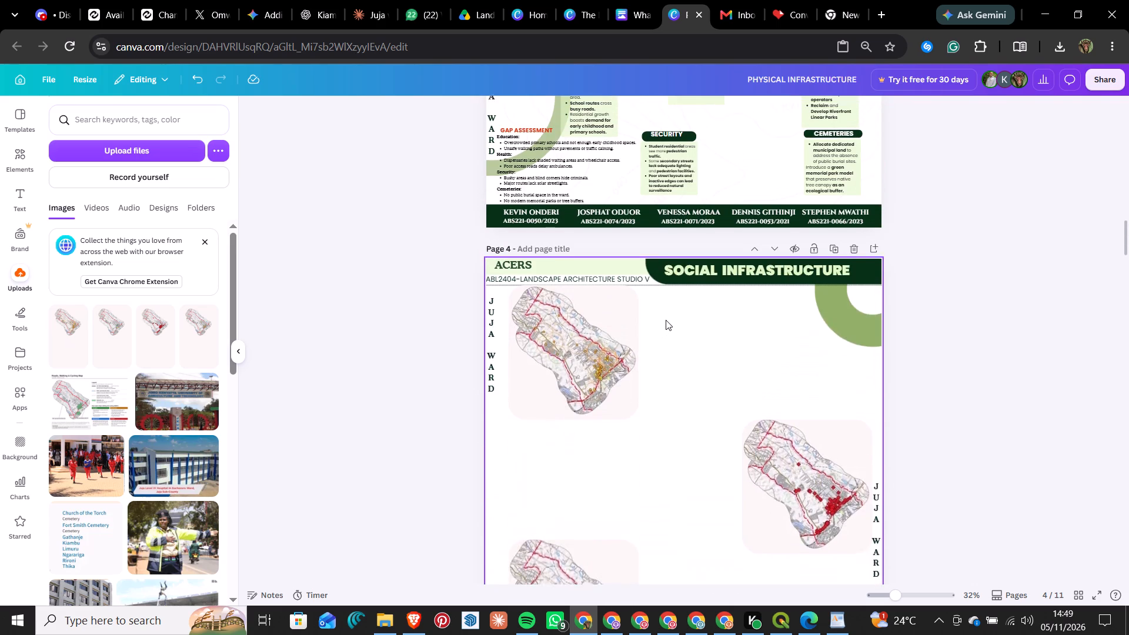
Review the layouts of the Physical Infrastructure page 2 and the Social Infrastructure page 3 for comparison.
{"action": "scroll", "coordinate": [666, 320], "scroll_direction": "up", "scroll_amount": 20}
{"action": "scroll", "coordinate": [666, 320], "scroll_direction": "up", "scroll_amount": 11}
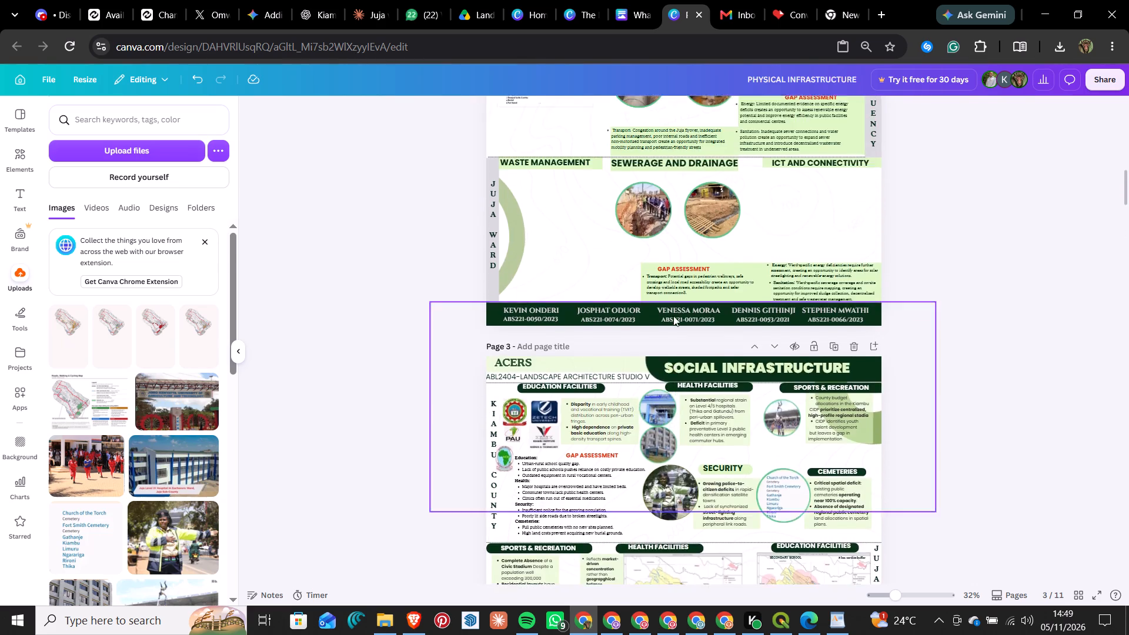
{"action": "scroll", "coordinate": [673, 316], "scroll_direction": "up", "scroll_amount": 18}
{"action": "scroll", "coordinate": [675, 315], "scroll_direction": "down", "scroll_amount": 5}
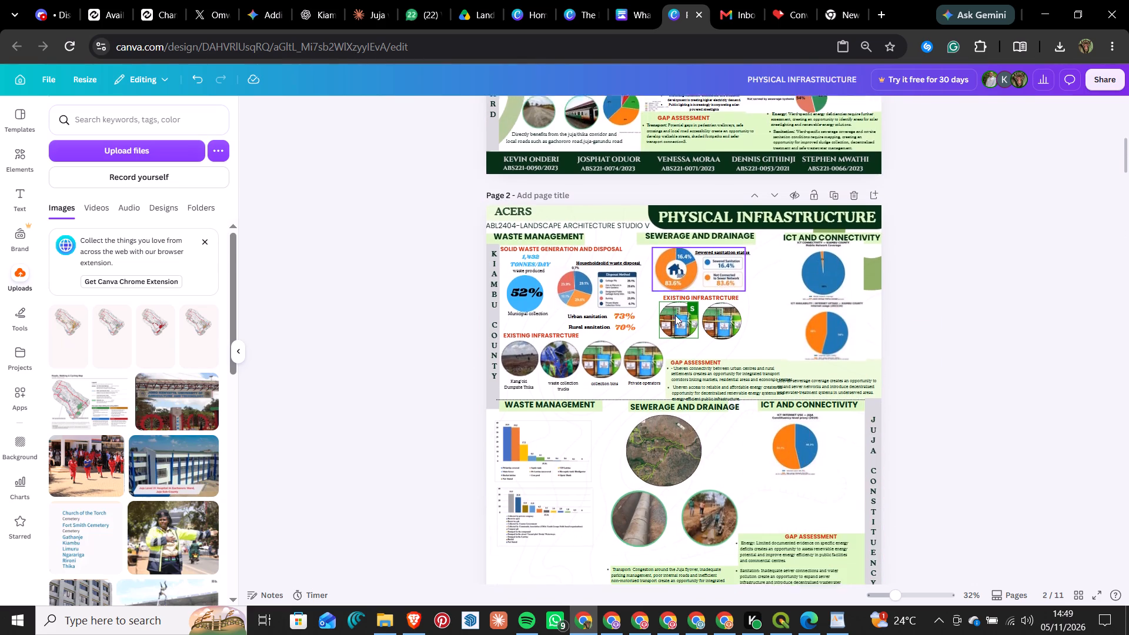
{"action": "scroll", "coordinate": [675, 315], "scroll_direction": "down", "scroll_amount": 11}
{"action": "scroll", "coordinate": [675, 315], "scroll_direction": "down", "scroll_amount": 11}
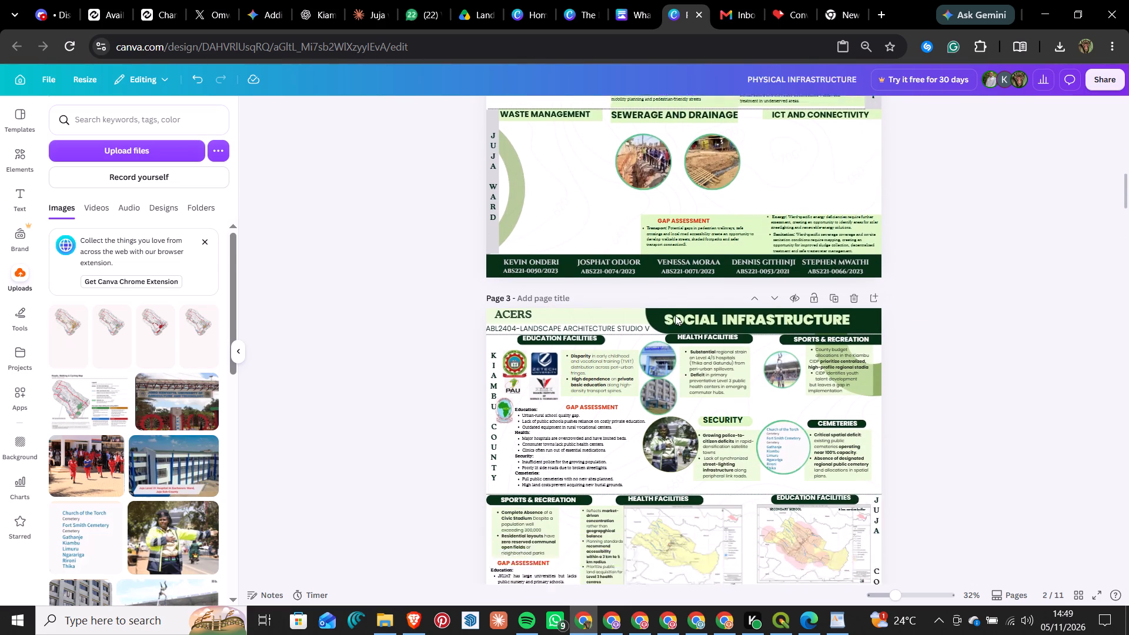
Look through the Natural Environment & Ecology page and the Physiographic Characteristics pages that follow page 4.
{"action": "scroll", "coordinate": [675, 315], "scroll_direction": "down", "scroll_amount": 20}
{"action": "scroll", "coordinate": [675, 315], "scroll_direction": "down", "scroll_amount": 10}
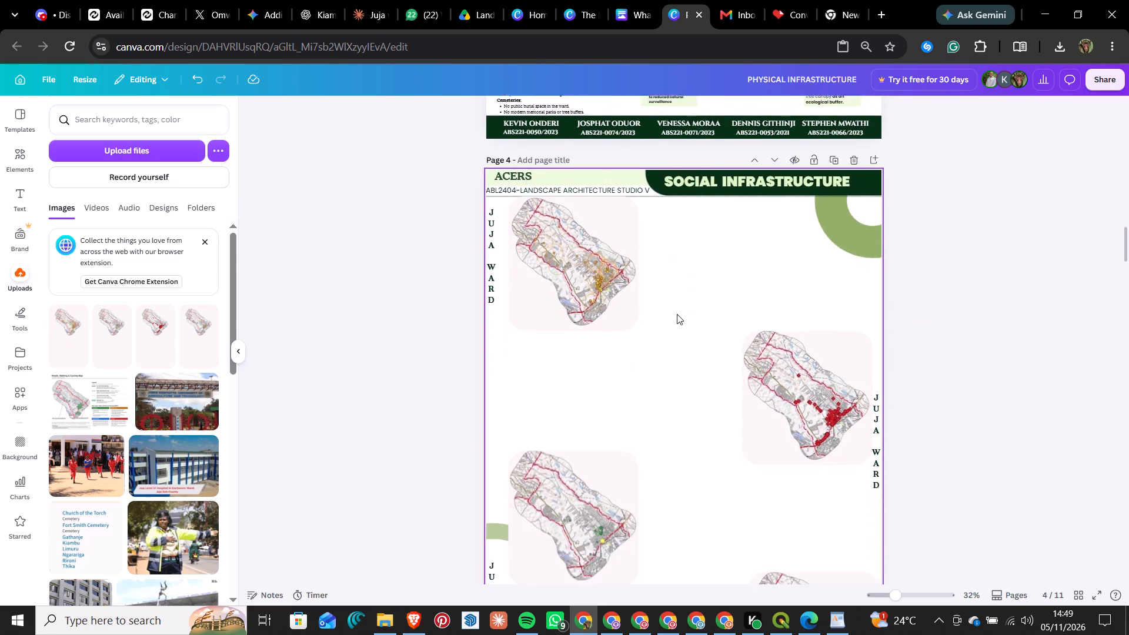
{"action": "scroll", "coordinate": [677, 314], "scroll_direction": "down", "scroll_amount": 20}
{"action": "scroll", "coordinate": [677, 314], "scroll_direction": "down", "scroll_amount": 10}
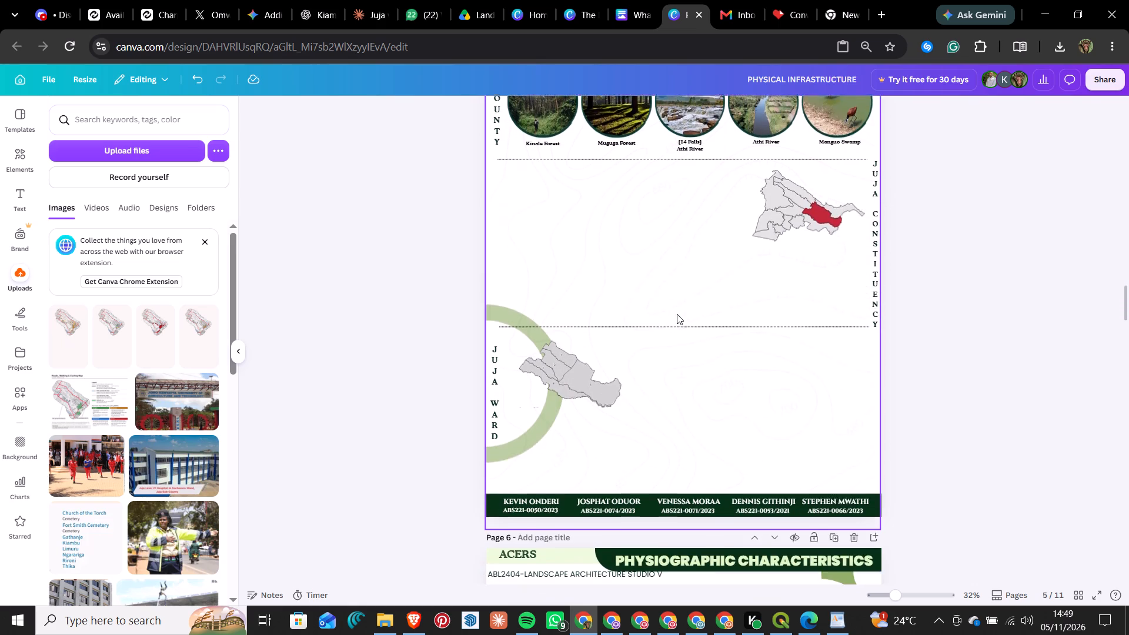
{"action": "scroll", "coordinate": [677, 314], "scroll_direction": "down", "scroll_amount": 20}
{"action": "scroll", "coordinate": [677, 314], "scroll_direction": "down", "scroll_amount": 10}
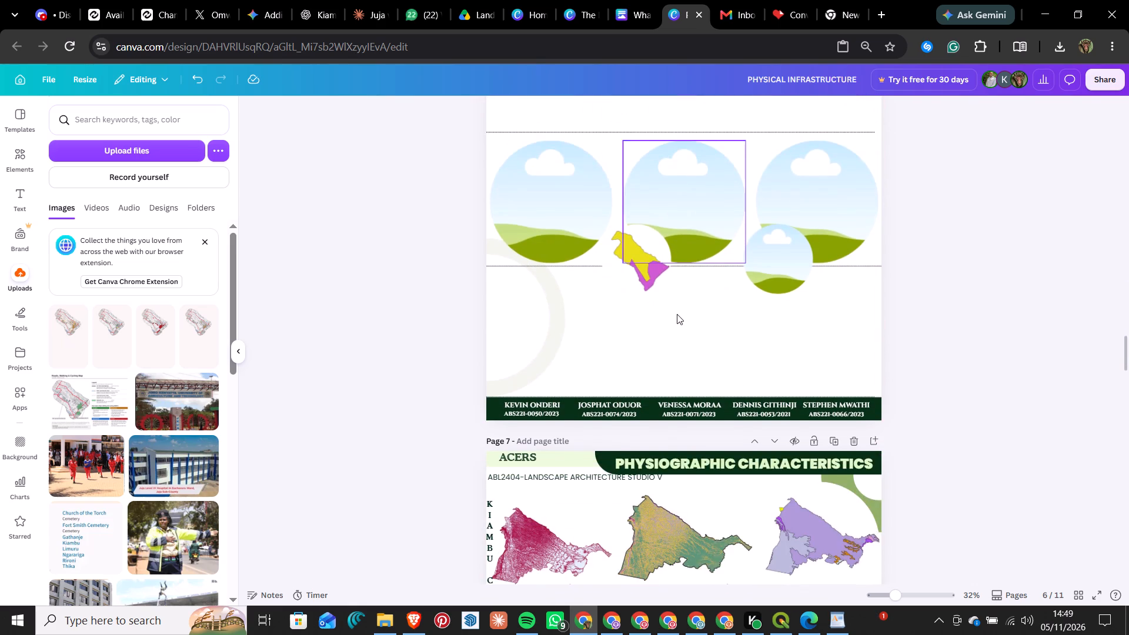
{"action": "scroll", "coordinate": [677, 314], "scroll_direction": "down", "scroll_amount": 13}
{"action": "scroll", "coordinate": [714, 306], "scroll_direction": "up", "scroll_amount": 5}
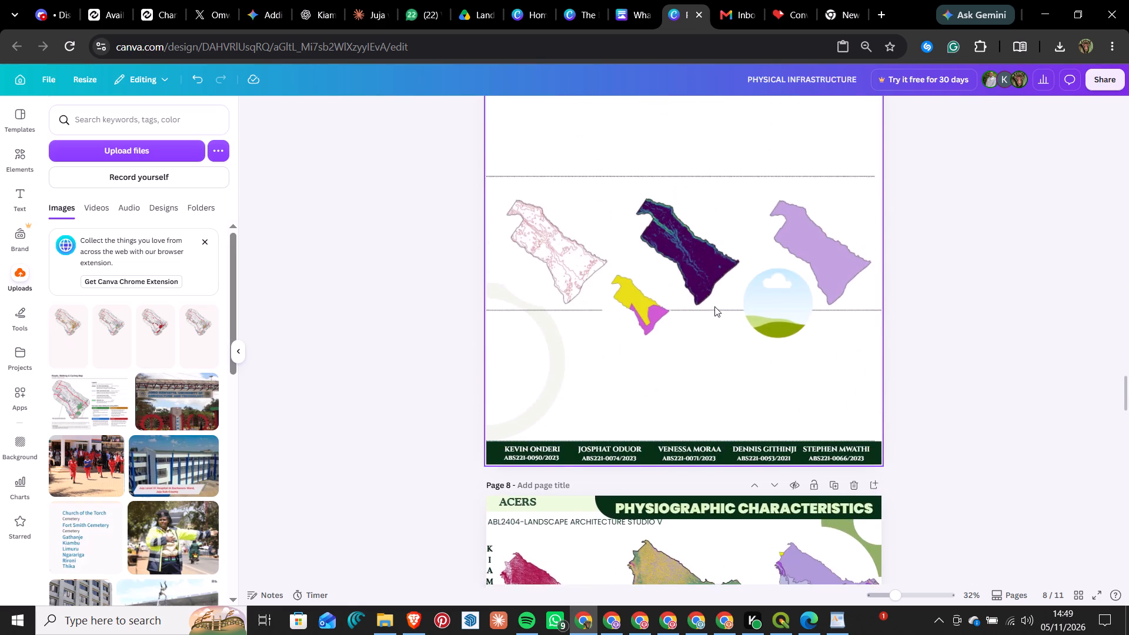
{"action": "scroll", "coordinate": [714, 306], "scroll_direction": "up", "scroll_amount": 10}
{"action": "scroll", "coordinate": [714, 306], "scroll_direction": "up", "scroll_amount": 12}
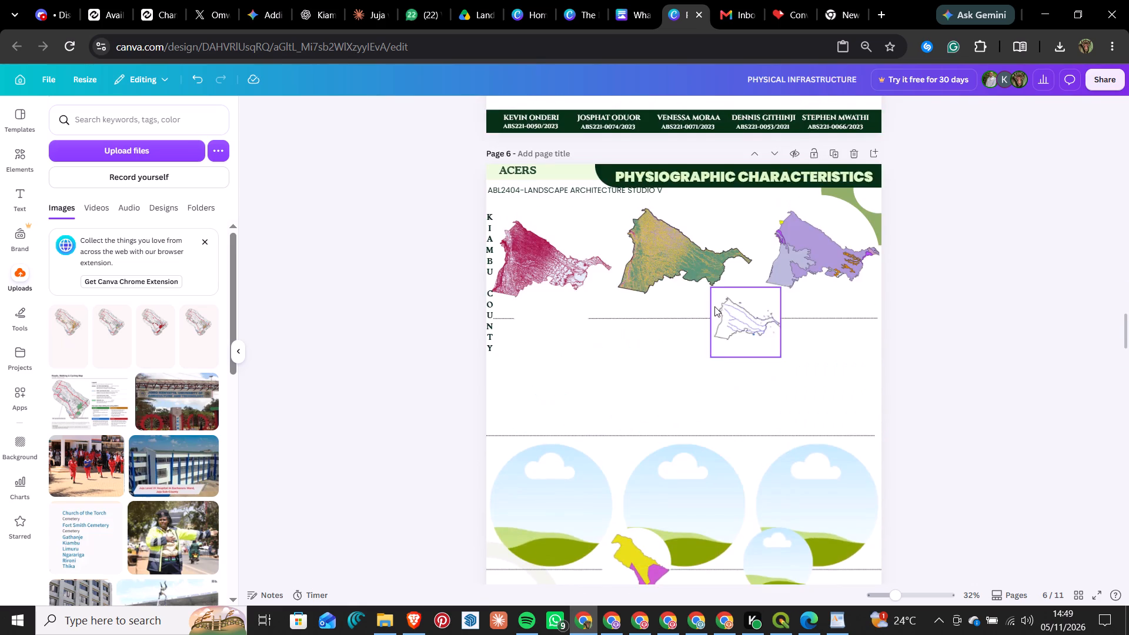
{"action": "scroll", "coordinate": [714, 306], "scroll_direction": "up", "scroll_amount": 20}
{"action": "scroll", "coordinate": [714, 306], "scroll_direction": "up", "scroll_amount": 2}
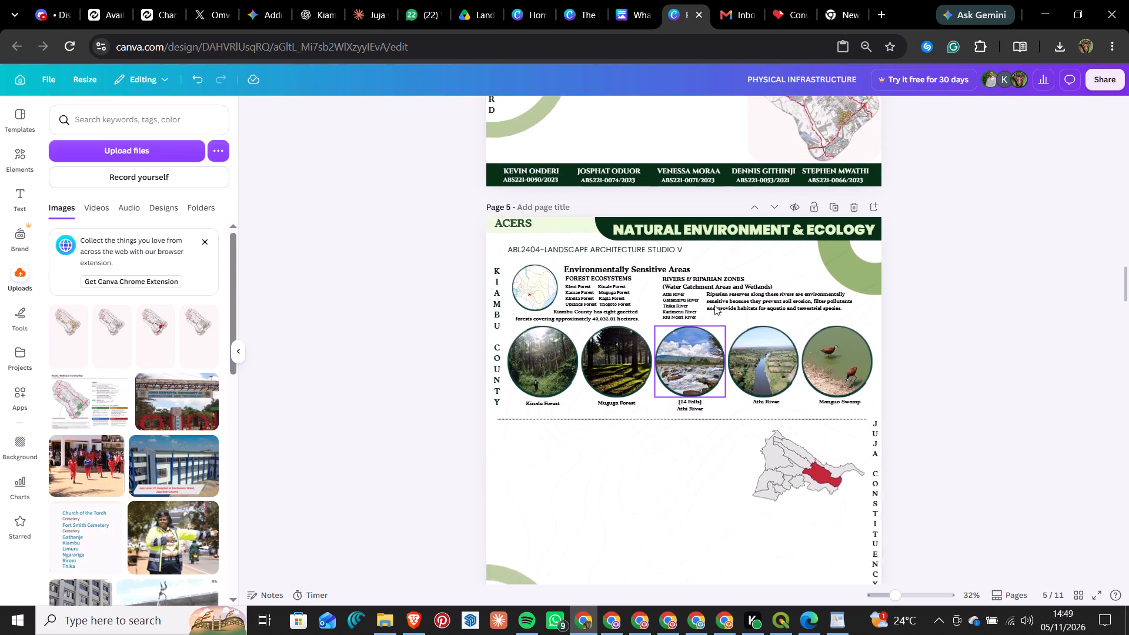
Return to page 4 and examine the empty areas around the staggered Juja Ward maps.
{"action": "scroll", "coordinate": [717, 311], "scroll_direction": "up", "scroll_amount": 15}
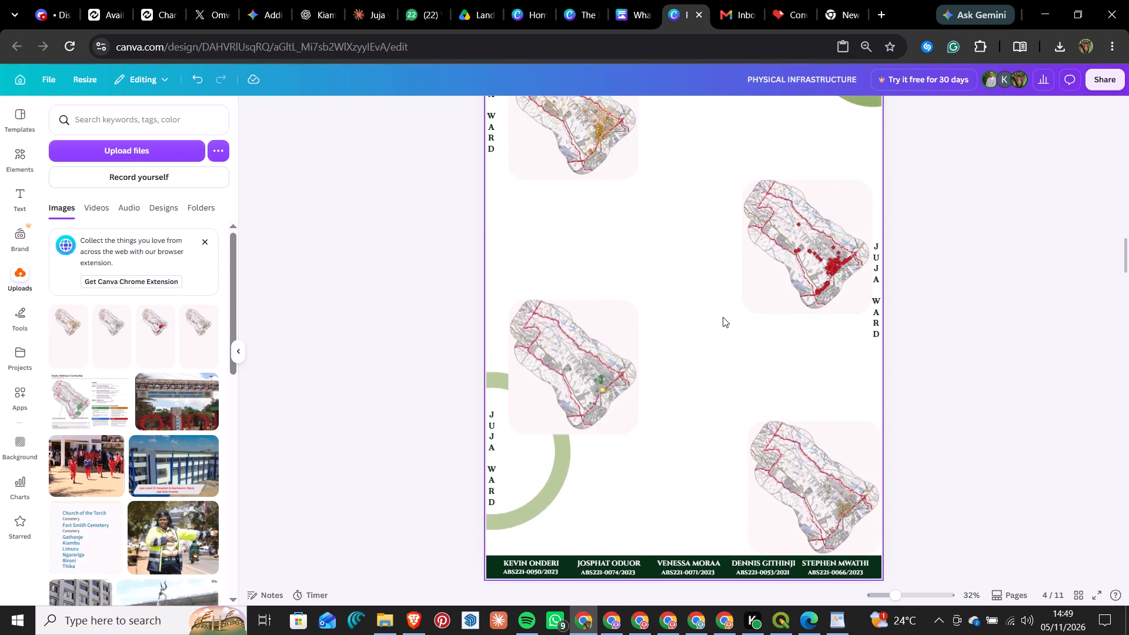
{"action": "scroll", "coordinate": [723, 317], "scroll_direction": "up", "scroll_amount": 14}
{"action": "scroll", "coordinate": [704, 327], "scroll_direction": "down", "scroll_amount": 4}
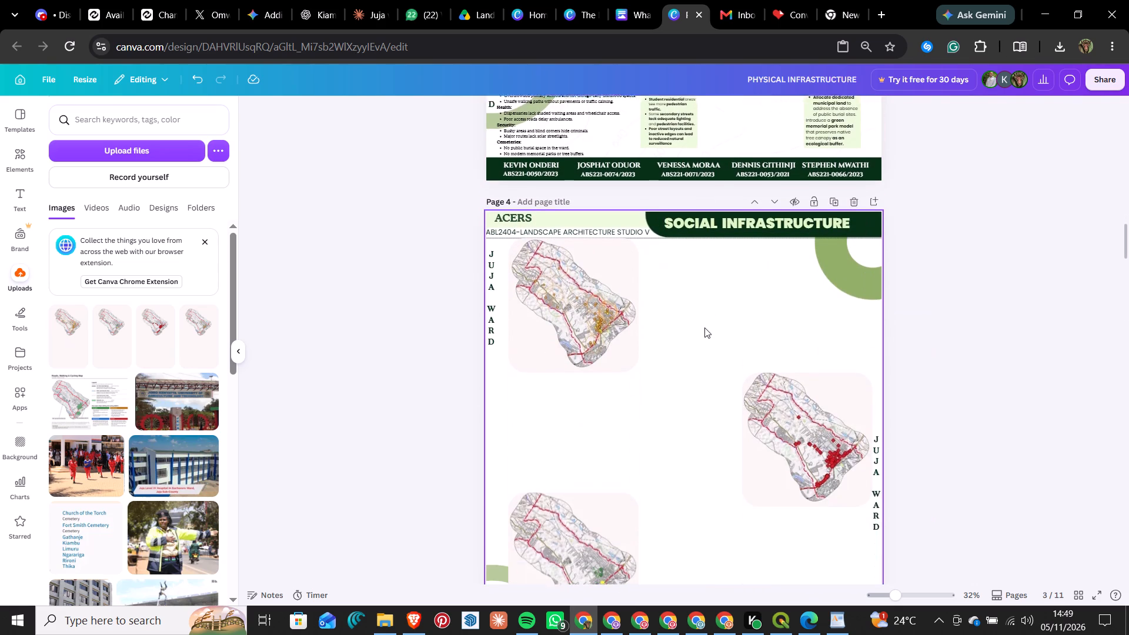
{"action": "scroll", "coordinate": [704, 327], "scroll_direction": "down", "scroll_amount": 2}
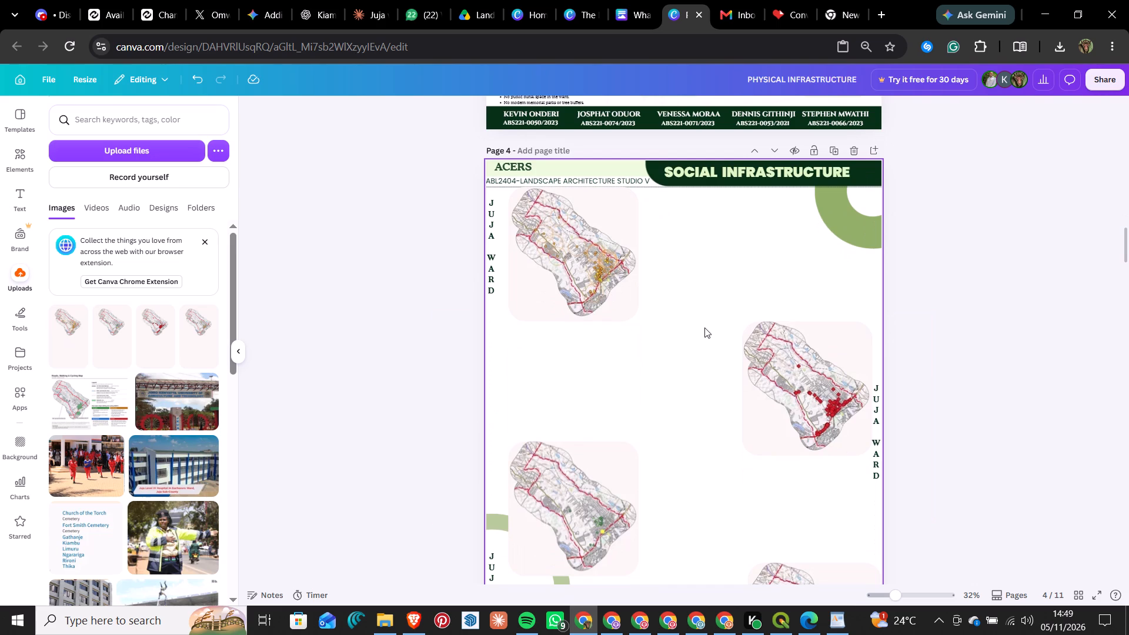
{"action": "scroll", "coordinate": [704, 327], "scroll_direction": "down", "scroll_amount": 6}
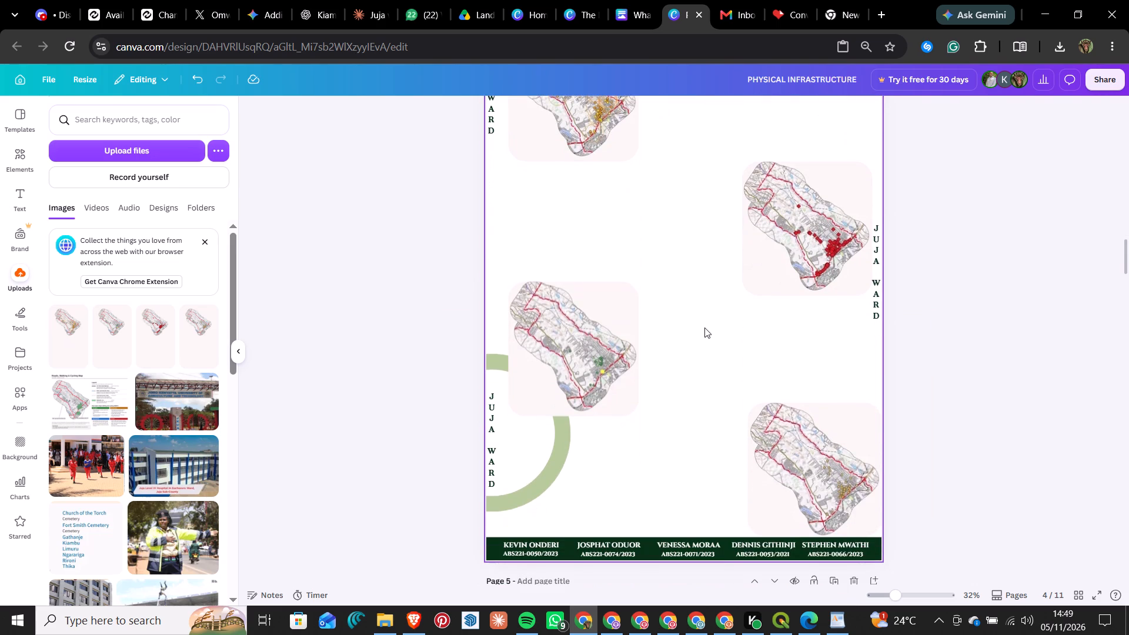
{"action": "scroll", "coordinate": [704, 327], "scroll_direction": "up", "scroll_amount": 5}
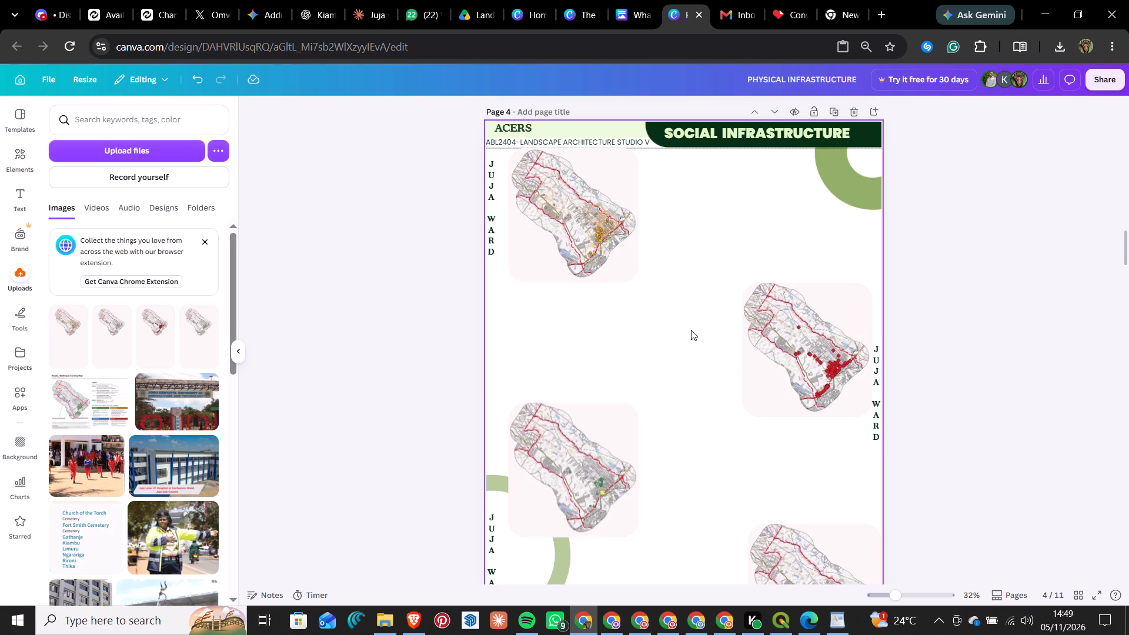
Inspect the orange and yellow facility markers on the top Juja Ward map of page 4 up close.
{"action": "left_click", "coordinate": [582, 216]}
{"action": "scroll", "coordinate": [570, 177], "scroll_direction": "up", "scroll_amount": 1, "text": "ctrl"}
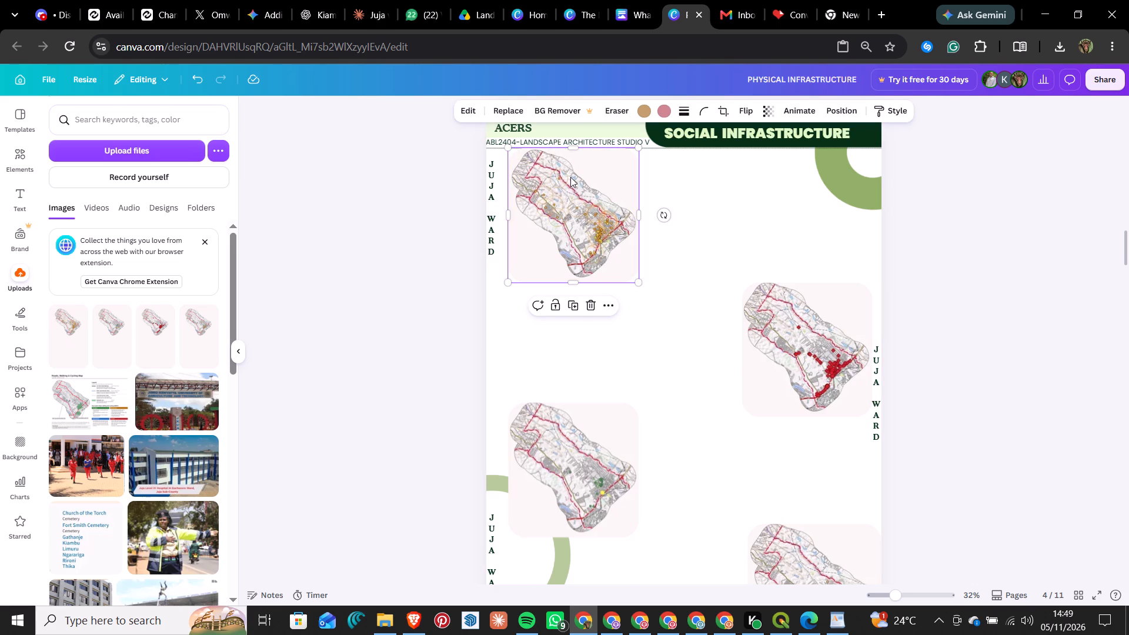
{"action": "scroll", "coordinate": [570, 177], "scroll_direction": "up", "scroll_amount": 5, "text": "ctrl"}
{"action": "scroll", "coordinate": [316, 204], "scroll_direction": "up", "scroll_amount": 2, "text": "ctrl"}
{"action": "scroll", "coordinate": [406, 267], "scroll_direction": "up", "scroll_amount": 3, "text": "ctrl"}
{"action": "scroll", "coordinate": [483, 276], "scroll_direction": "up", "scroll_amount": 3, "text": "ctrl"}
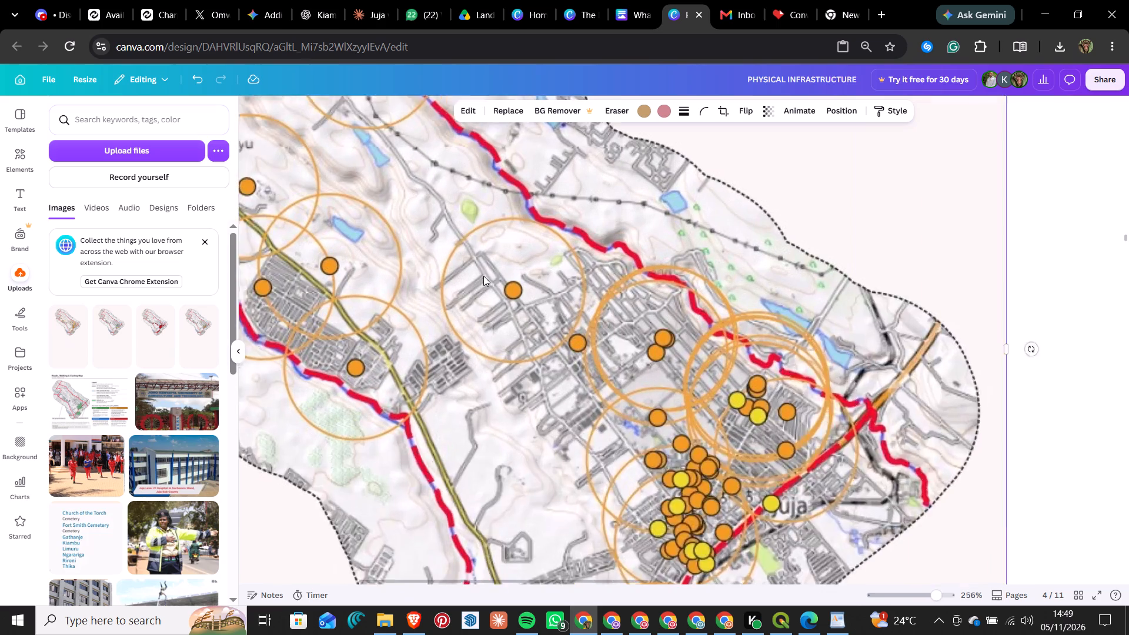
{"action": "scroll", "coordinate": [530, 265], "scroll_direction": "down", "scroll_amount": 7, "text": "ctrl"}
{"action": "scroll", "coordinate": [703, 276], "scroll_direction": "up", "scroll_amount": 1, "text": "ctrl"}
{"action": "scroll", "coordinate": [703, 276], "scroll_direction": "down", "scroll_amount": 3, "text": "ctrl"}
{"action": "scroll", "coordinate": [649, 271], "scroll_direction": "down", "scroll_amount": 3}
{"action": "scroll", "coordinate": [560, 270], "scroll_direction": "down", "scroll_amount": 2, "text": "ctrl"}
{"action": "scroll", "coordinate": [660, 220], "scroll_direction": "up", "scroll_amount": 3}
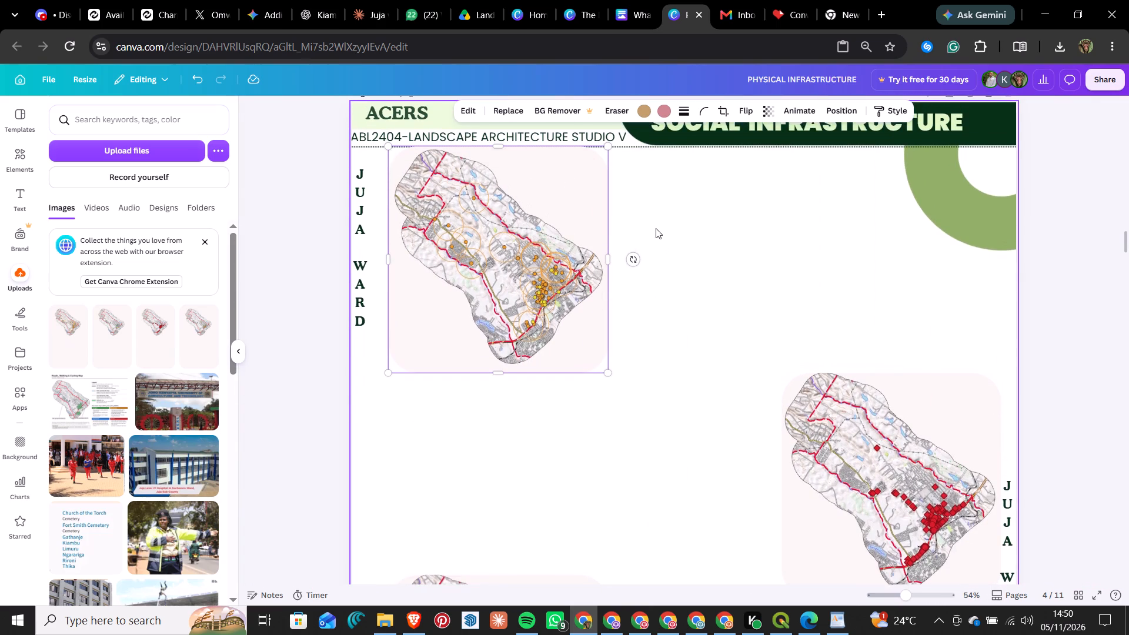
Recolour the tan colour in the top Juja Ward map, trying white #FFFFFF first and settling on the design's orange.
{"action": "scroll", "coordinate": [749, 240], "scroll_direction": "up", "scroll_amount": 2}
{"action": "left_click", "coordinate": [550, 296]}
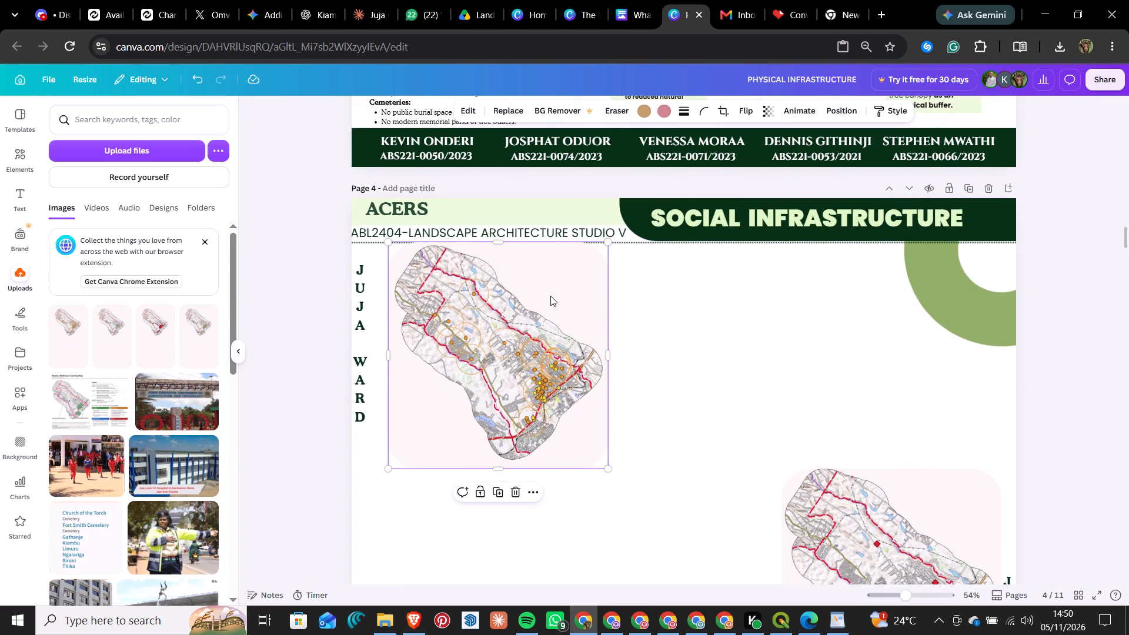
{"action": "left_click", "coordinate": [552, 296]}
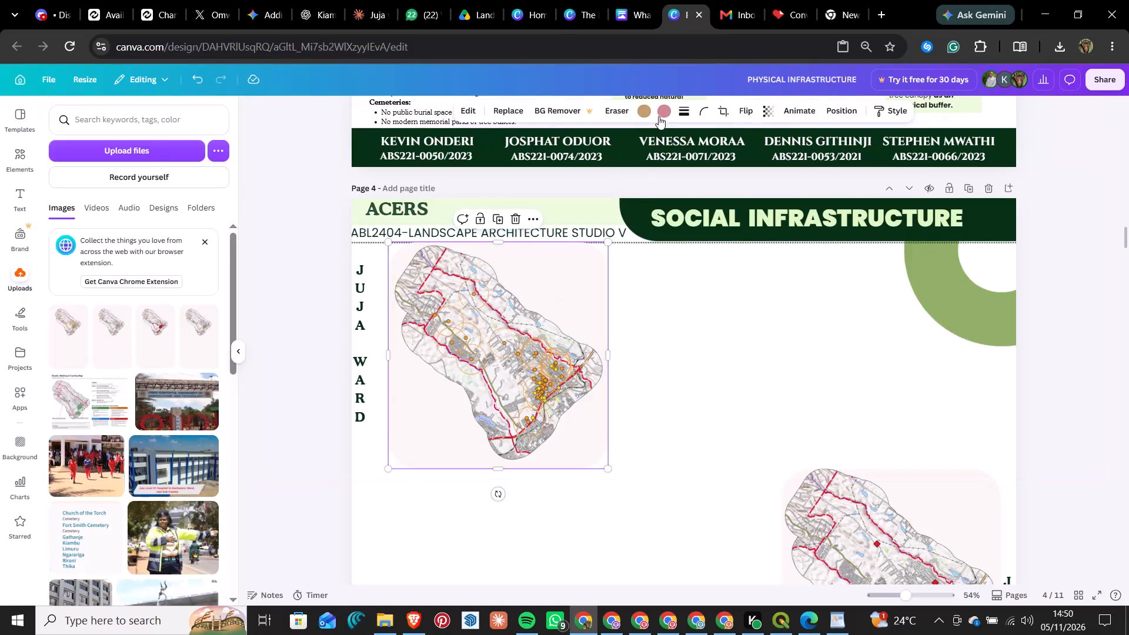
{"action": "left_click", "coordinate": [643, 113]}
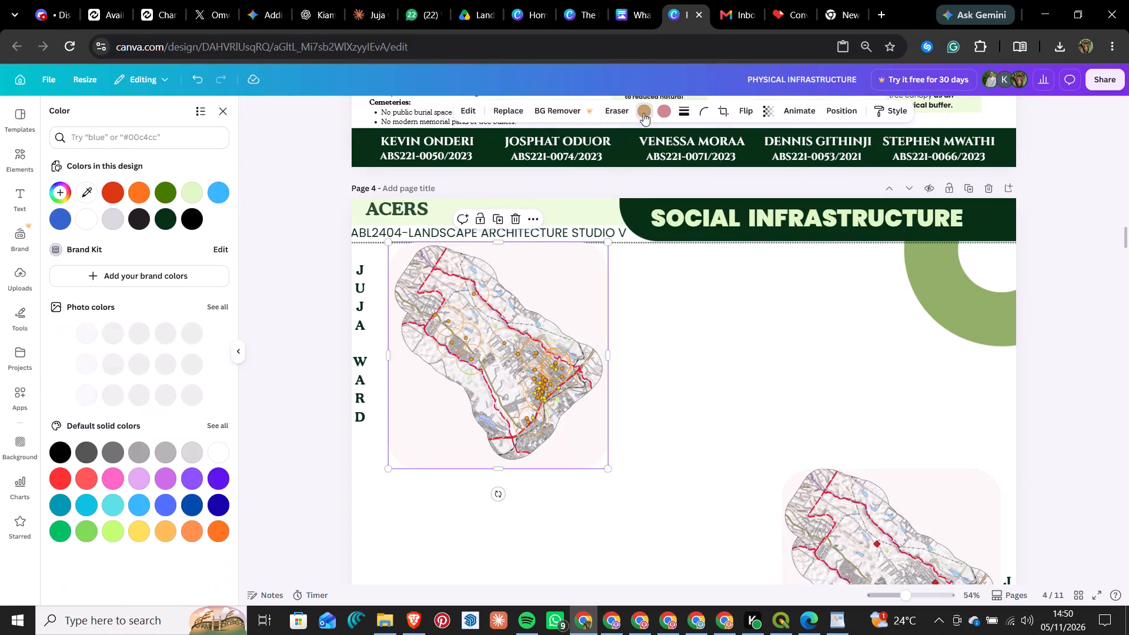
{"action": "left_click", "coordinate": [85, 224]}
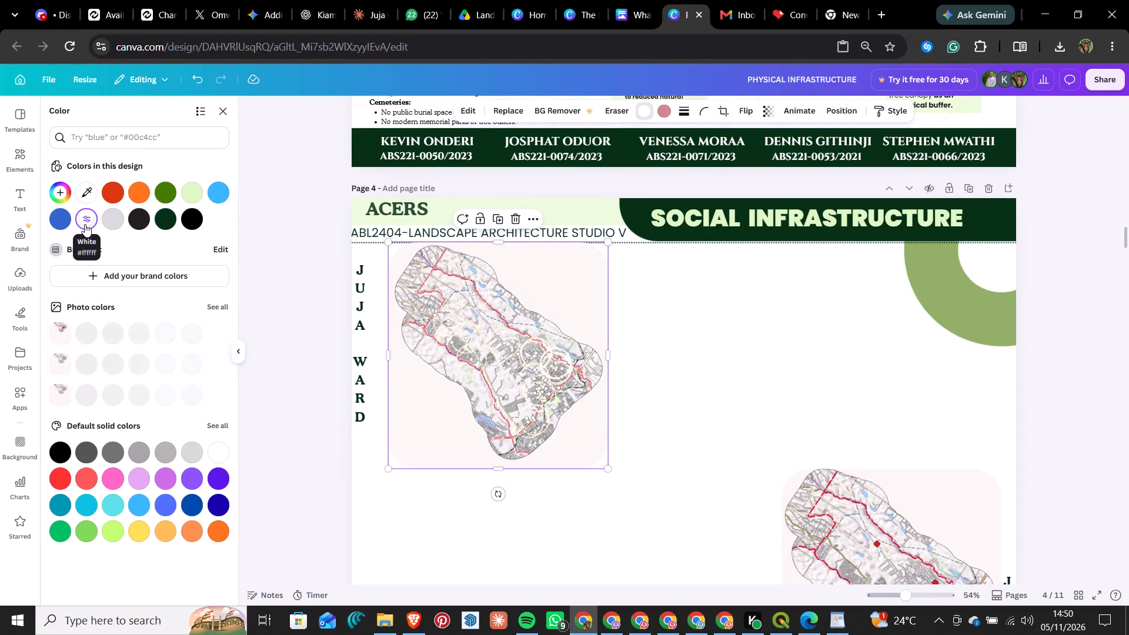
{"action": "left_click", "coordinate": [85, 224]}
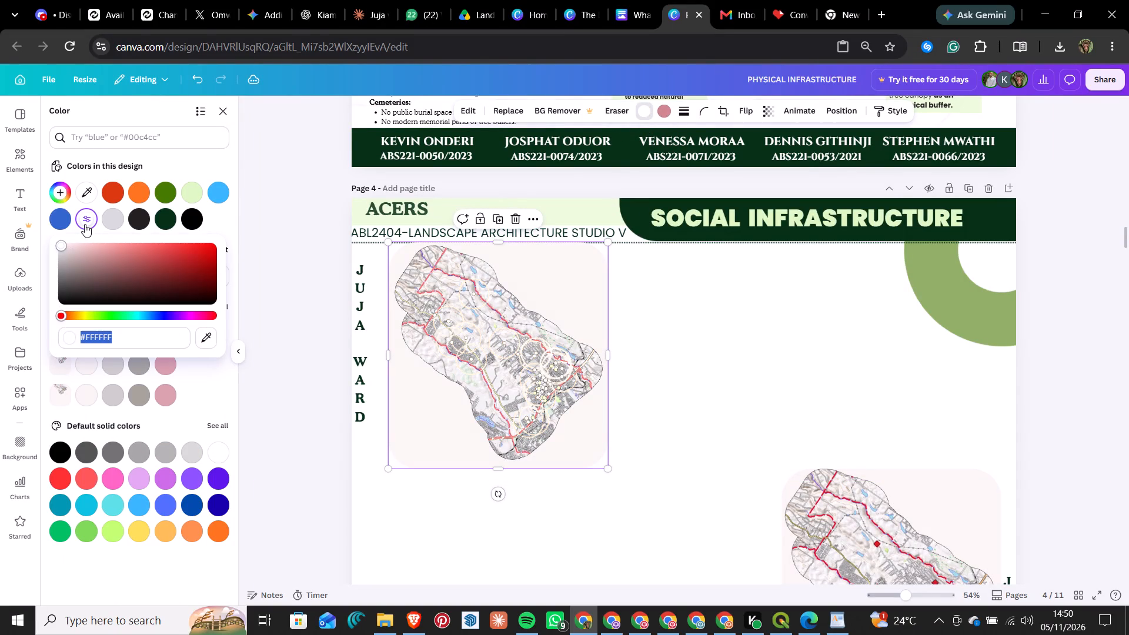
{"action": "left_click", "coordinate": [141, 192]}
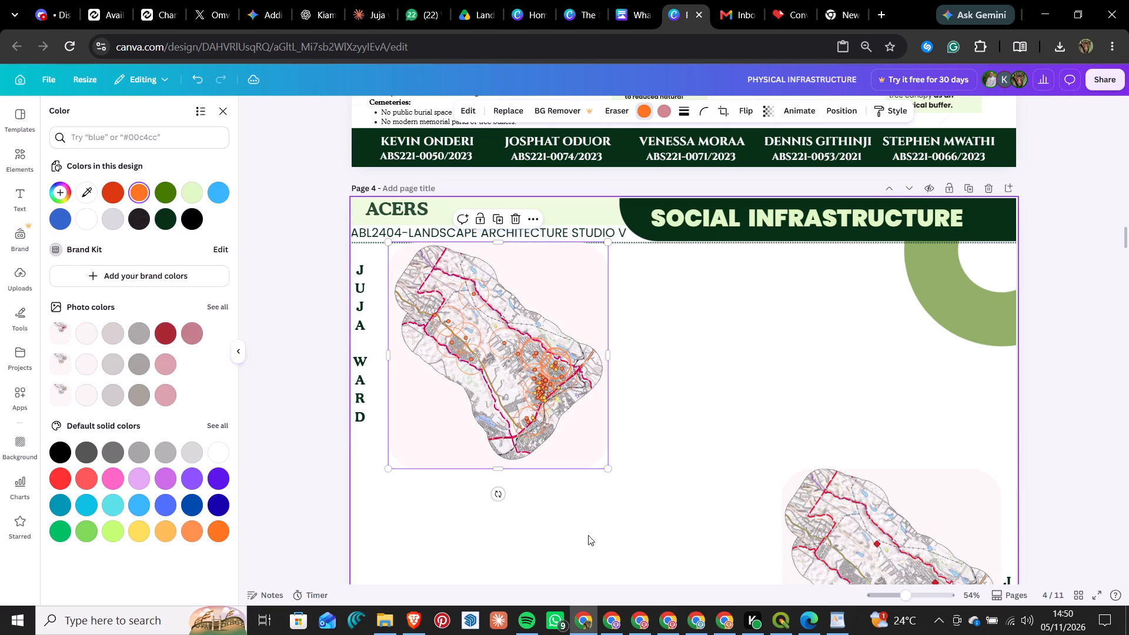
{"action": "left_click", "coordinate": [659, 453]}
{"action": "scroll", "coordinate": [657, 390], "scroll_direction": "up", "scroll_amount": 1}
{"action": "scroll", "coordinate": [657, 390], "scroll_direction": "down", "scroll_amount": 1}
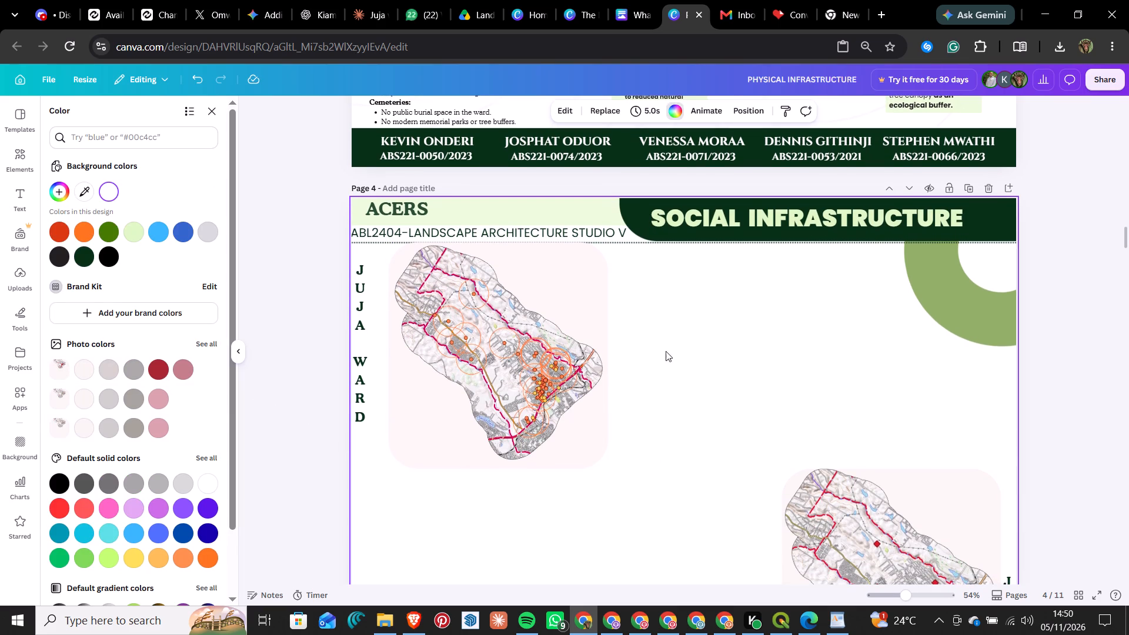
{"action": "scroll", "coordinate": [693, 317], "scroll_direction": "down", "scroll_amount": 1}
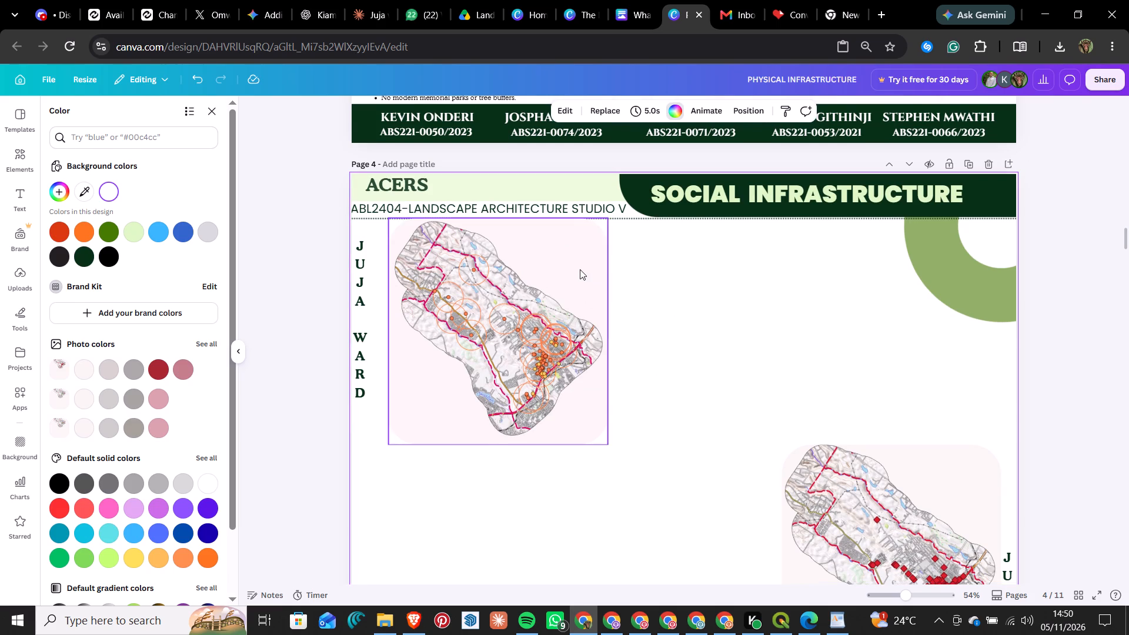
Crop the top Juja Ward map on page 4 to a 1:1 aspect ratio.
{"action": "left_click", "coordinate": [580, 269]}
{"action": "double_click", "coordinate": [579, 269]}
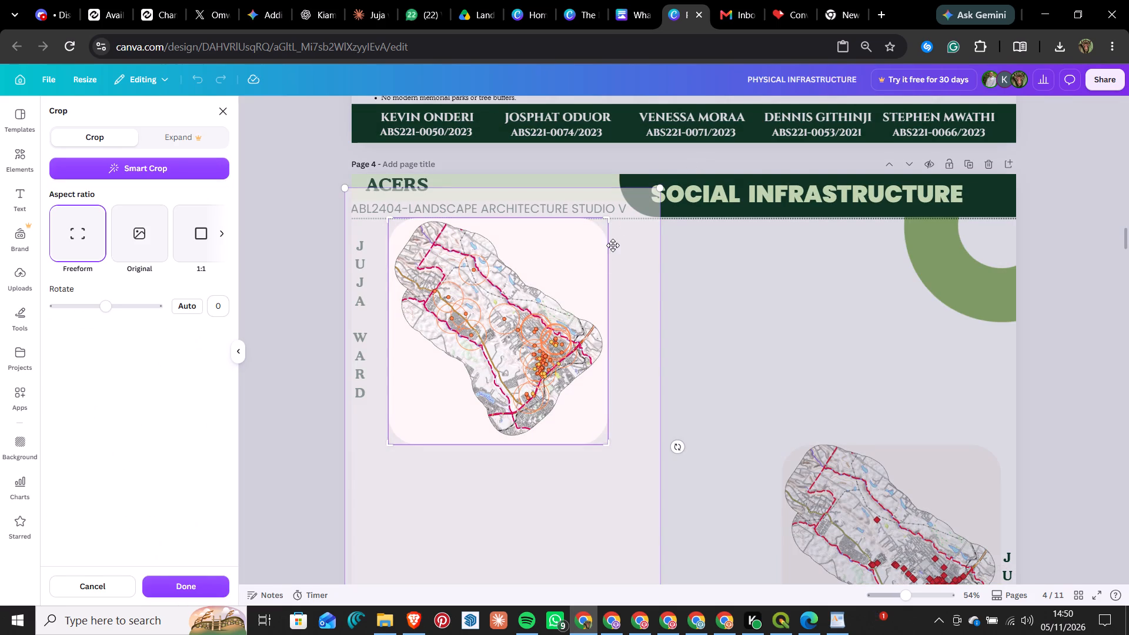
{"action": "scroll", "coordinate": [613, 245], "scroll_direction": "up", "scroll_amount": 6}
{"action": "scroll", "coordinate": [613, 245], "scroll_direction": "down", "scroll_amount": 10}
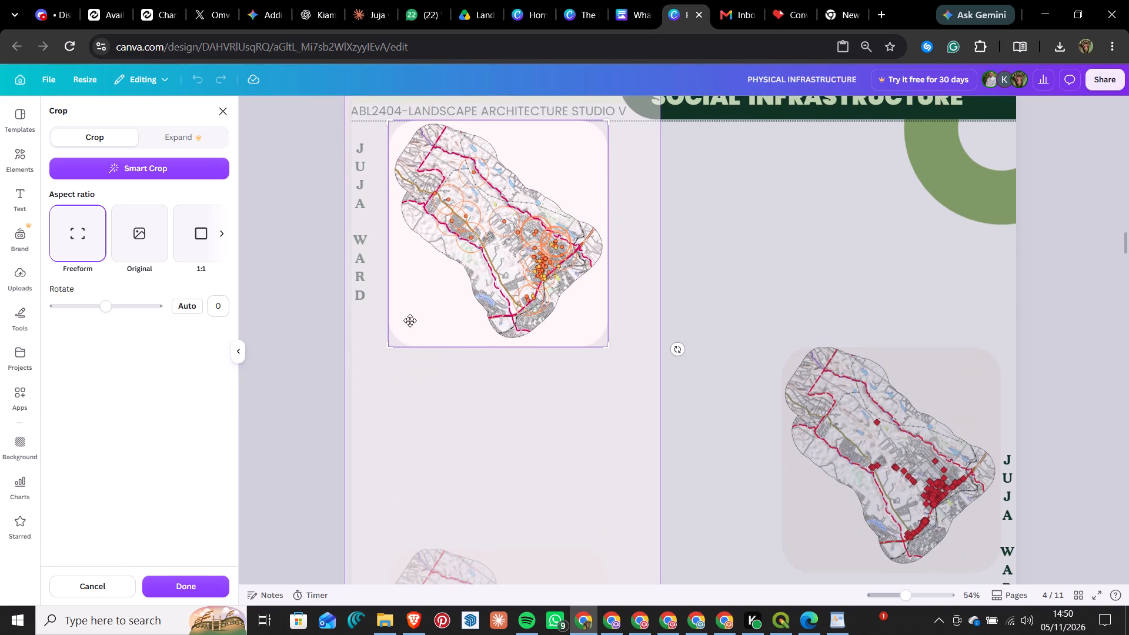
{"action": "left_click", "coordinate": [214, 256]}
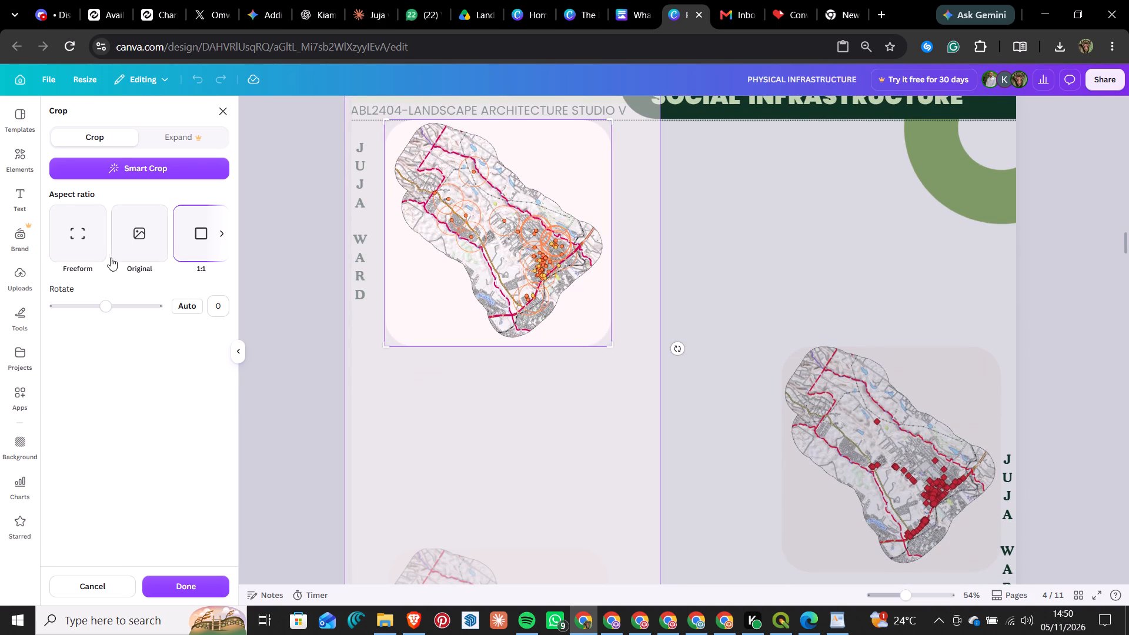
{"action": "scroll", "coordinate": [115, 141], "scroll_direction": "up", "scroll_amount": 4}
{"action": "left_click", "coordinate": [218, 115]}
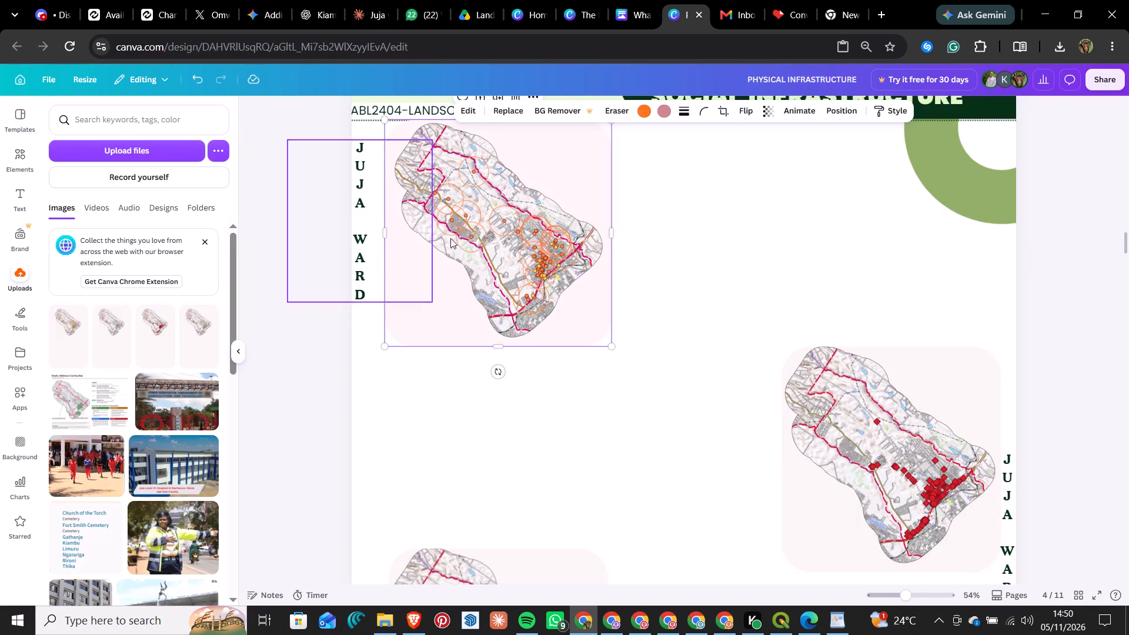
{"action": "scroll", "coordinate": [596, 265], "scroll_direction": "up", "scroll_amount": 1}
{"action": "left_click", "coordinate": [583, 208]}
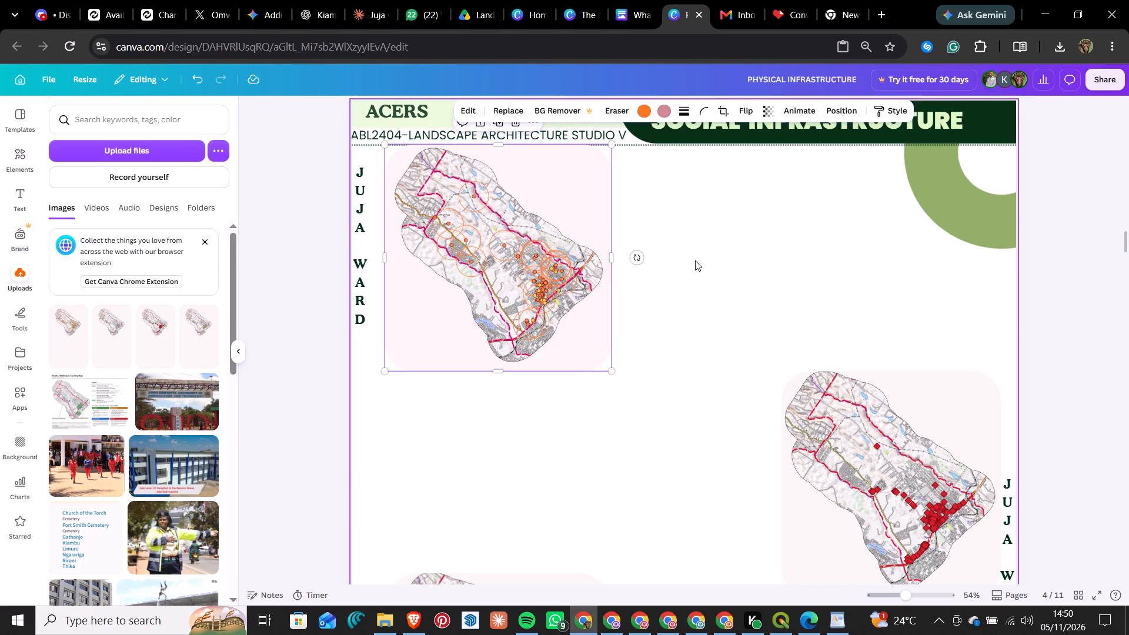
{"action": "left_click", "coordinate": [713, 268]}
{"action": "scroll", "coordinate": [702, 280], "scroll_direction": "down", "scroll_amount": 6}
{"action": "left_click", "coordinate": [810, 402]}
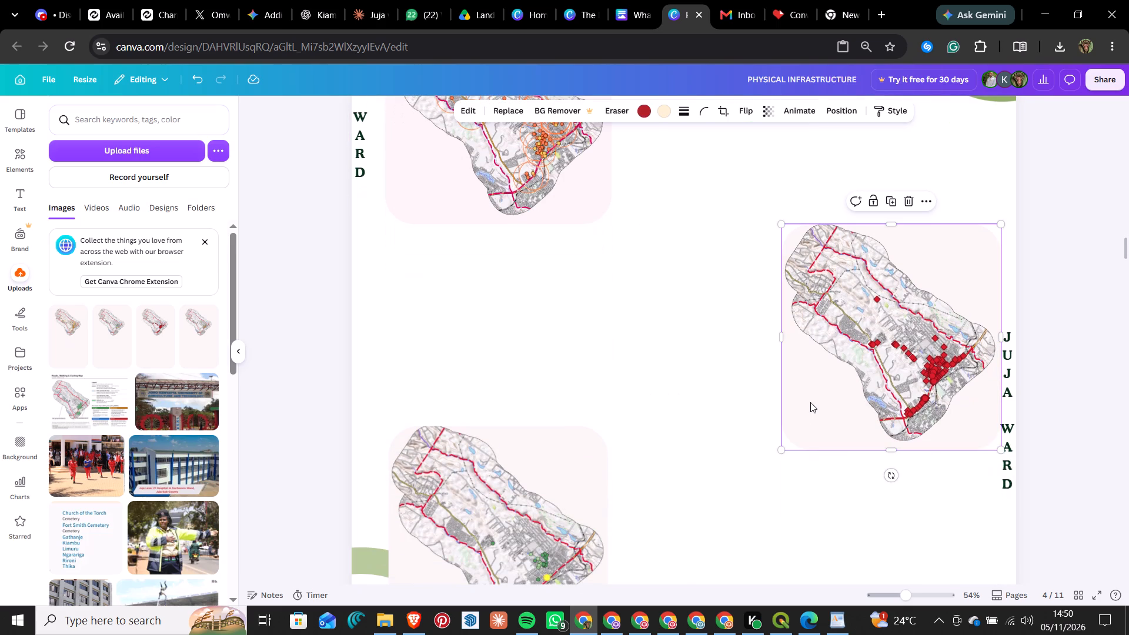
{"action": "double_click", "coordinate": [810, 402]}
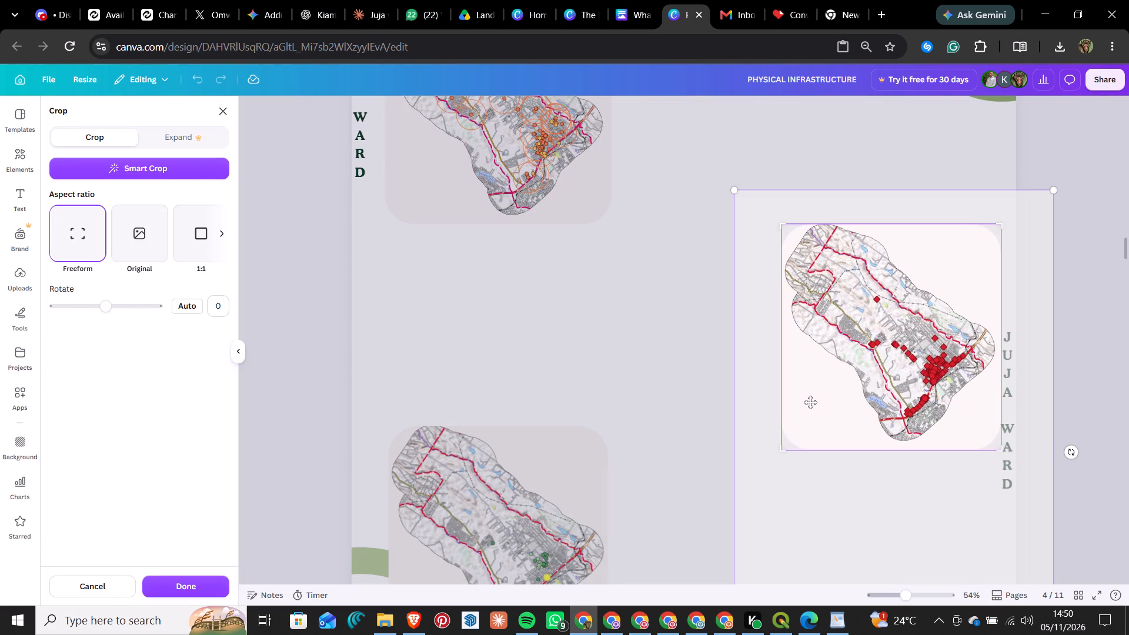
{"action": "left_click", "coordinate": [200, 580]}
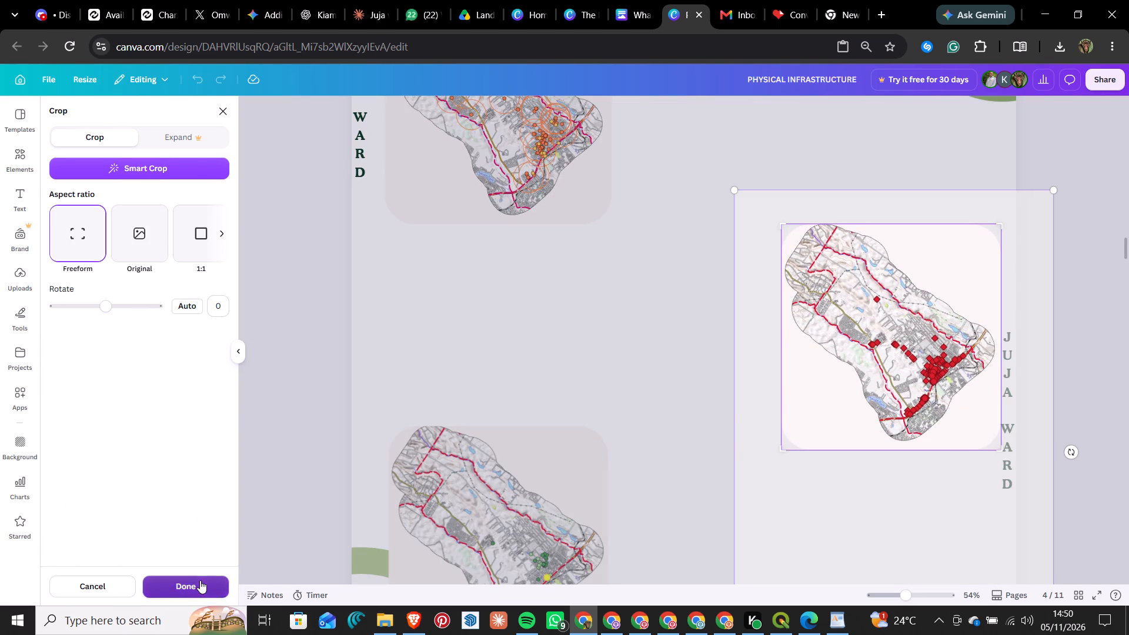
Examine the remaining Juja Ward maps on page 4 and the facility headings and gap assessment on page 3.
{"action": "scroll", "coordinate": [473, 369], "scroll_direction": "up", "scroll_amount": 1}
{"action": "scroll", "coordinate": [476, 369], "scroll_direction": "down", "scroll_amount": 6}
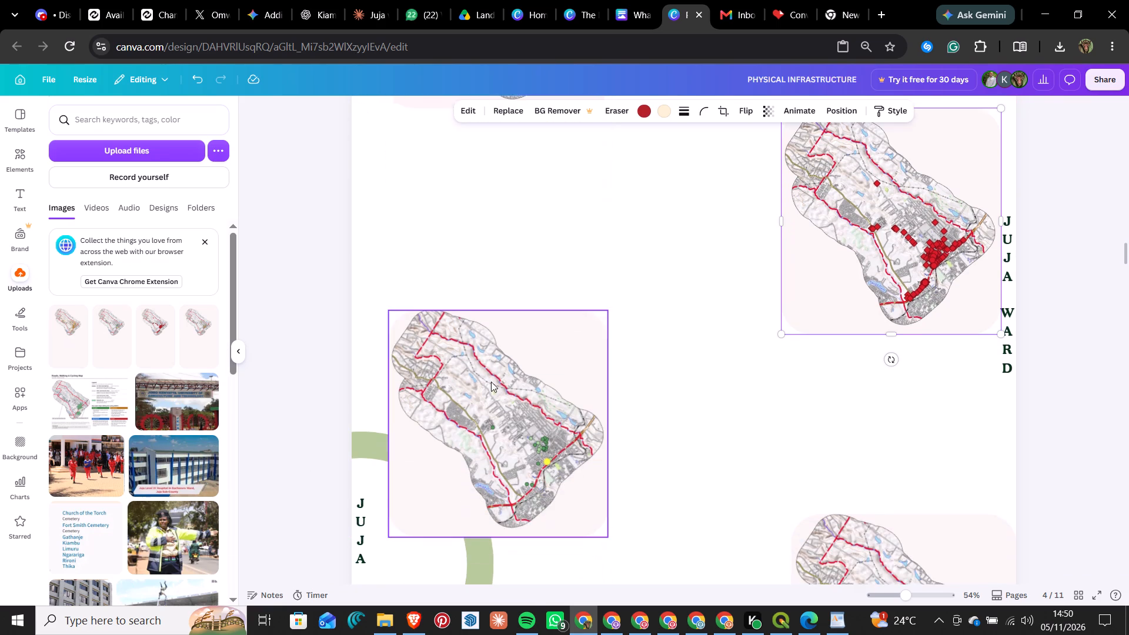
{"action": "left_click", "coordinate": [493, 388]}
{"action": "scroll", "coordinate": [527, 365], "scroll_direction": "down", "scroll_amount": 6}
{"action": "scroll", "coordinate": [701, 350], "scroll_direction": "down", "scroll_amount": 1}
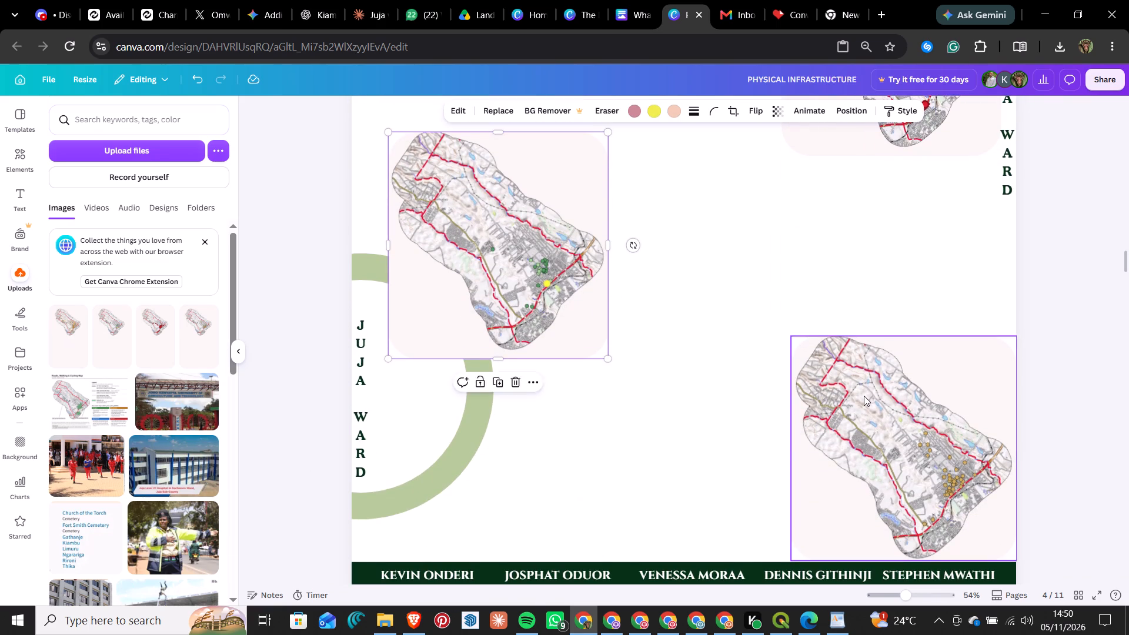
{"action": "left_click", "coordinate": [864, 395]}
{"action": "scroll", "coordinate": [652, 252], "scroll_direction": "up", "scroll_amount": 20}
{"action": "scroll", "coordinate": [652, 252], "scroll_direction": "up", "scroll_amount": 6}
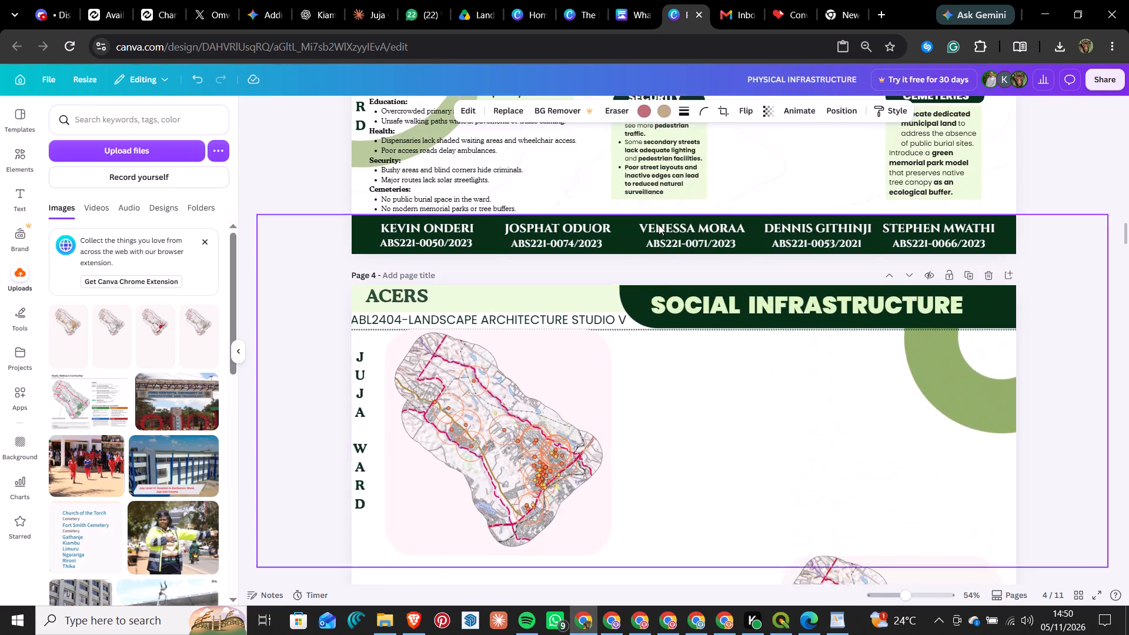
{"action": "scroll", "coordinate": [659, 225], "scroll_direction": "up", "scroll_amount": 7}
{"action": "scroll", "coordinate": [455, 255], "scroll_direction": "down", "scroll_amount": 2}
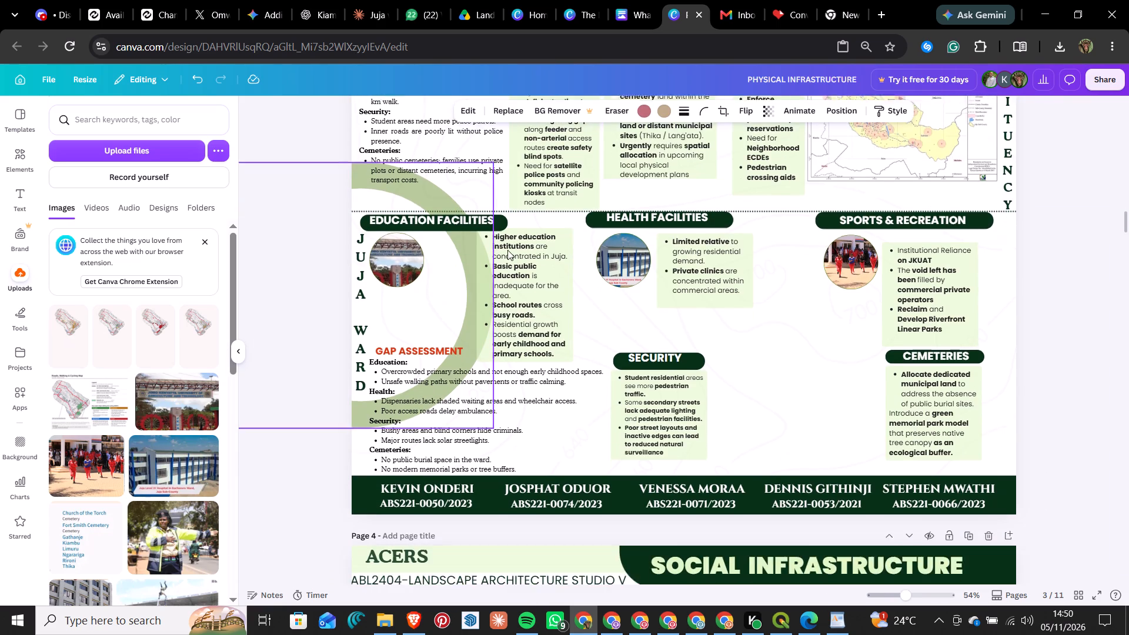
Move the top Juja Ward map on page 4 slightly down, leaving space below the header's dotted line.
{"action": "scroll", "coordinate": [707, 249], "scroll_direction": "down", "scroll_amount": 2}
{"action": "scroll", "coordinate": [459, 194], "scroll_direction": "down", "scroll_amount": 4}
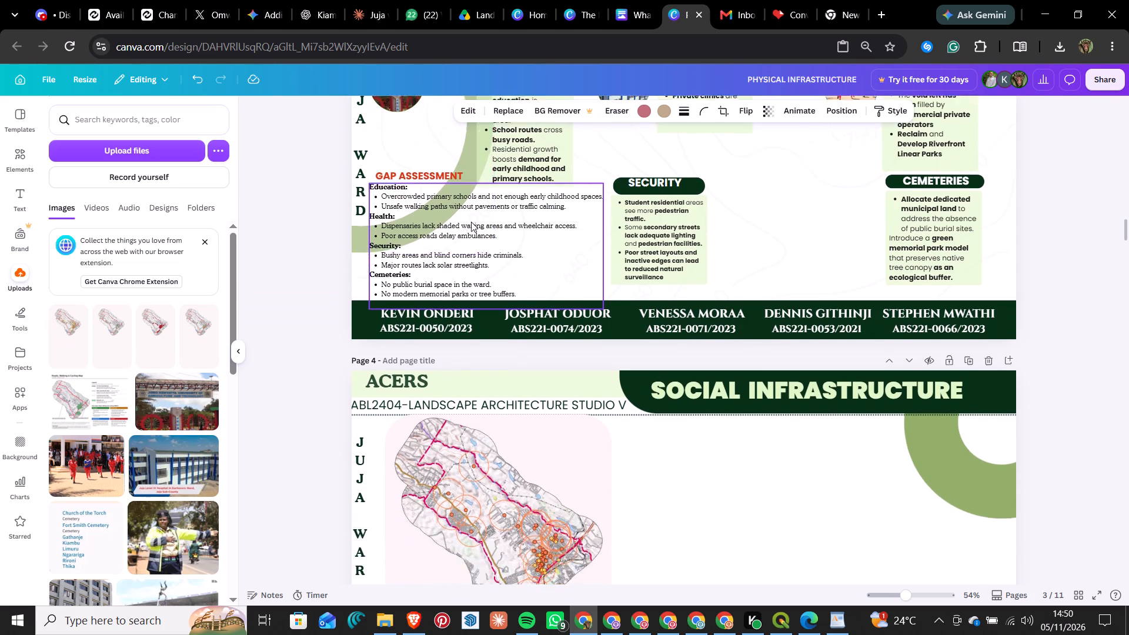
{"action": "scroll", "coordinate": [471, 222], "scroll_direction": "down", "scroll_amount": 2}
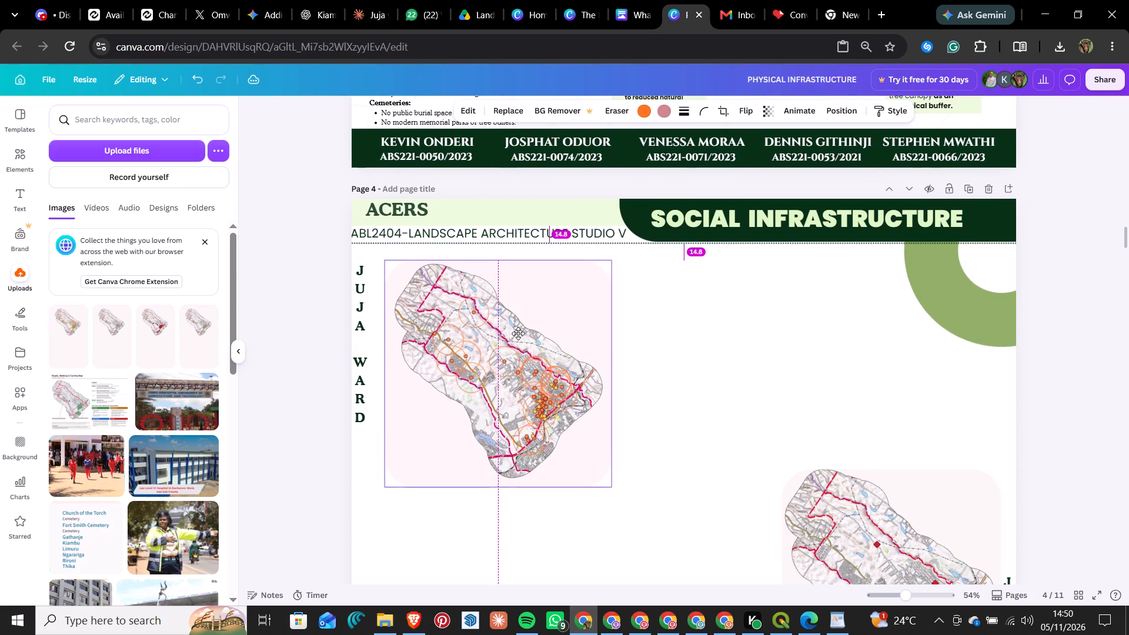
Duplicate the Education Facilities heading from page 3 and place the copy above the top Juja Ward map on page 4.
{"action": "scroll", "coordinate": [545, 290], "scroll_direction": "up", "scroll_amount": 13}
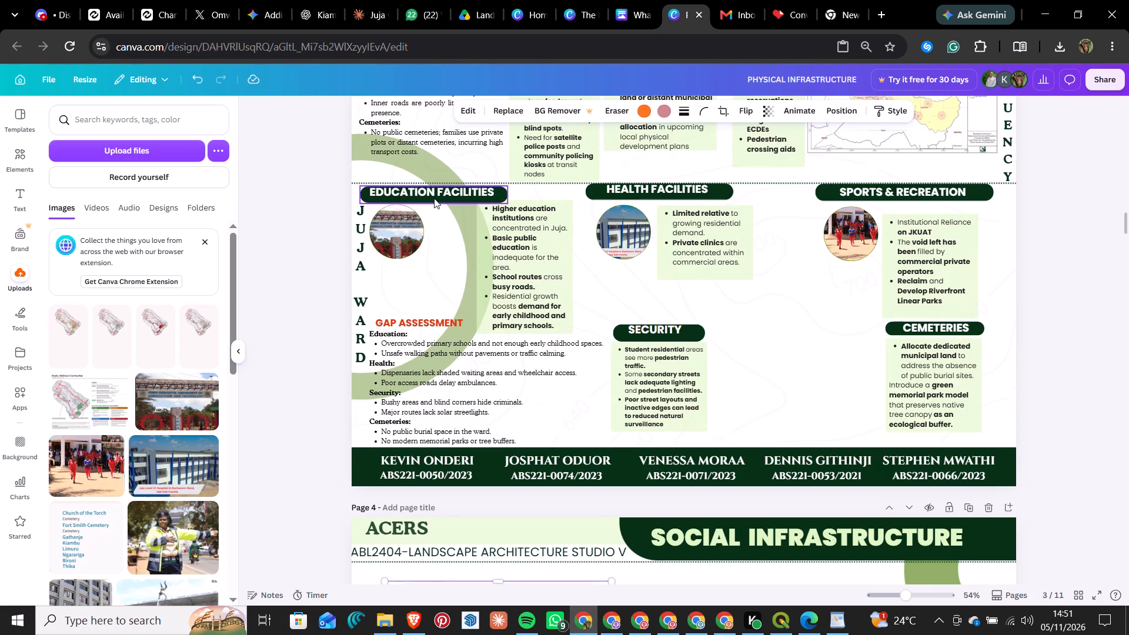
{"action": "triple_click", "coordinate": [434, 198]}
{"action": "left_click", "coordinate": [434, 198]}
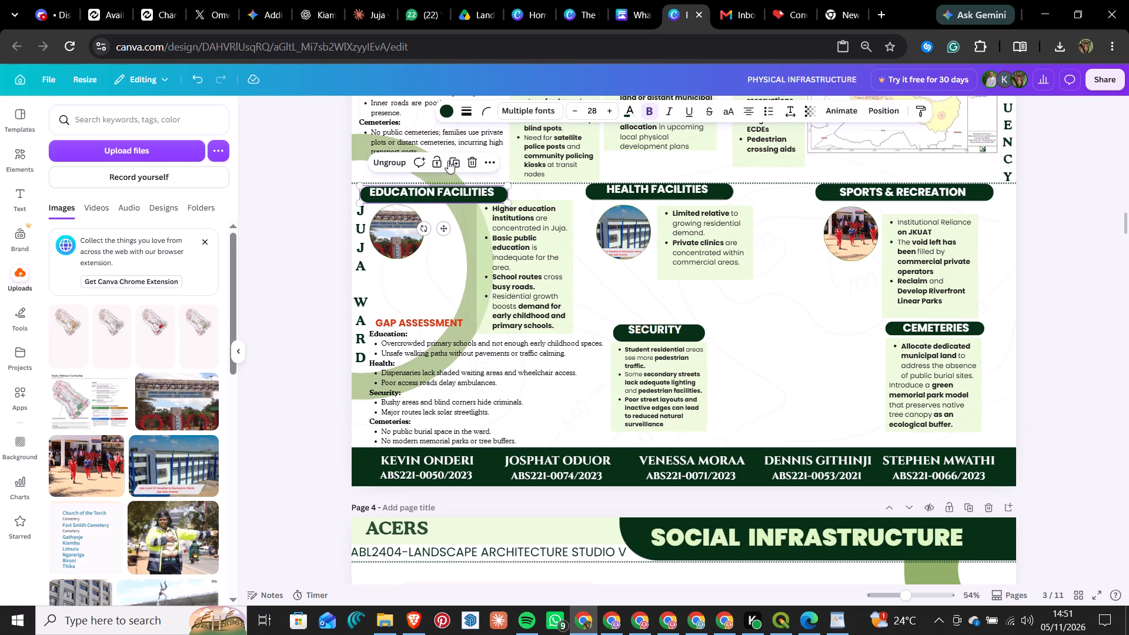
{"action": "left_click", "coordinate": [451, 159]}
{"action": "left_click_drag", "start_coordinate": [457, 193], "coordinate": [502, 402]}
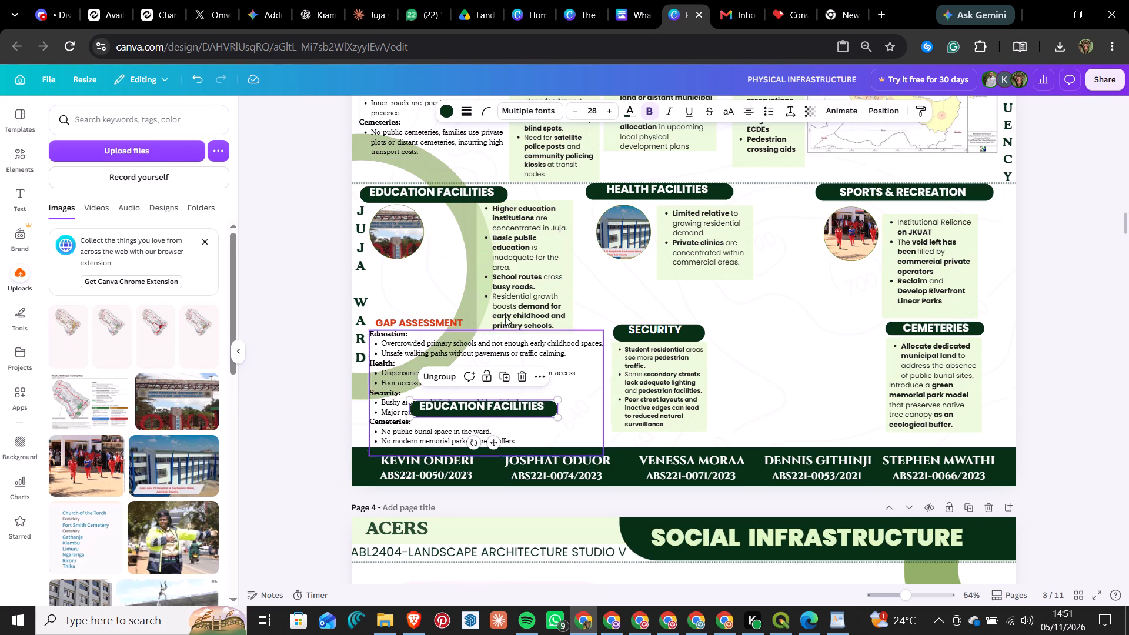
{"action": "scroll", "coordinate": [514, 248], "scroll_direction": "up", "scroll_amount": 1}
{"action": "scroll", "coordinate": [514, 248], "scroll_direction": "down", "scroll_amount": 6}
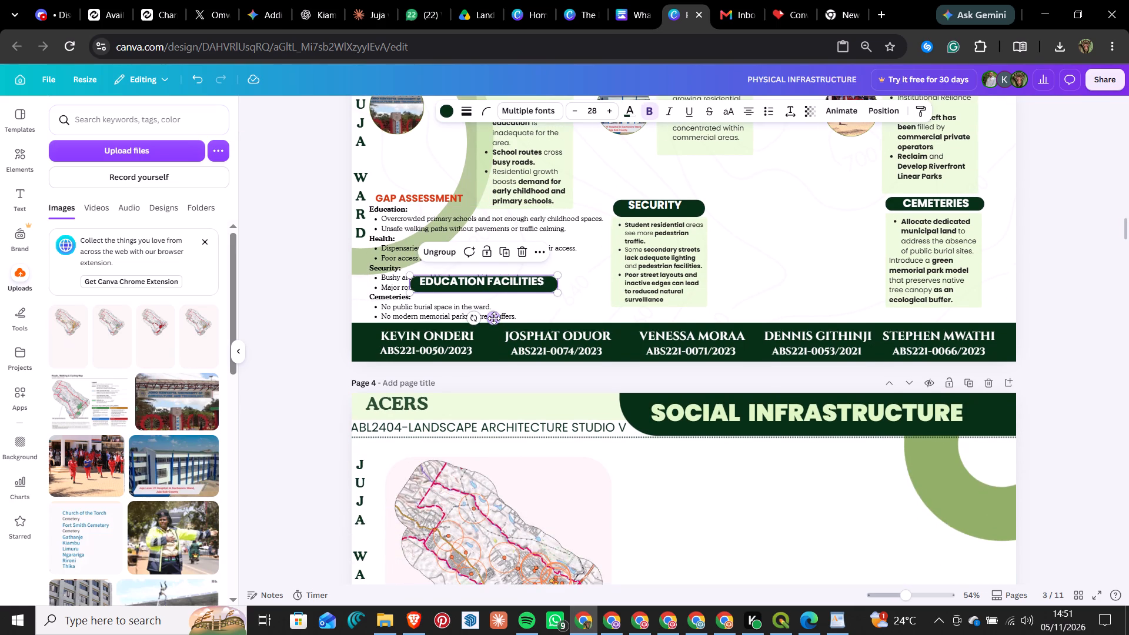
{"action": "left_click_drag", "start_coordinate": [494, 318], "coordinate": [489, 489]}
{"action": "scroll", "coordinate": [560, 435], "scroll_direction": "down", "scroll_amount": 3}
Change the copied heading's text to EDUCATION COVERAGE, in capitals.
{"action": "left_click", "coordinate": [476, 330]}
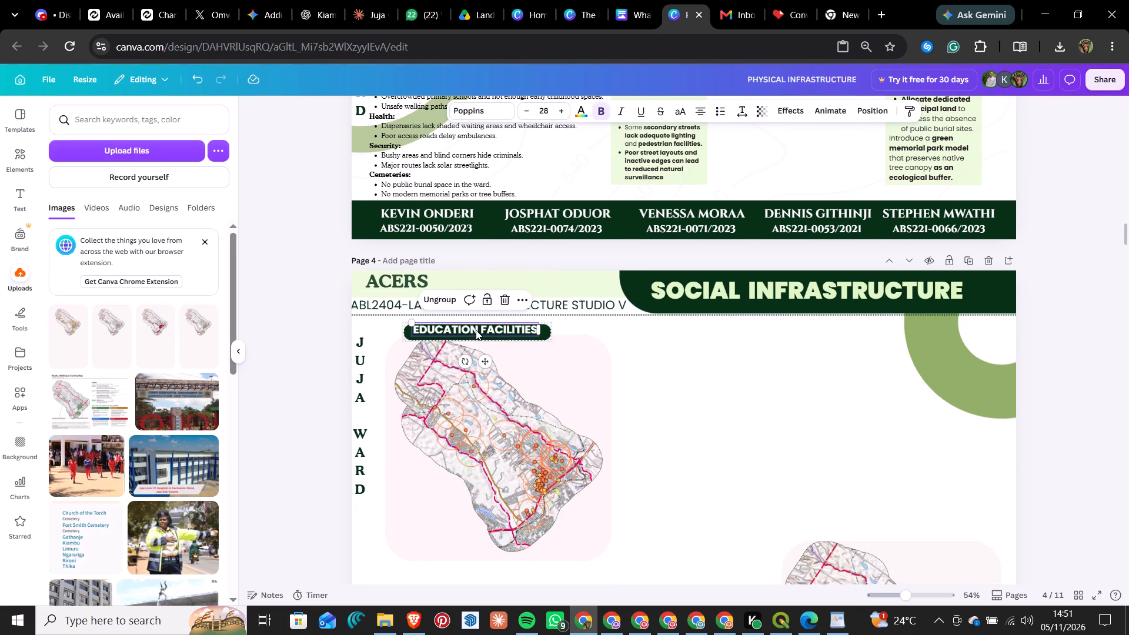
{"action": "left_click", "coordinate": [476, 330]}
{"action": "left_click", "coordinate": [477, 330]}
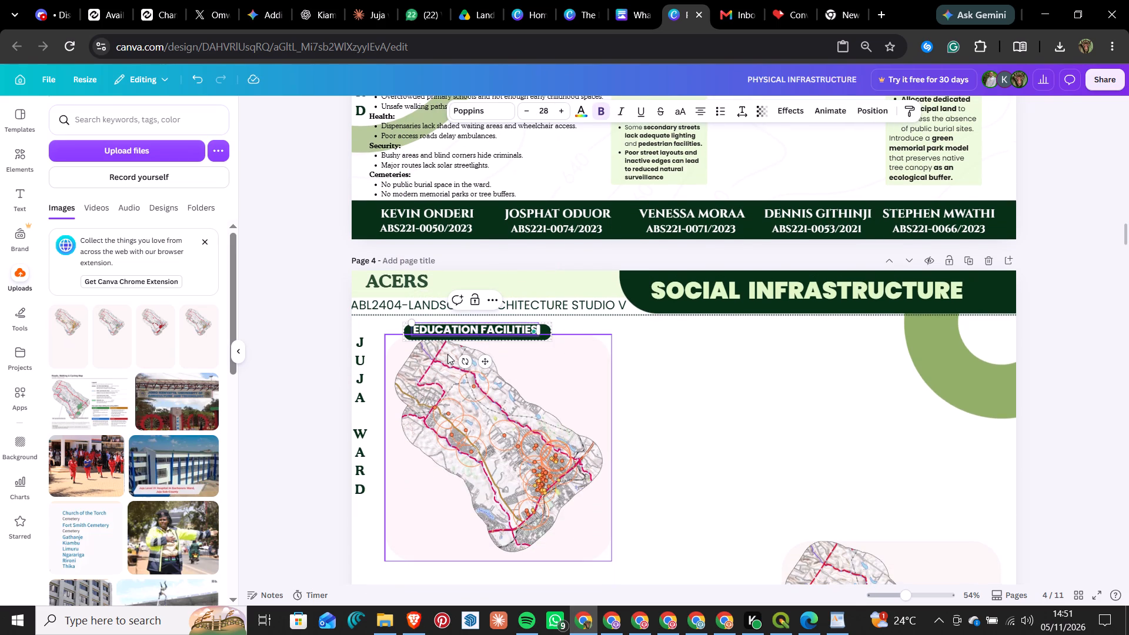
{"action": "key", "text": "space"}
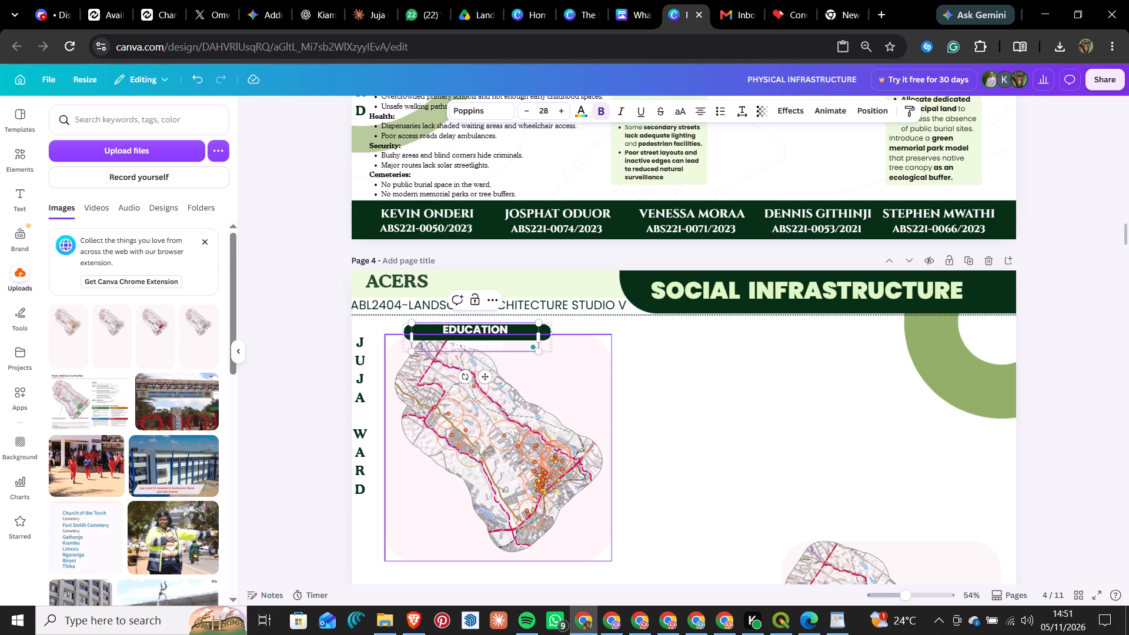
{"action": "type", "text": "coverage"}
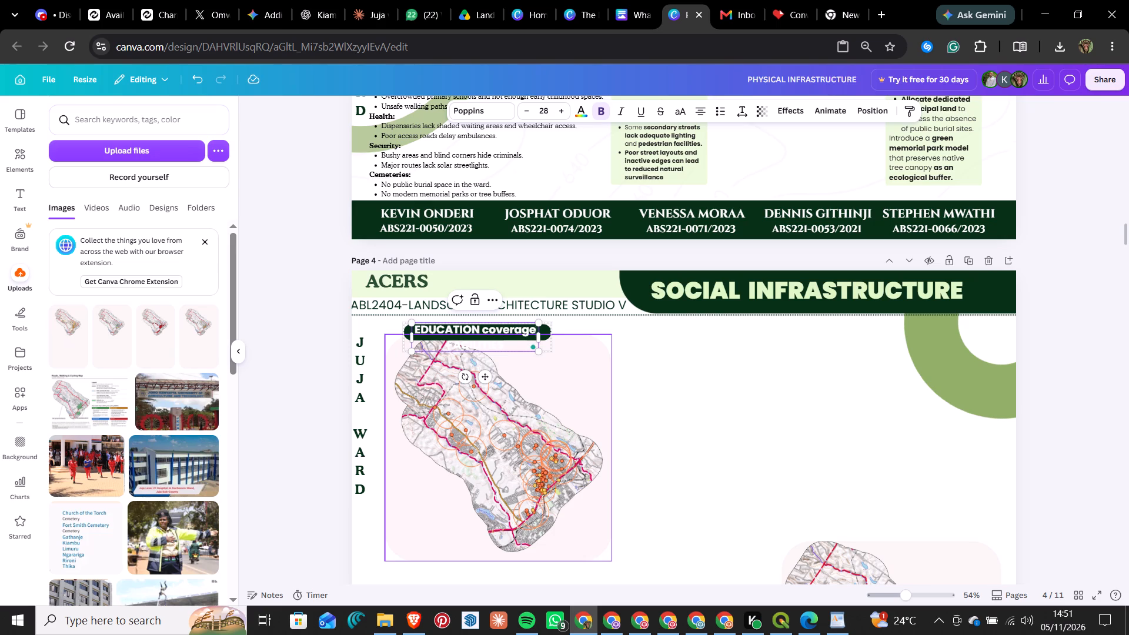
{"action": "key", "text": "BackSpace"}
{"action": "key", "text": "BackSpace"}
{"action": "key", "text": "BackSpace"}
{"action": "key", "text": "BackSpace"}
{"action": "key", "text": "BackSpace"}
{"action": "key", "text": "BackSpace"}
{"action": "key", "text": "BackSpace"}
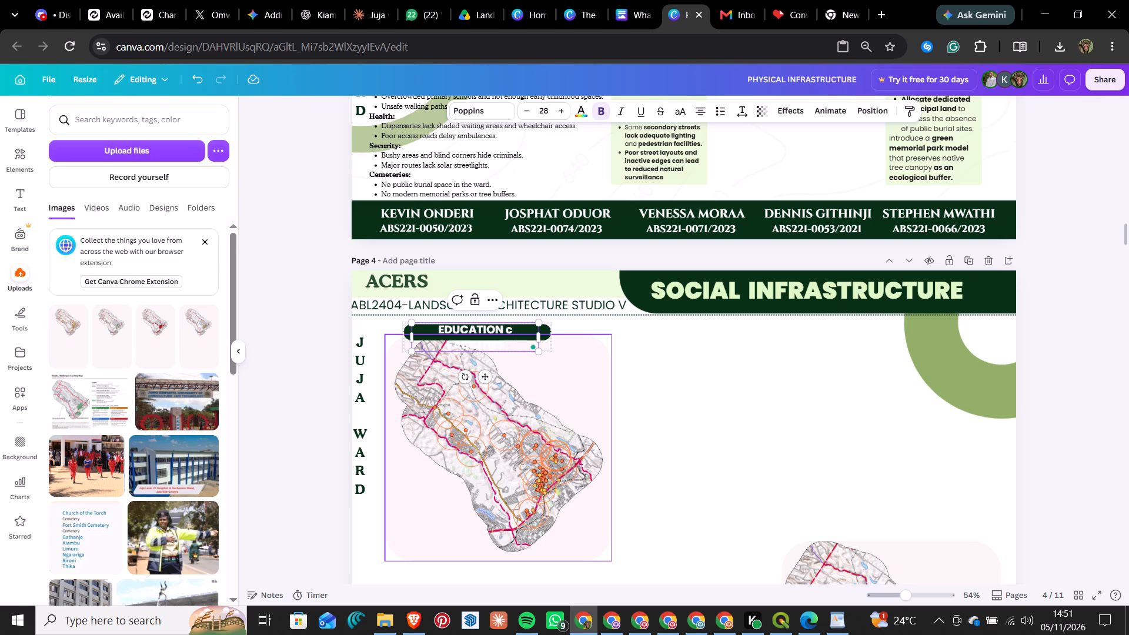
{"action": "key", "text": "BackSpace"}
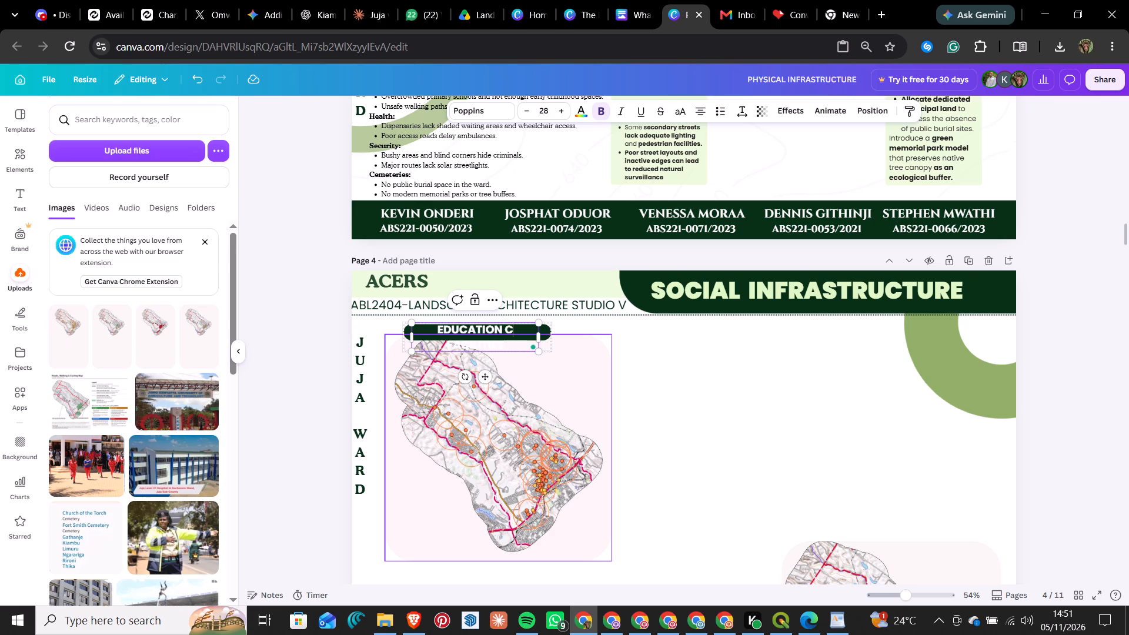
{"action": "type", "text": "overage"}
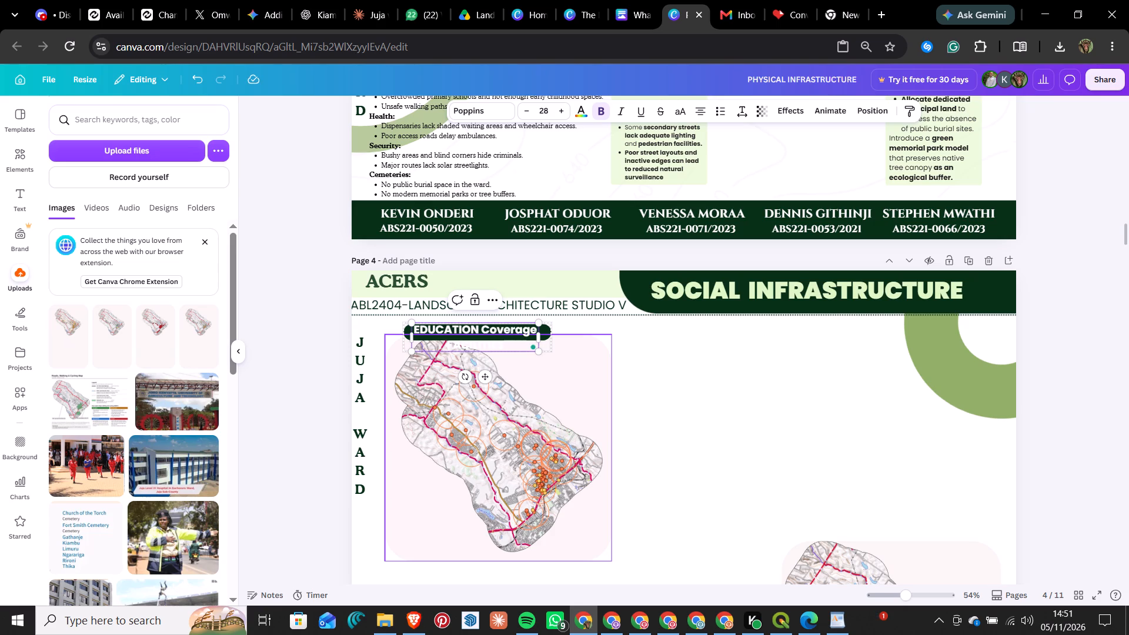
{"action": "key", "text": "BackSpace"}
{"action": "key", "text": "BackSpace"}
{"action": "key", "text": "BackSpace"}
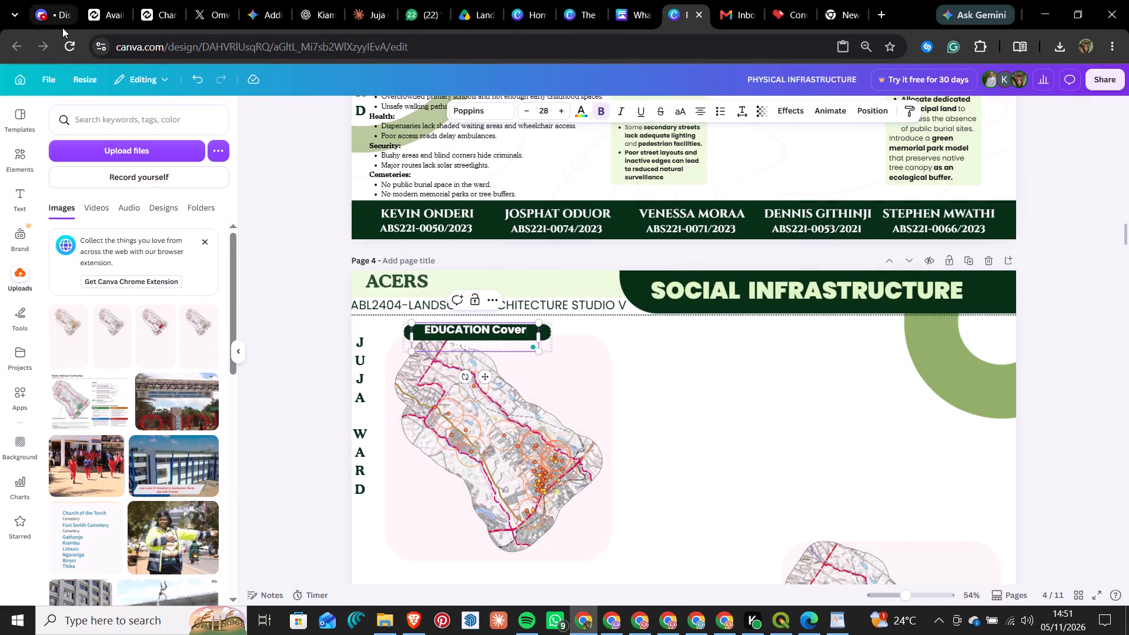
{"action": "key", "text": "BackSpace"}
{"action": "key", "text": "BackSpace"}
{"action": "key", "text": "BackSpace"}
{"action": "key", "text": "BackSpace"}
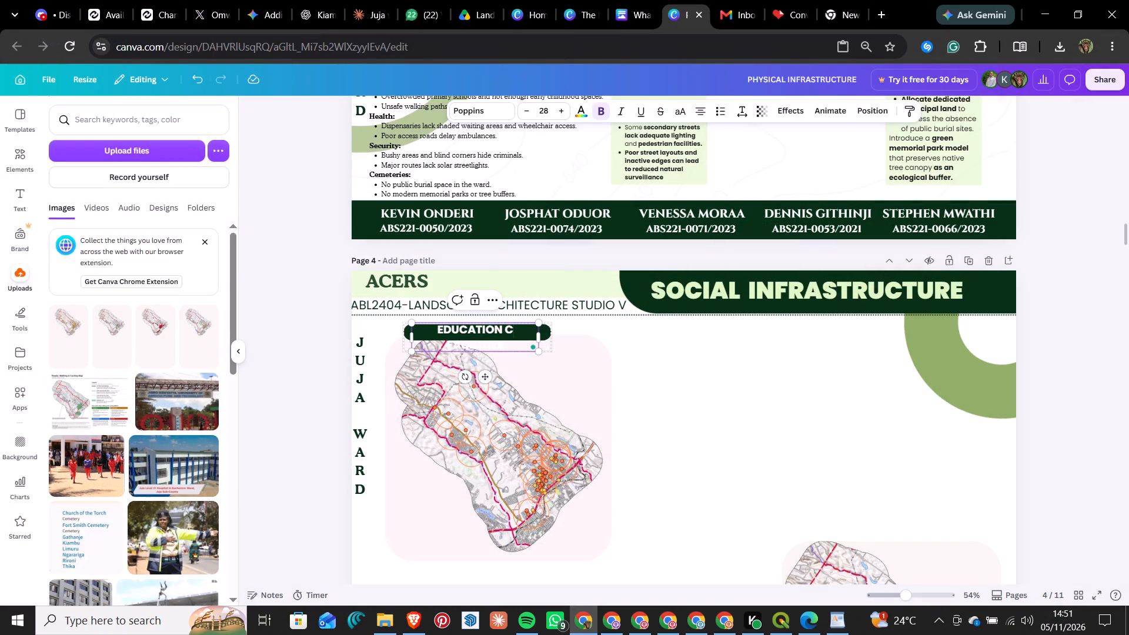
{"action": "type", "text": "OVERAGE"}
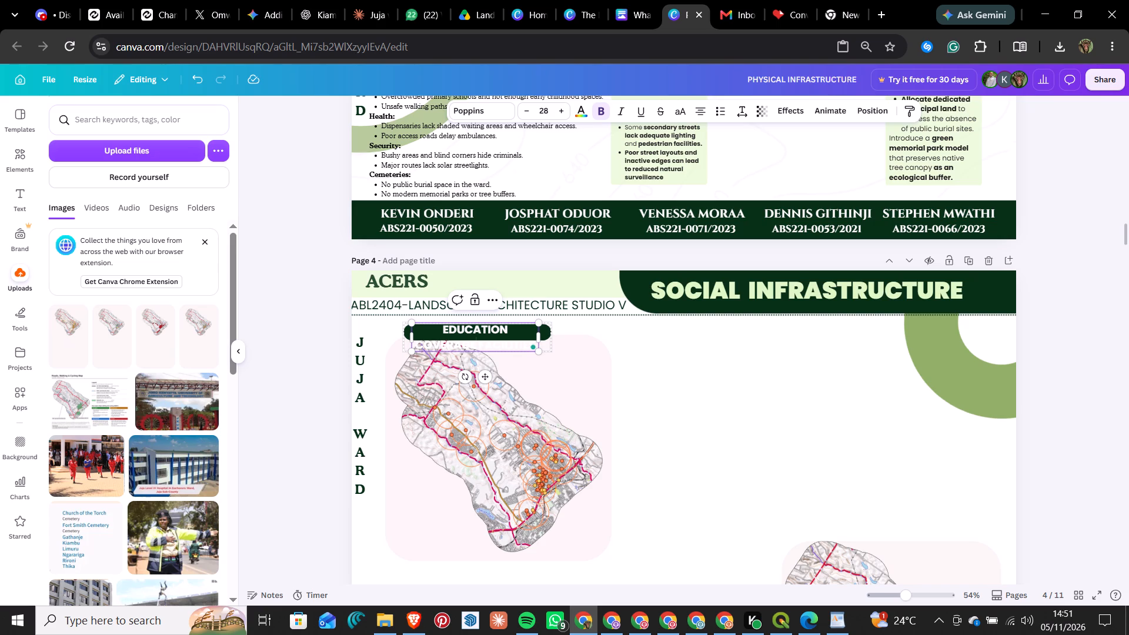
Extend the heading above the top map by adding "& HEALTH" after COVERAGE.
{"action": "key", "text": "space"}
{"action": "type", "text": "& HW"}
{"action": "key", "text": "BackSpace"}
{"action": "type", "text": "EALTH"}
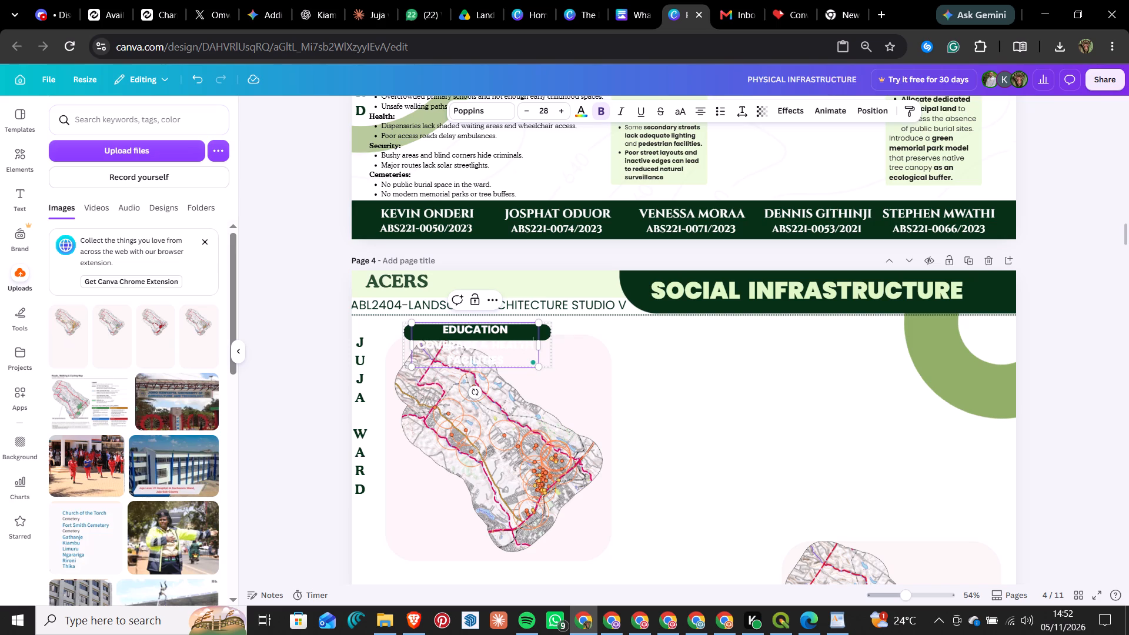
Widen the grouped heading above the top map to about 230, giving its longer text more room on the green banner.
{"action": "left_click", "coordinate": [537, 367]}
{"action": "left_click", "coordinate": [538, 347]}
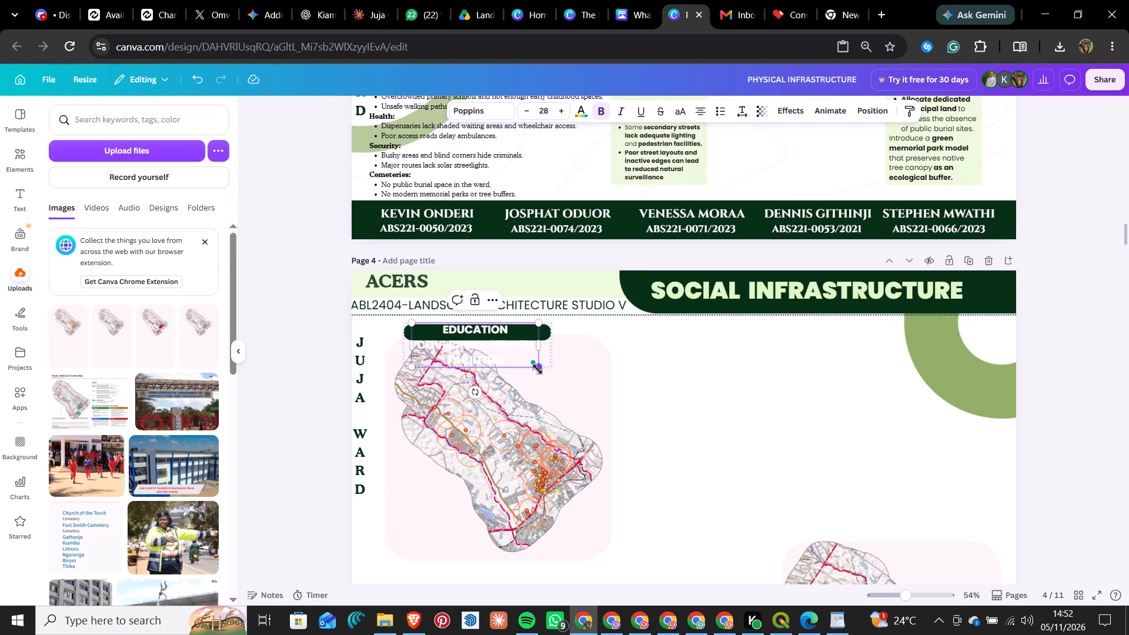
{"action": "left_click", "coordinate": [539, 368]}
{"action": "left_click", "coordinate": [570, 326]}
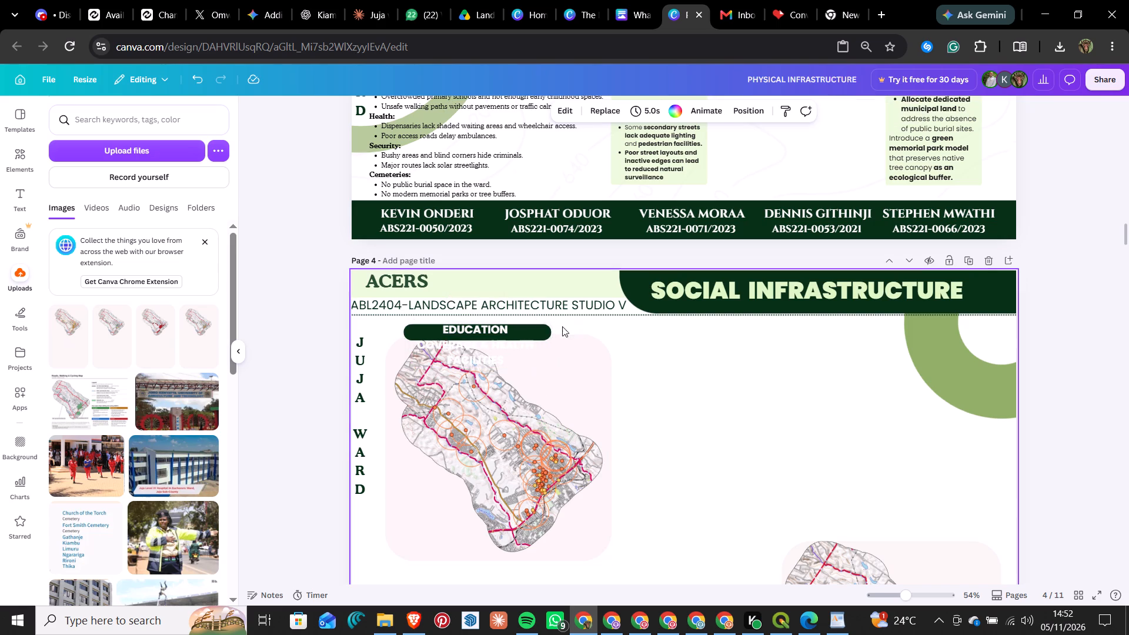
{"action": "left_click", "coordinate": [537, 327]}
{"action": "scroll", "coordinate": [537, 327], "scroll_direction": "down", "scroll_amount": 1}
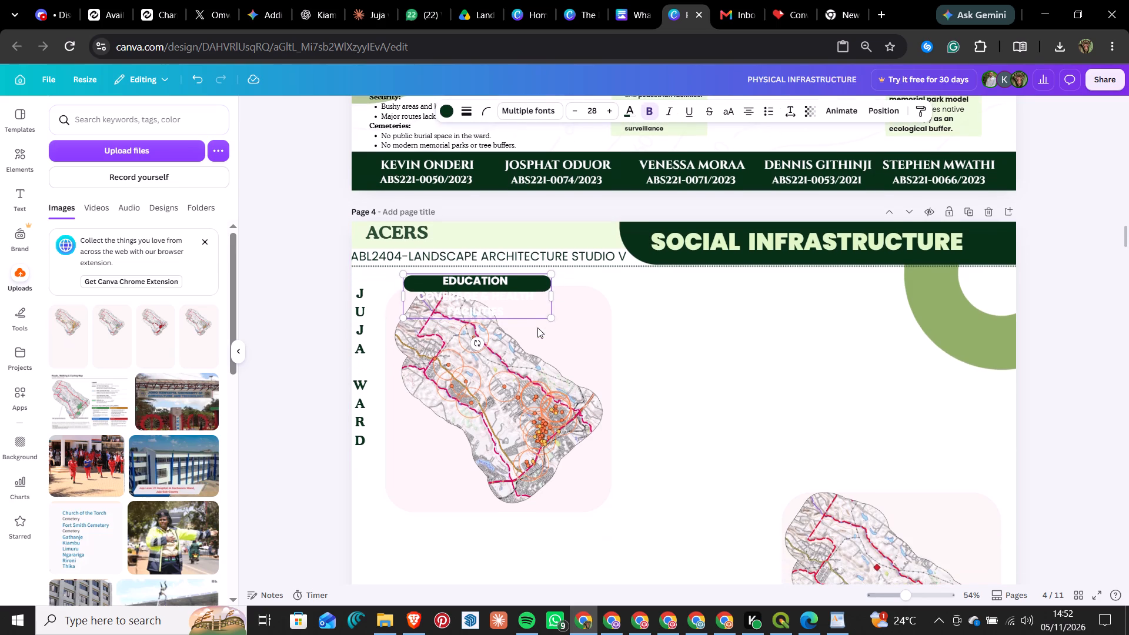
{"action": "left_click_drag", "start_coordinate": [555, 296], "coordinate": [673, 291]}
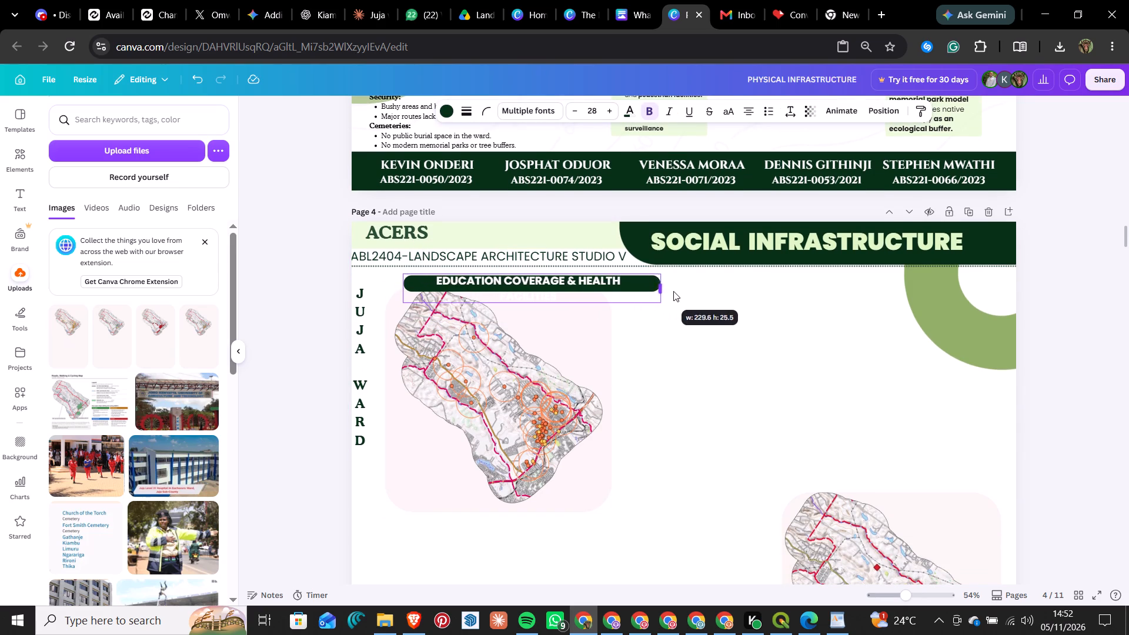
Resize the Education Coverage & Health Facilities banner to fit its text on one line and align it with page 4's left edge.
{"action": "left_click_drag", "start_coordinate": [673, 291], "coordinate": [707, 294]}
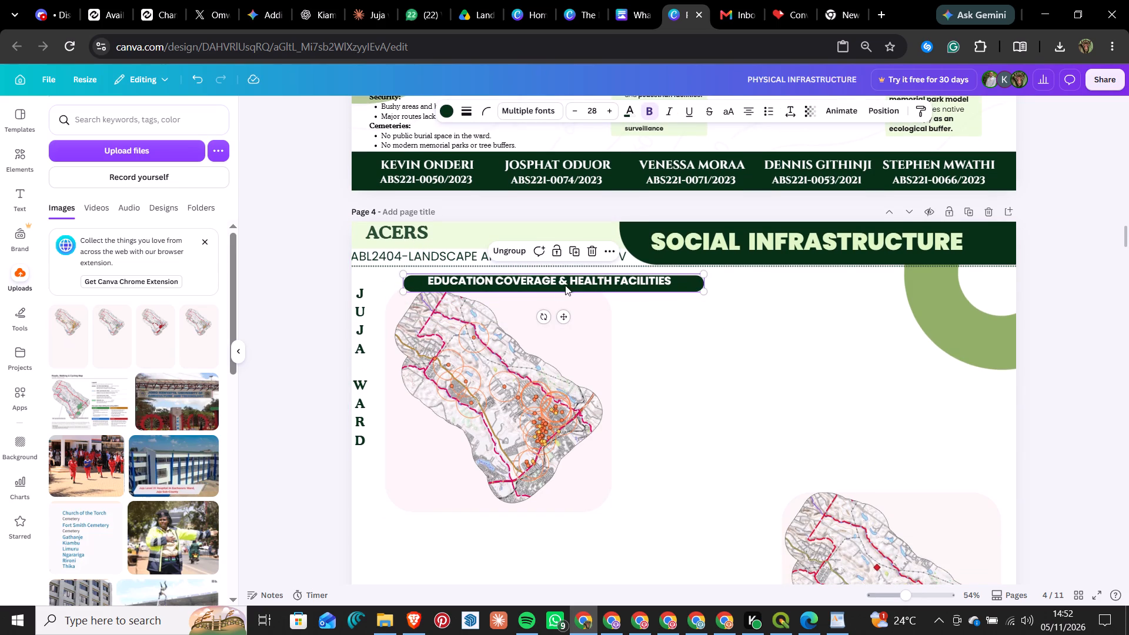
{"action": "scroll", "coordinate": [531, 309], "scroll_direction": "down", "scroll_amount": 1}
{"action": "scroll", "coordinate": [531, 309], "scroll_direction": "up", "scroll_amount": 5}
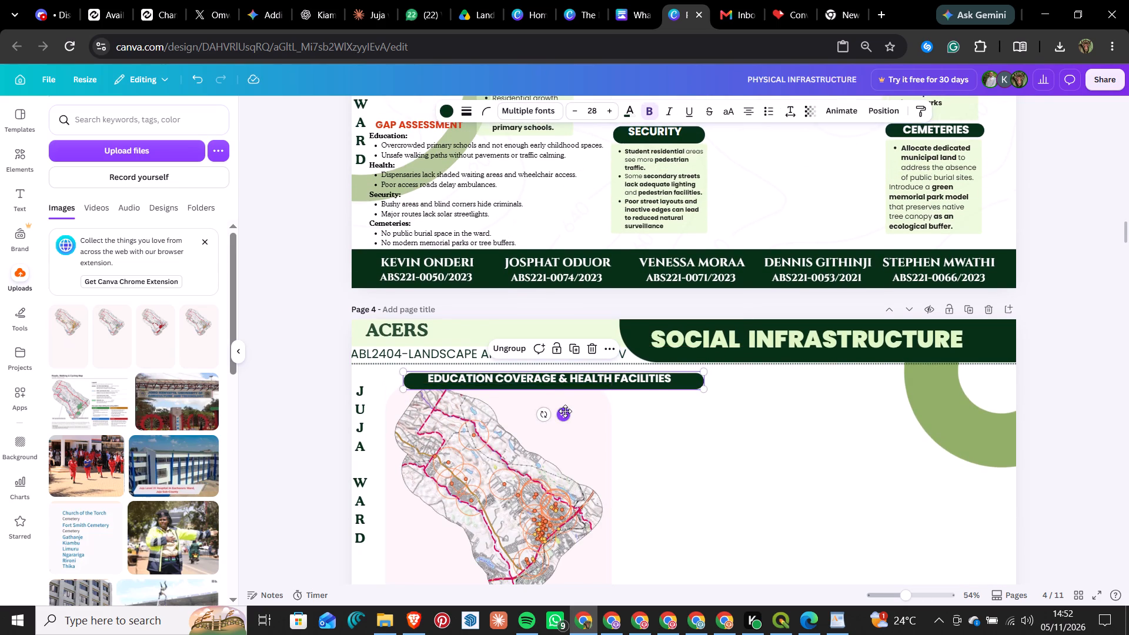
{"action": "left_click_drag", "start_coordinate": [565, 411], "coordinate": [517, 405]}
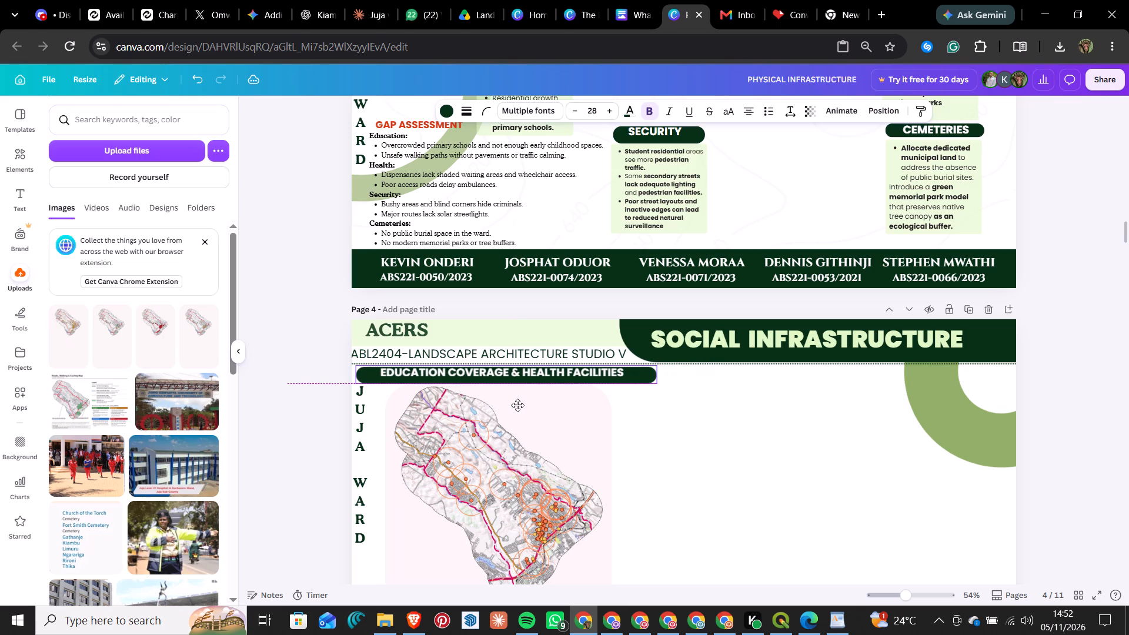
{"action": "left_click_drag", "start_coordinate": [517, 405], "coordinate": [515, 405]}
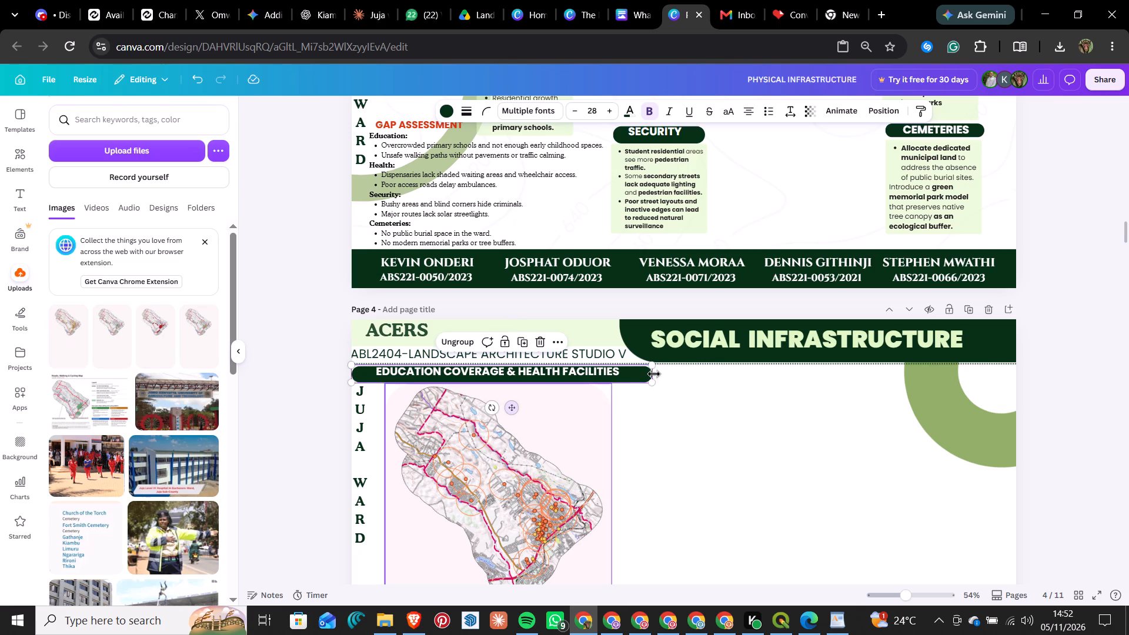
{"action": "left_click_drag", "start_coordinate": [651, 372], "coordinate": [634, 369]}
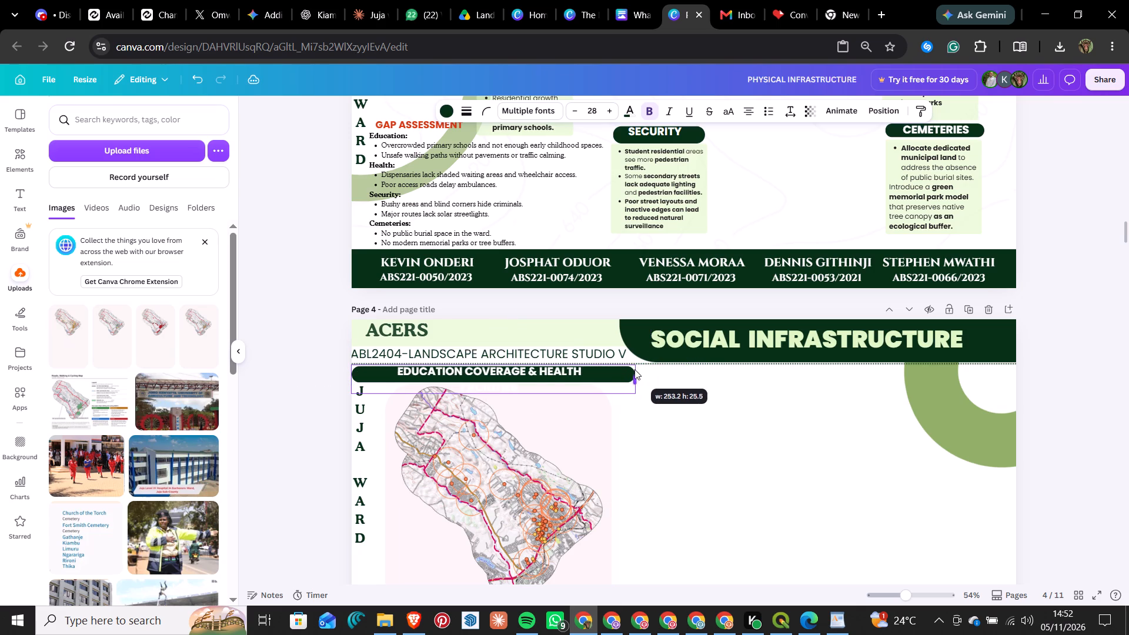
{"action": "left_click_drag", "start_coordinate": [634, 369], "coordinate": [642, 367]}
{"action": "scroll", "coordinate": [567, 407], "scroll_direction": "down", "scroll_amount": 4}
{"action": "left_click", "coordinate": [731, 399]}
Duplicate the Education Coverage & Health Facilities heading and place the copy above the second map, against the page's right edge.
{"action": "scroll", "coordinate": [642, 369], "scroll_direction": "down", "scroll_amount": 3}
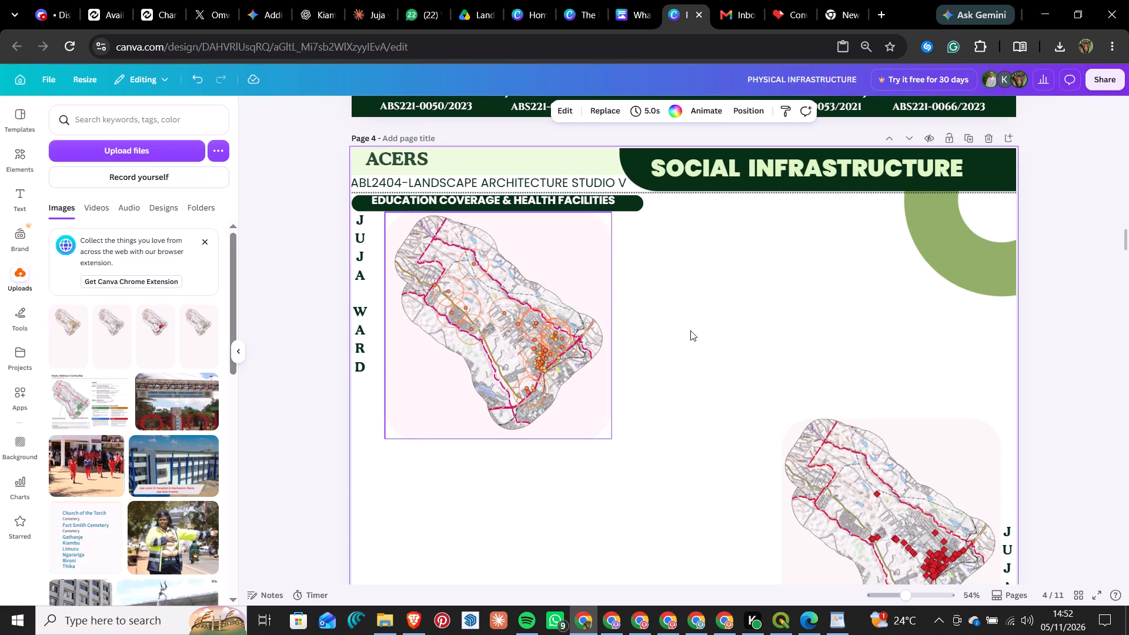
{"action": "scroll", "coordinate": [634, 316], "scroll_direction": "down", "scroll_amount": 2}
{"action": "scroll", "coordinate": [981, 408], "scroll_direction": "up", "scroll_amount": 1}
{"action": "scroll", "coordinate": [981, 408], "scroll_direction": "down", "scroll_amount": 2}
{"action": "scroll", "coordinate": [968, 409], "scroll_direction": "up", "scroll_amount": 2}
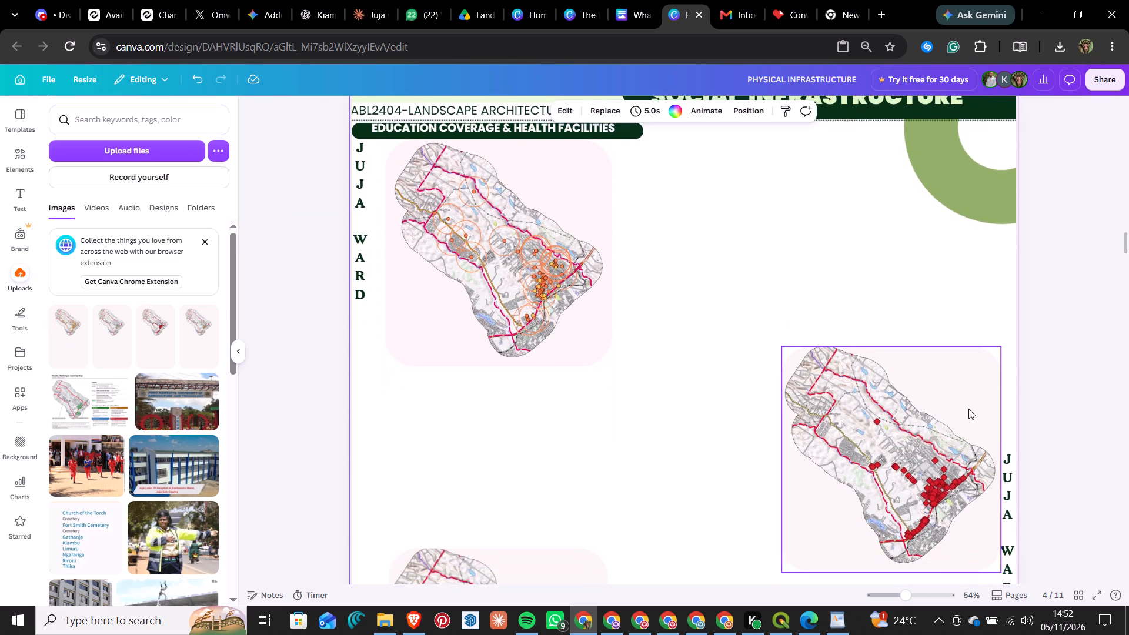
{"action": "scroll", "coordinate": [968, 409], "scroll_direction": "up", "scroll_amount": 4}
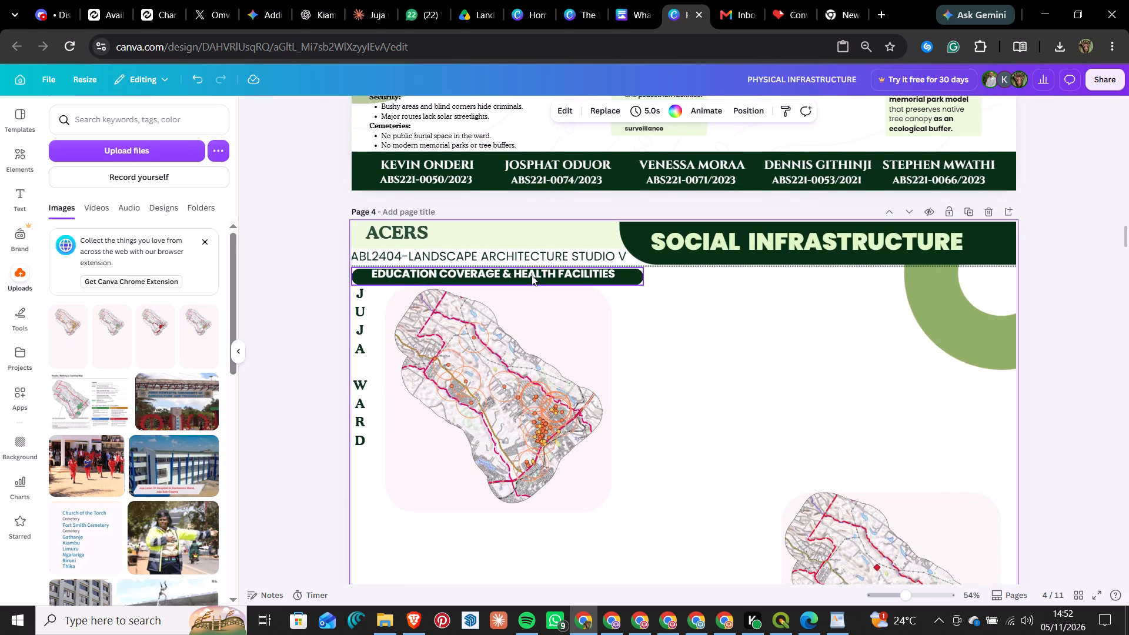
{"action": "left_click", "coordinate": [532, 275]}
{"action": "left_click", "coordinate": [517, 243]}
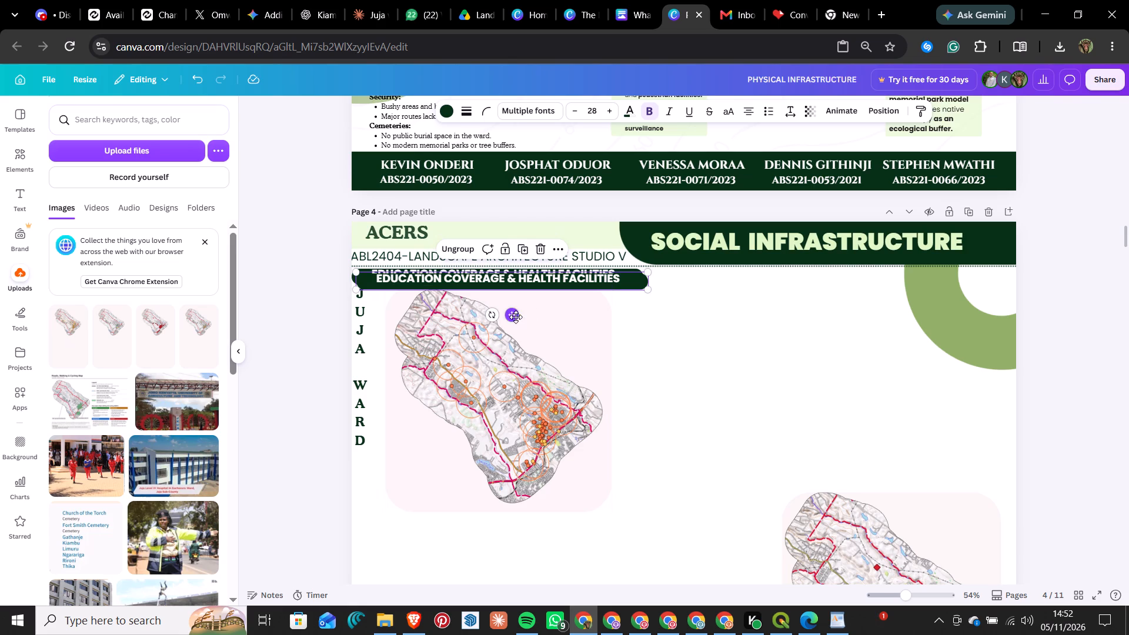
{"action": "left_click_drag", "start_coordinate": [511, 314], "coordinate": [878, 511]}
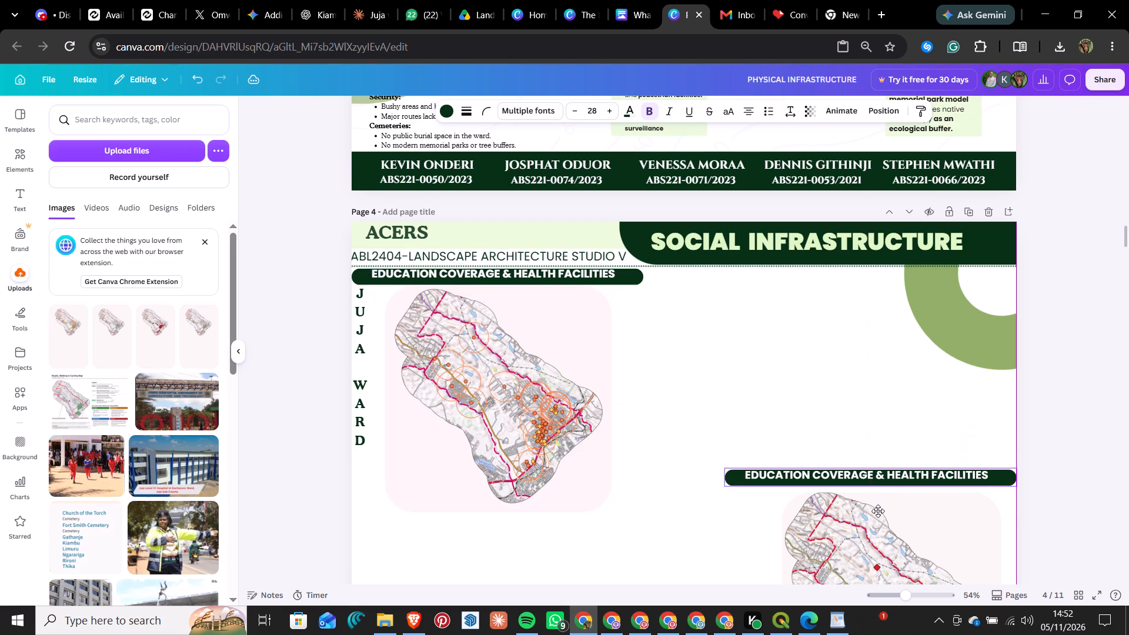
{"action": "left_click_drag", "start_coordinate": [878, 511], "coordinate": [879, 505]}
Replace EDUCATION COVERAGE & HEALTH with FINANCE & BUSINESS in the heading copy above the second map, keeping the word FACILITIES.
{"action": "scroll", "coordinate": [652, 293], "scroll_direction": "down", "scroll_amount": 3}
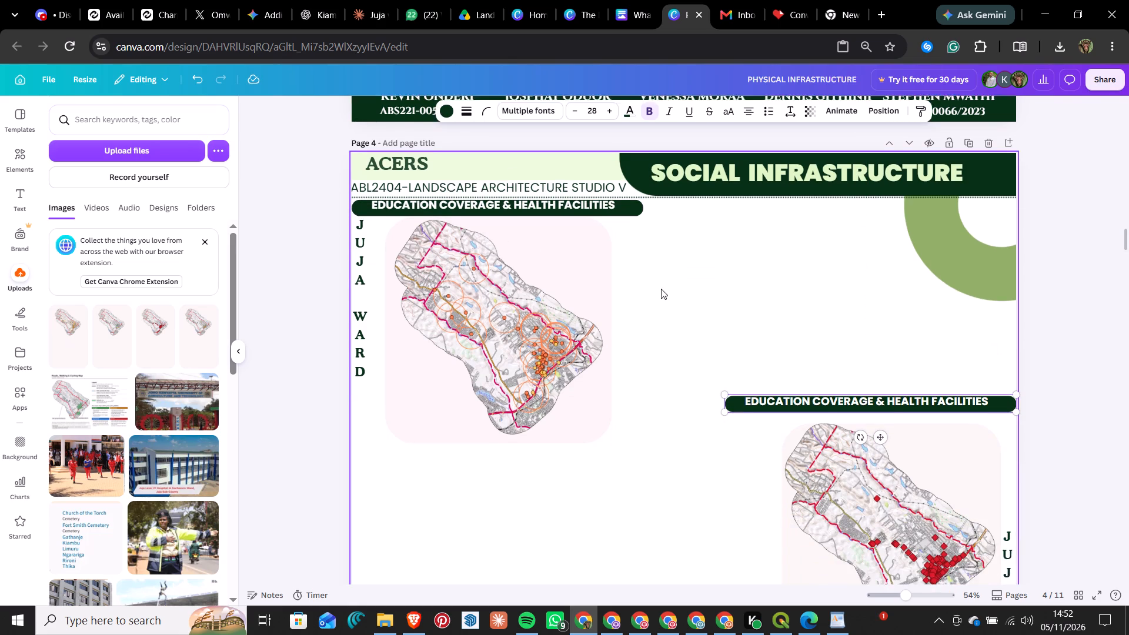
{"action": "scroll", "coordinate": [661, 289], "scroll_direction": "down", "scroll_amount": 2}
{"action": "scroll", "coordinate": [661, 289], "scroll_direction": "up", "scroll_amount": 1}
{"action": "scroll", "coordinate": [733, 298], "scroll_direction": "down", "scroll_amount": 3}
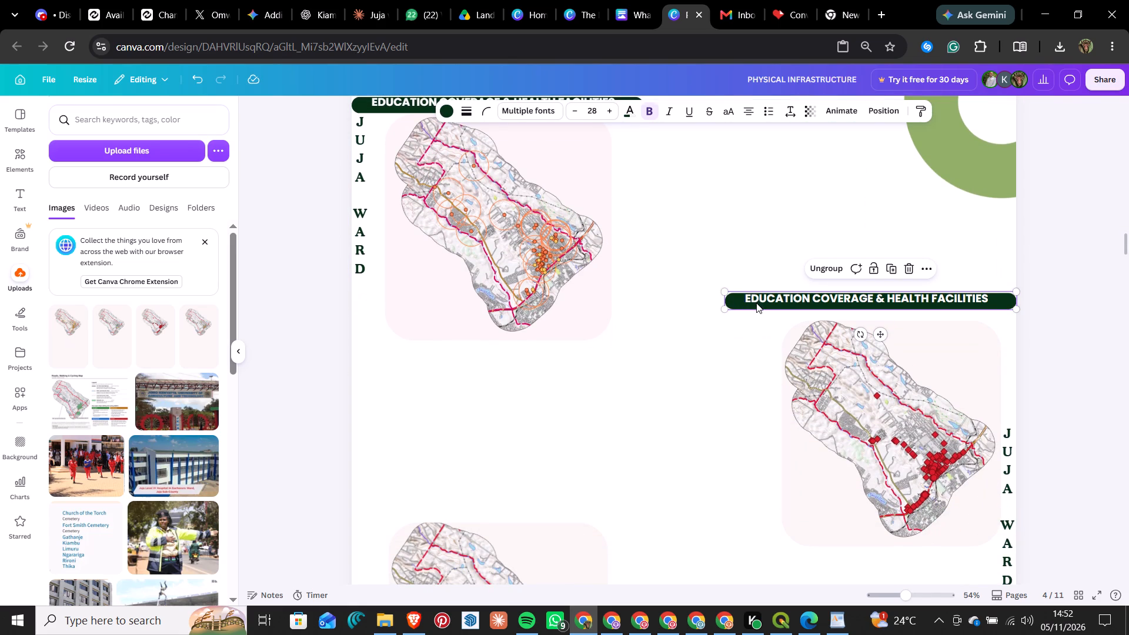
{"action": "scroll", "coordinate": [756, 303], "scroll_direction": "down", "scroll_amount": 2}
{"action": "scroll", "coordinate": [822, 293], "scroll_direction": "up", "scroll_amount": 1}
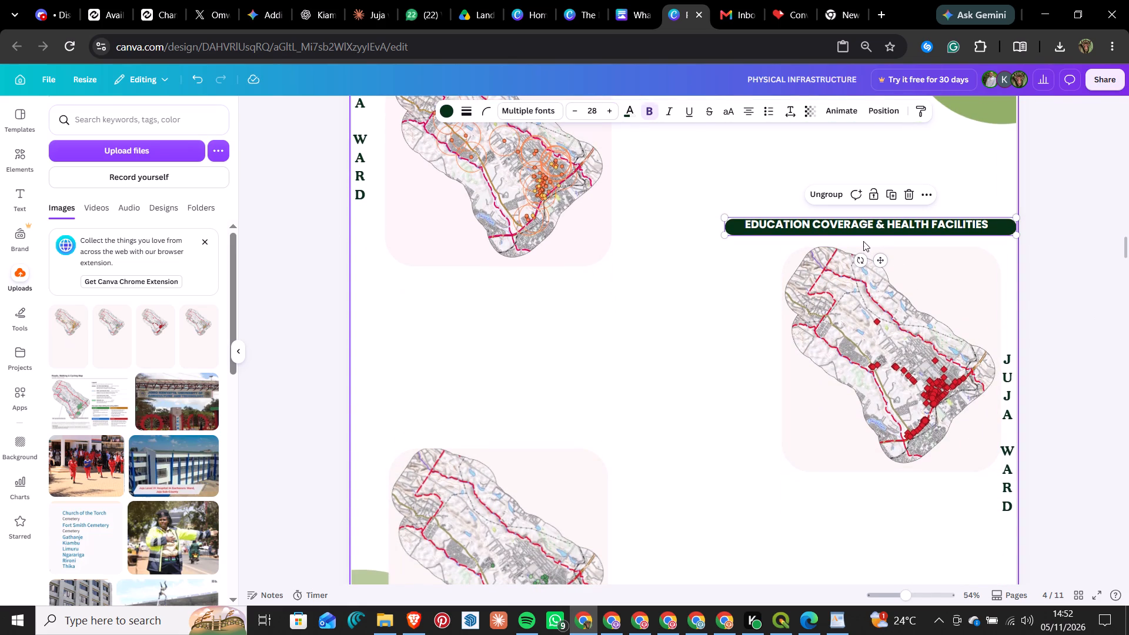
{"action": "scroll", "coordinate": [859, 236], "scroll_direction": "up", "scroll_amount": 2}
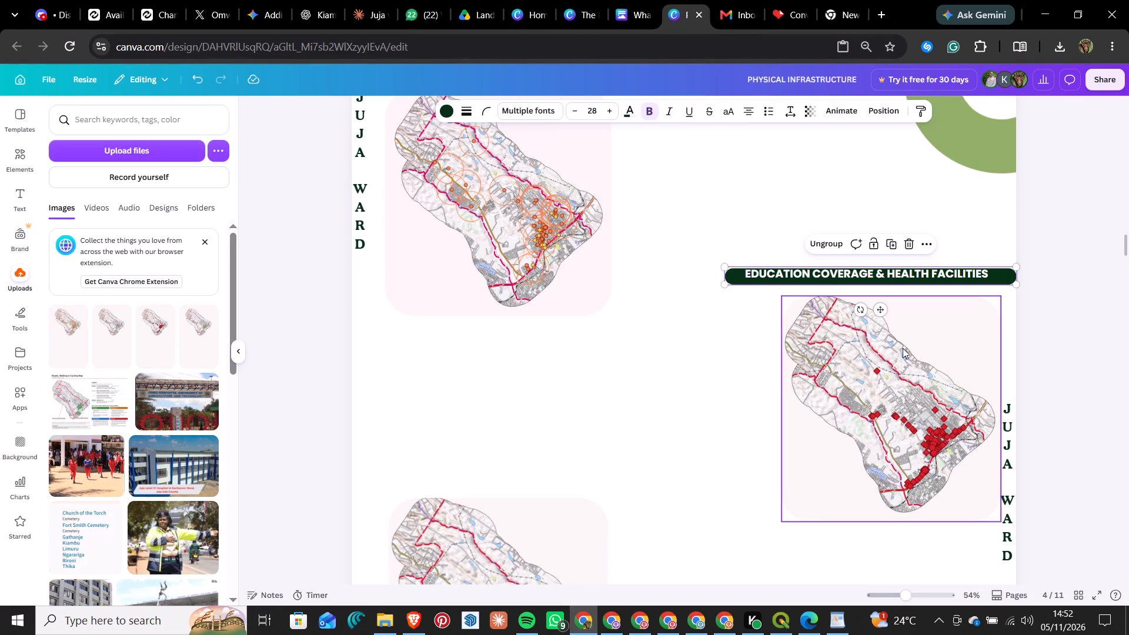
{"action": "left_click", "coordinate": [836, 273]}
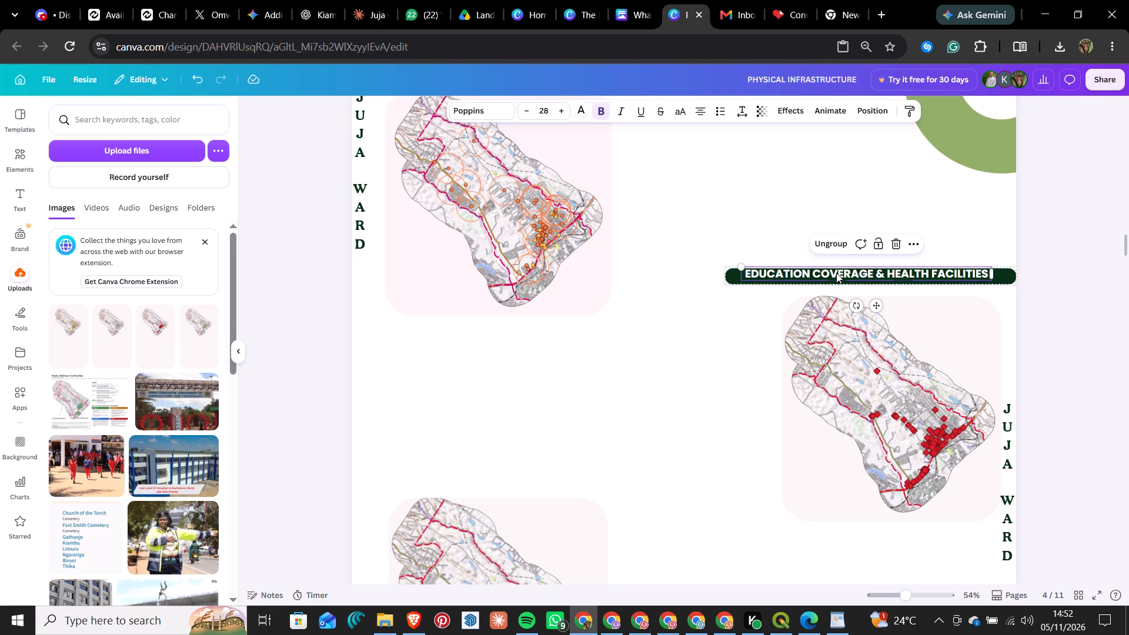
{"action": "scroll", "coordinate": [839, 273], "scroll_direction": "up", "scroll_amount": 1}
{"action": "left_click", "coordinate": [922, 319]}
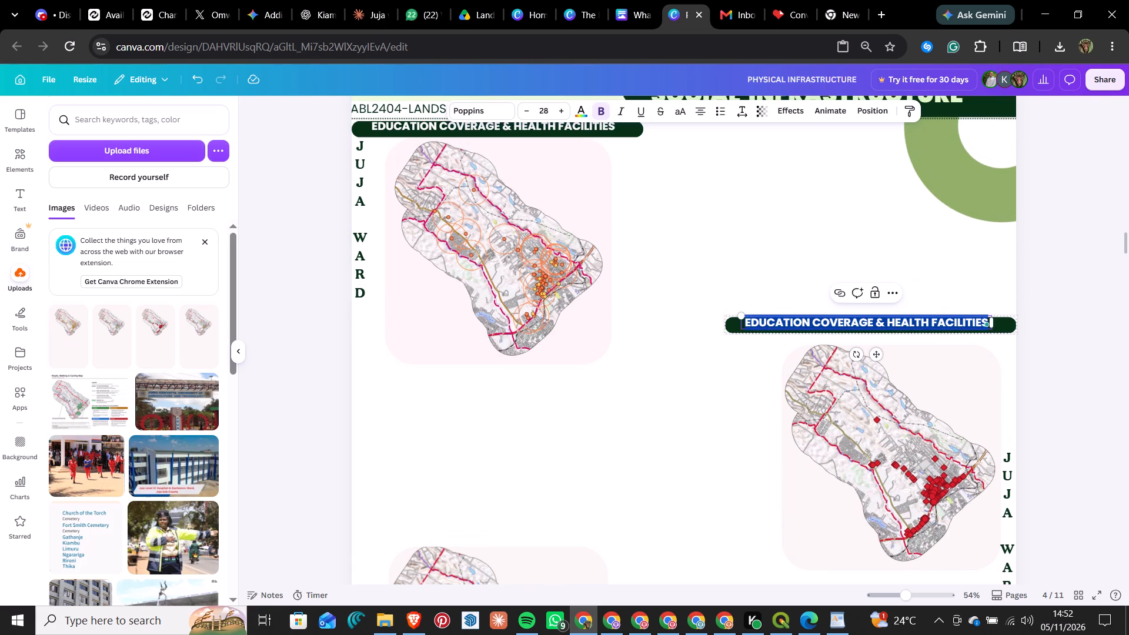
{"action": "left_click", "coordinate": [928, 320]}
{"action": "left_click_drag", "start_coordinate": [929, 320], "coordinate": [747, 320]}
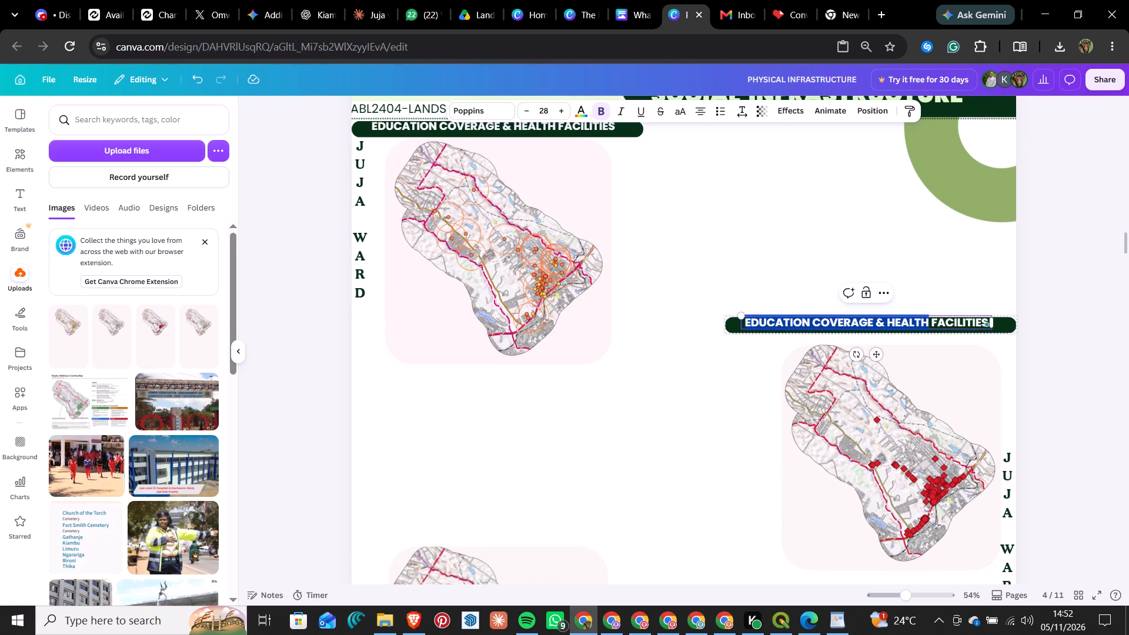
{"action": "left_click_drag", "start_coordinate": [747, 320], "coordinate": [746, 320]}
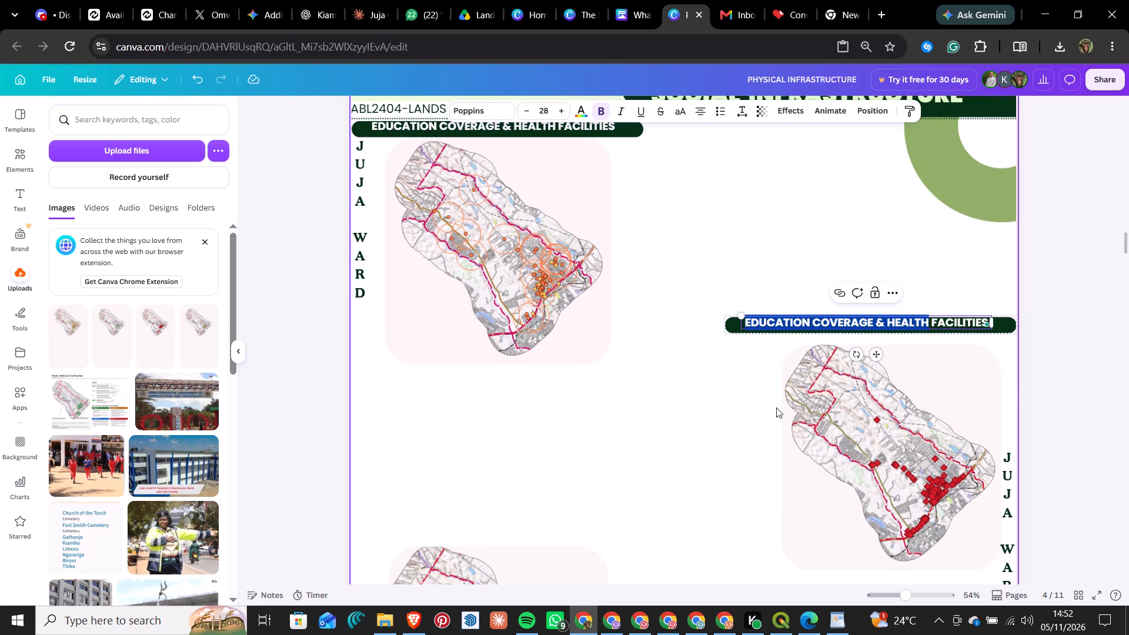
{"action": "type", "text": "FINANCE"}
{"action": "key", "text": "space"}
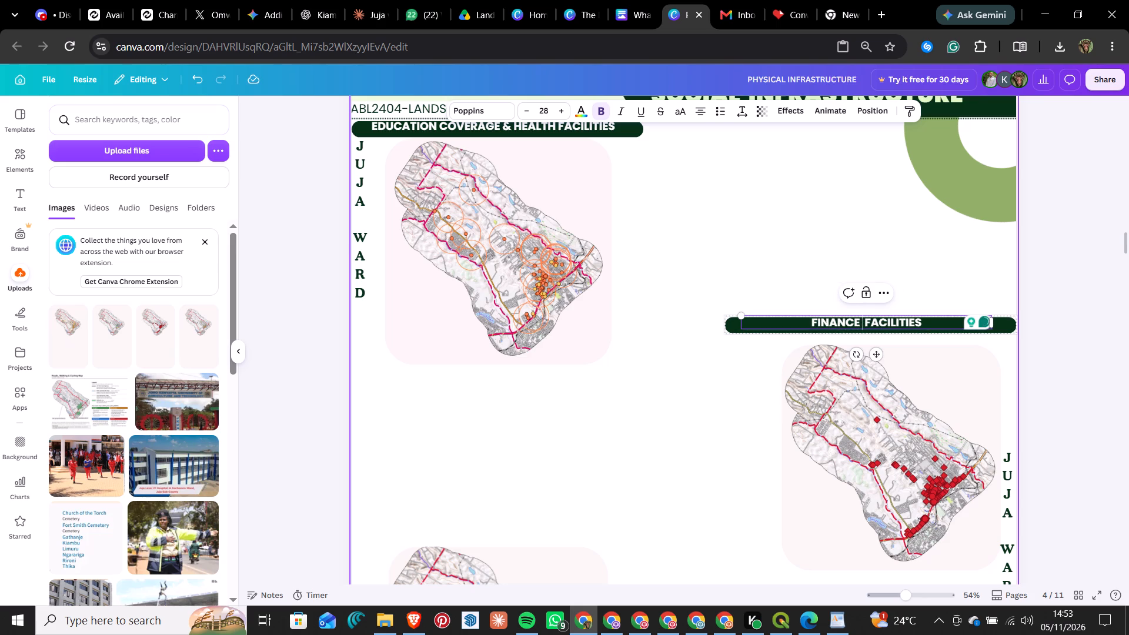
{"action": "key", "text": "shift+ampersand"}
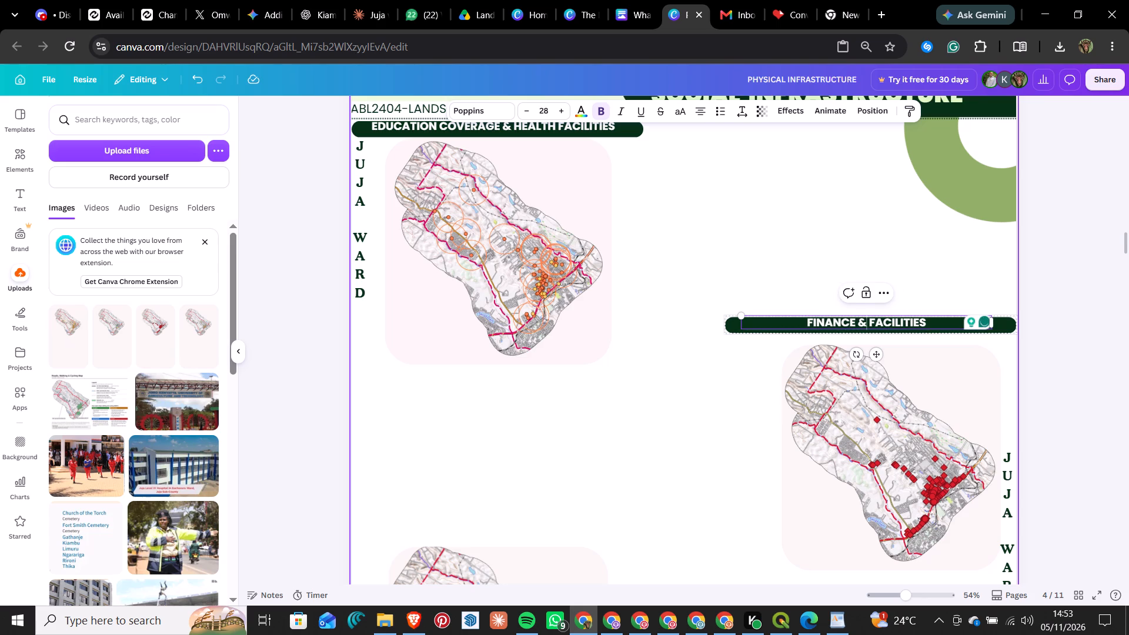
{"action": "key", "text": "space"}
{"action": "type", "text": "BUSIB"}
{"action": "key", "text": "BackSpace"}
{"action": "type", "text": "NESS"}
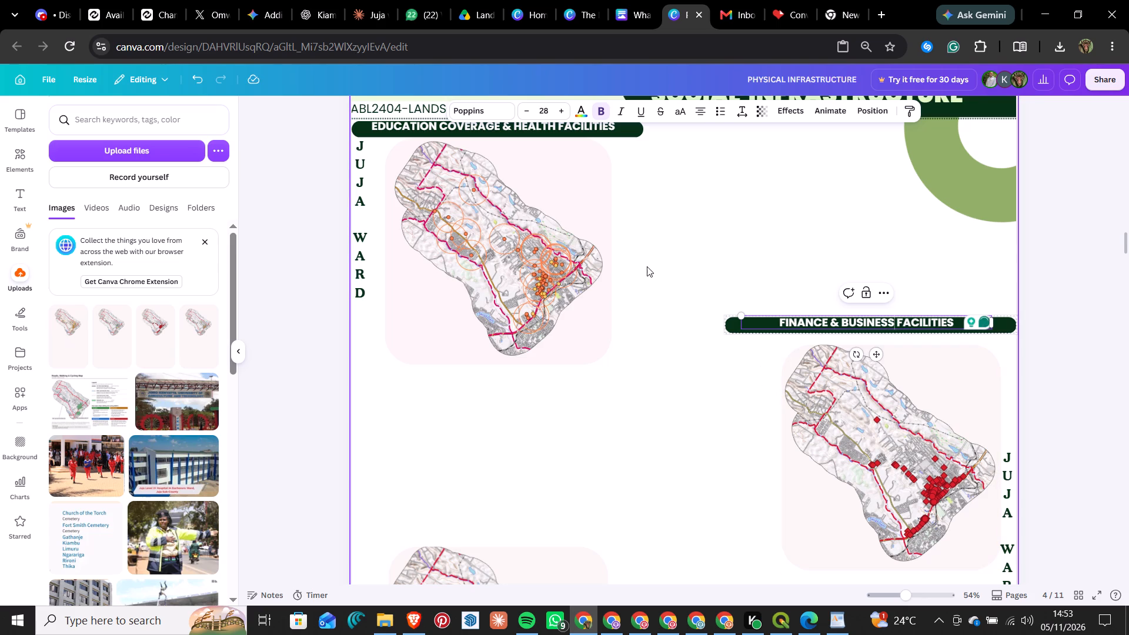
{"action": "left_click", "coordinate": [703, 242]}
Narrow the Finance & Business Facilities banner to about the map's width and align it with the map's right edge, just above it.
{"action": "left_click", "coordinate": [757, 319]}
{"action": "left_click_drag", "start_coordinate": [723, 325], "coordinate": [823, 317]}
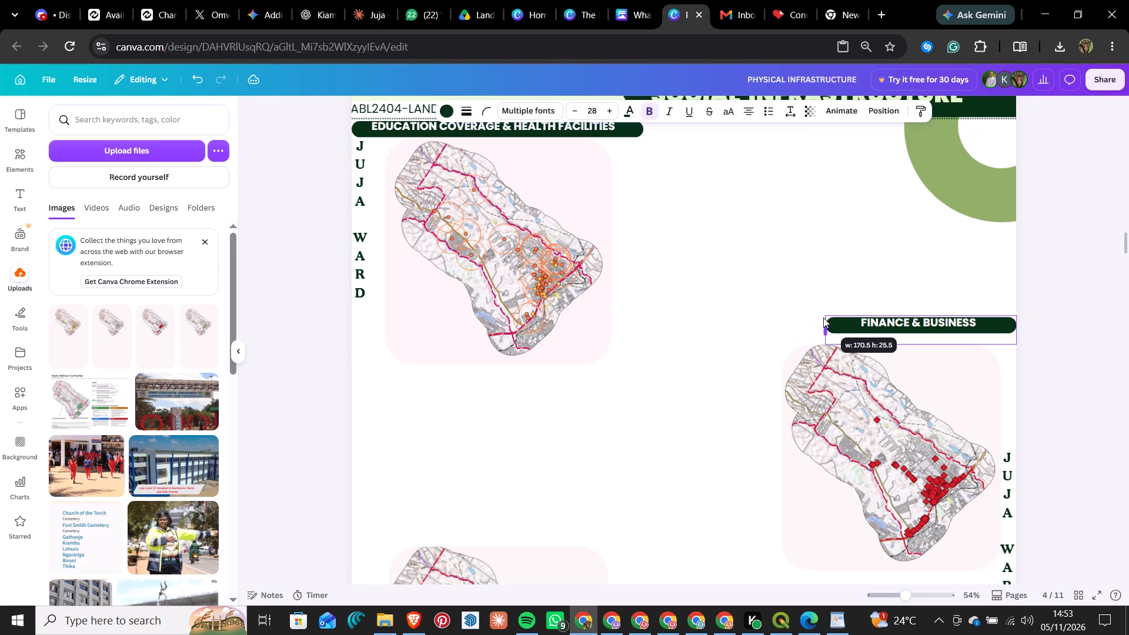
{"action": "left_click_drag", "start_coordinate": [823, 317], "coordinate": [801, 317]}
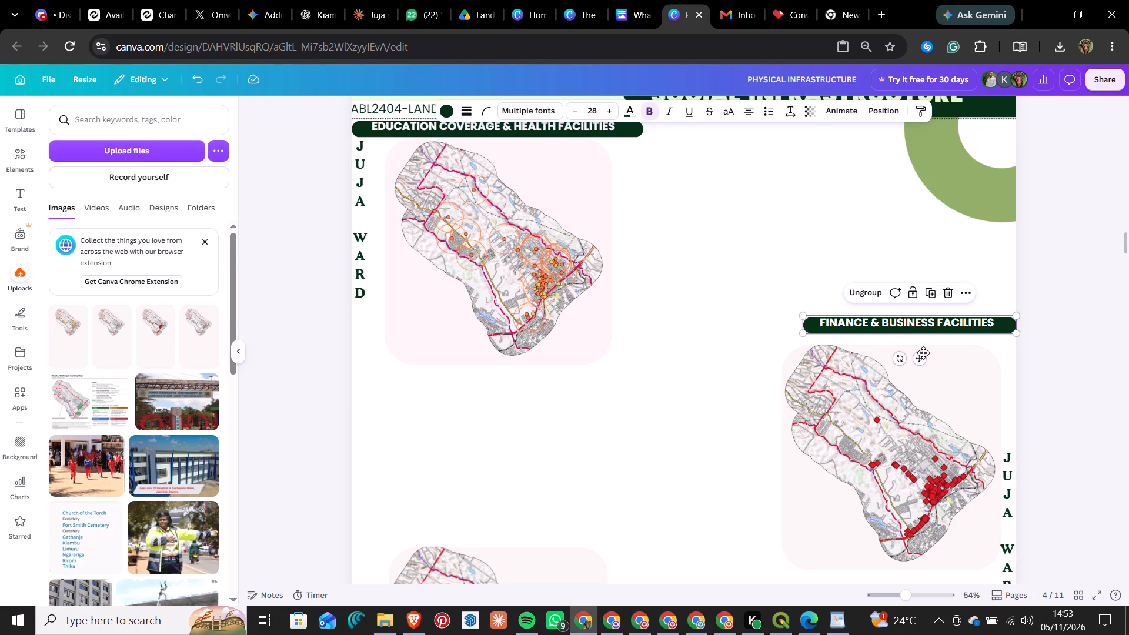
{"action": "left_click_drag", "start_coordinate": [920, 356], "coordinate": [904, 360]}
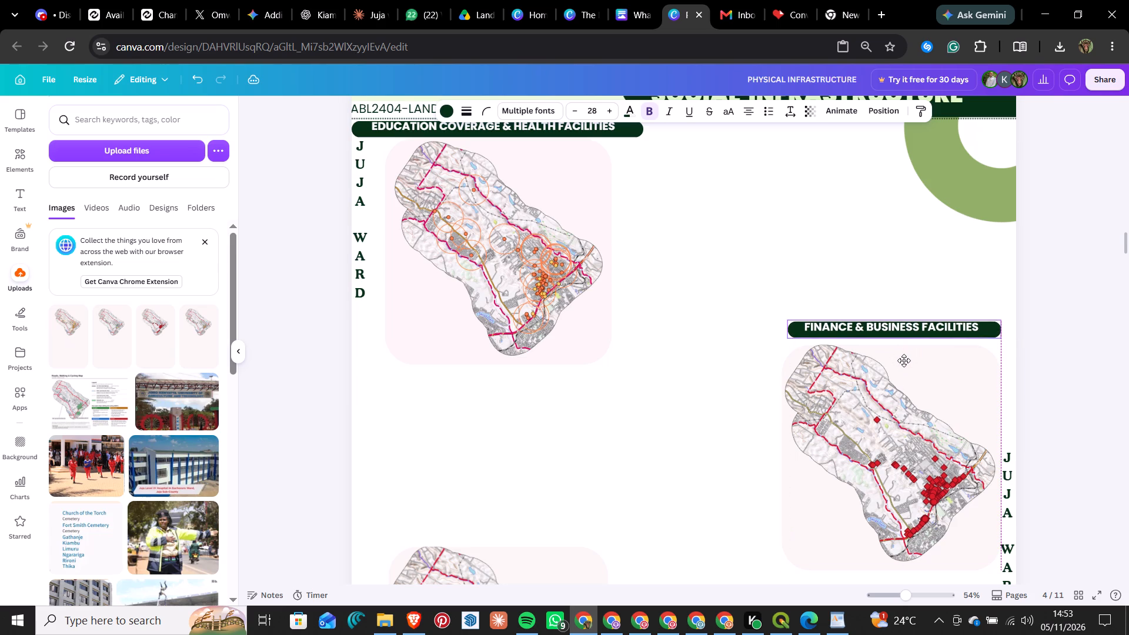
{"action": "left_click_drag", "start_coordinate": [904, 360], "coordinate": [904, 363]}
{"action": "left_click", "coordinate": [686, 287]}
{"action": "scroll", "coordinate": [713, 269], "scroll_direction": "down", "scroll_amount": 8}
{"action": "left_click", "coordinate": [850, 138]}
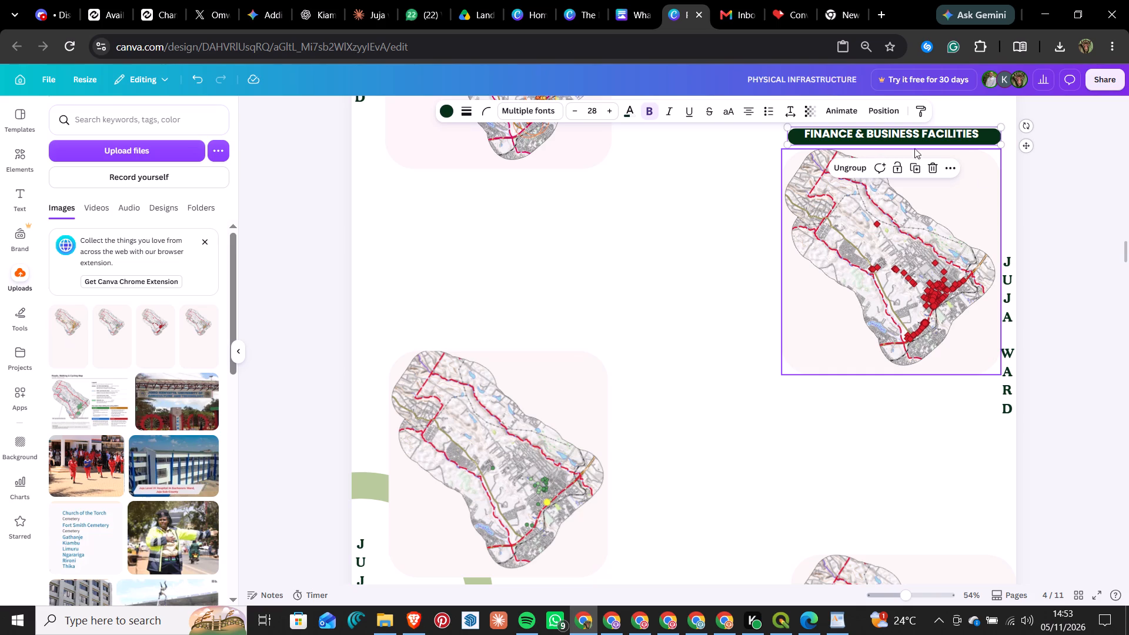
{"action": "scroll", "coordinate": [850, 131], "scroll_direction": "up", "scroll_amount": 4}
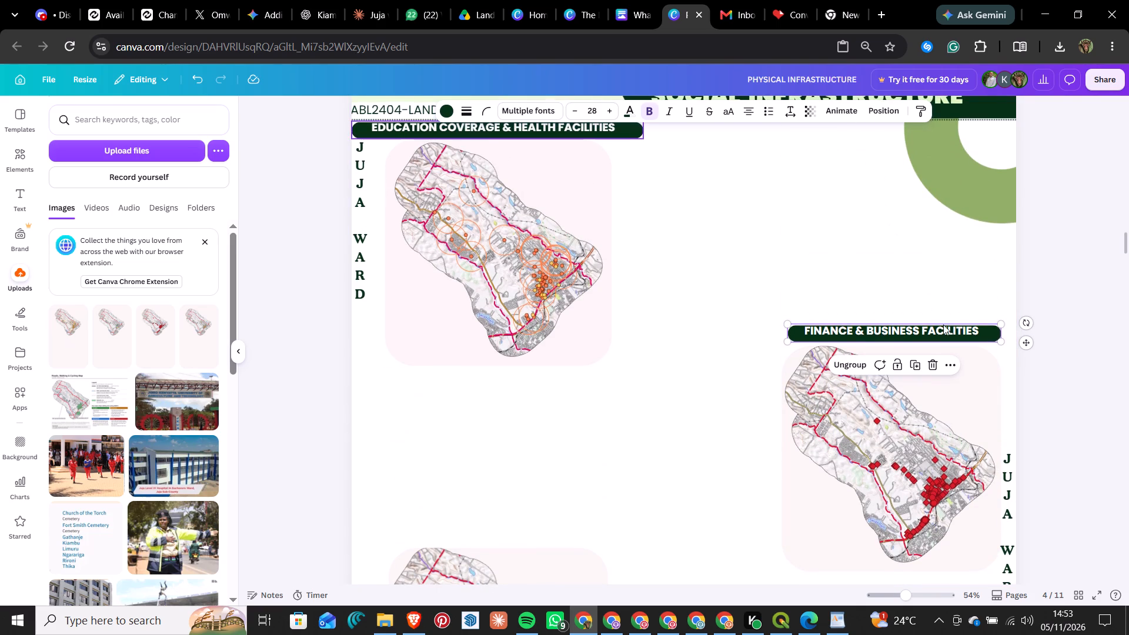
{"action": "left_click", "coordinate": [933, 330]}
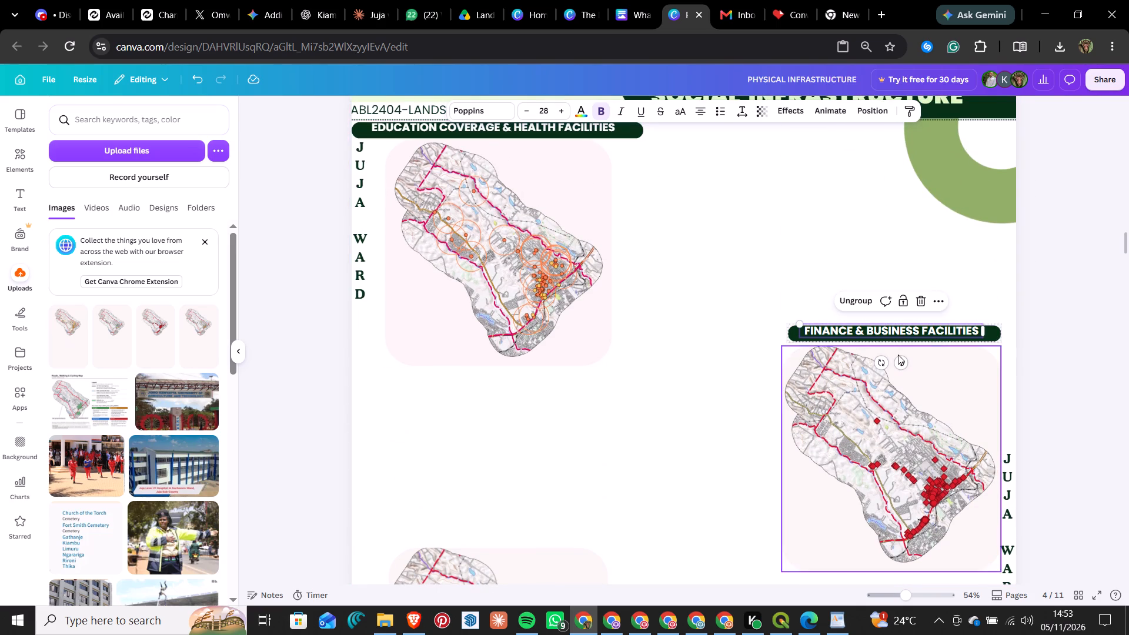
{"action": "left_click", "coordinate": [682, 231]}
Duplicate the Education Coverage & Health Facilities heading and place the copy above the third Juja Ward map, with the green markers.
{"action": "left_click", "coordinate": [538, 123]}
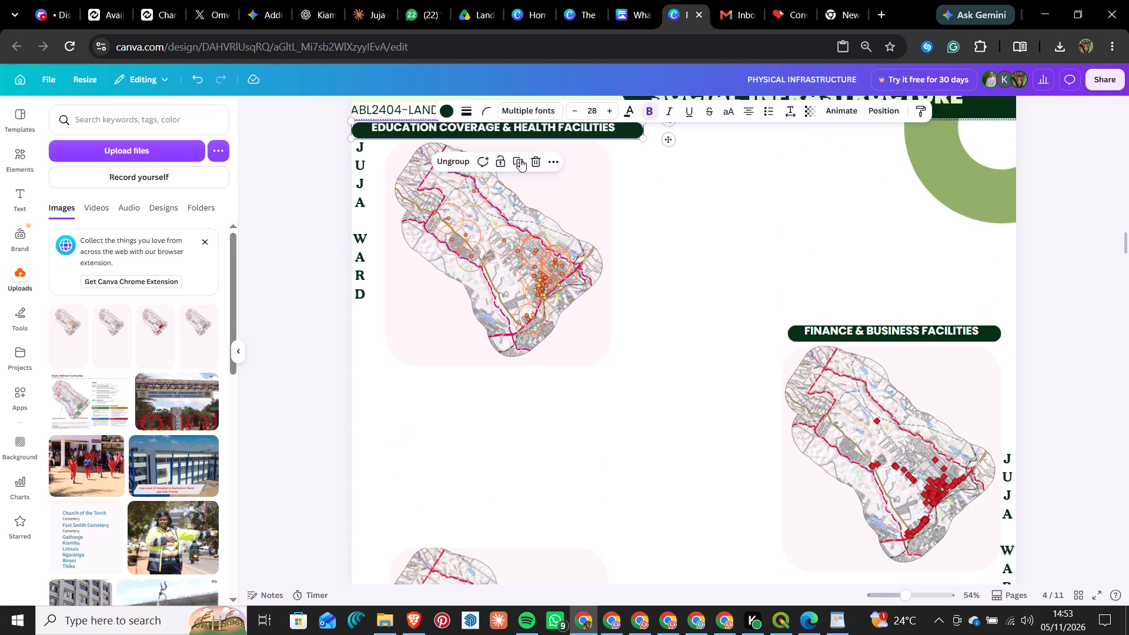
{"action": "left_click", "coordinate": [520, 159]}
{"action": "scroll", "coordinate": [721, 175], "scroll_direction": "down", "scroll_amount": 3}
{"action": "scroll", "coordinate": [726, 179], "scroll_direction": "up", "scroll_amount": 1}
{"action": "scroll", "coordinate": [667, 179], "scroll_direction": "up", "scroll_amount": 3}
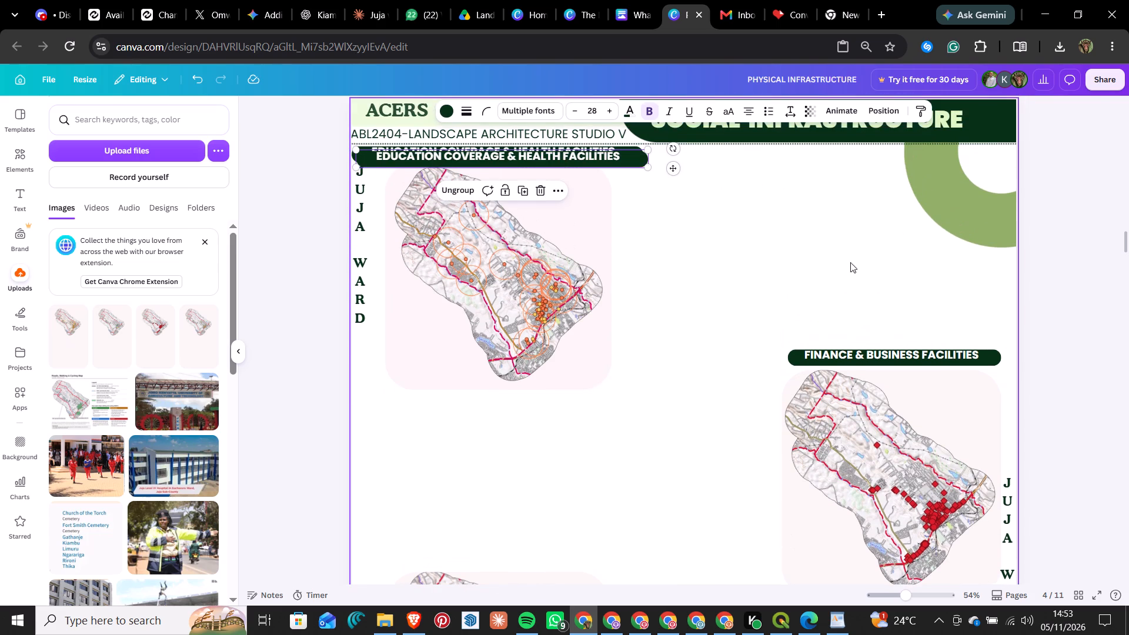
{"action": "left_click_drag", "start_coordinate": [671, 168], "coordinate": [676, 302]}
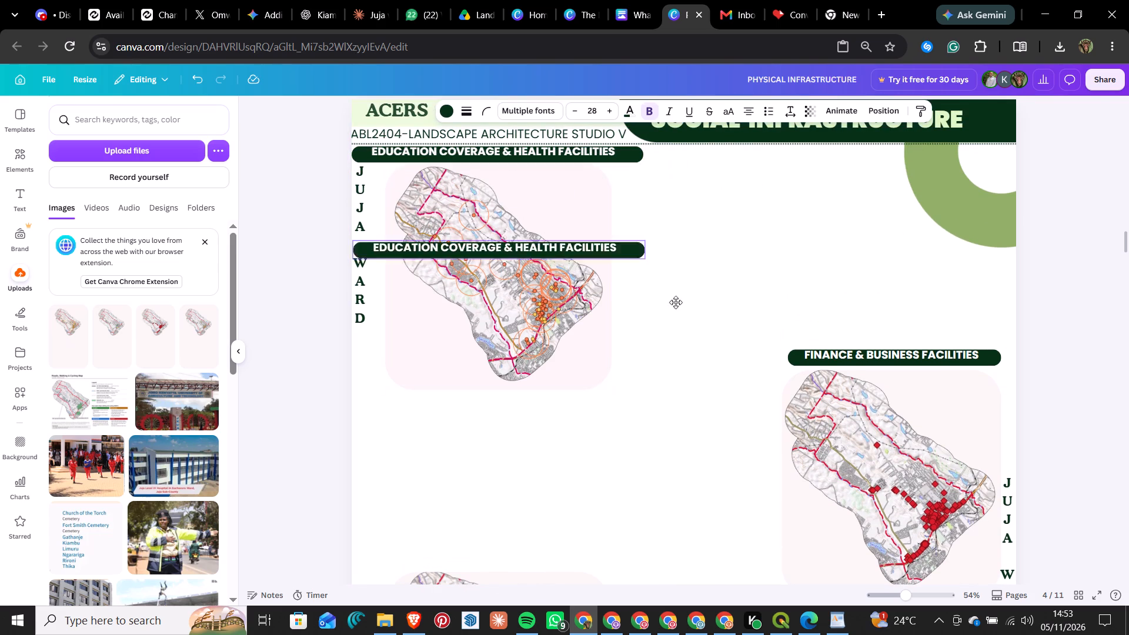
{"action": "left_click_drag", "start_coordinate": [676, 302], "coordinate": [686, 403]}
{"action": "scroll", "coordinate": [796, 111], "scroll_direction": "down", "scroll_amount": 4}
{"action": "scroll", "coordinate": [824, 261], "scroll_direction": "down", "scroll_amount": 5}
{"action": "scroll", "coordinate": [785, 266], "scroll_direction": "up", "scroll_amount": 2}
{"action": "scroll", "coordinate": [784, 265], "scroll_direction": "down", "scroll_amount": 3}
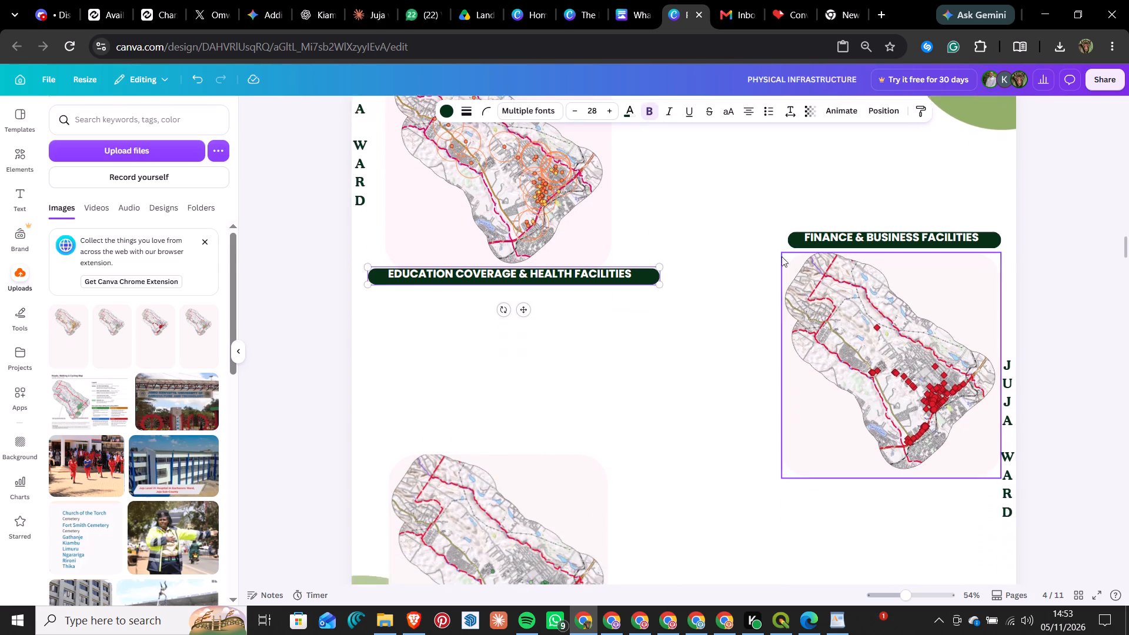
{"action": "left_click_drag", "start_coordinate": [521, 280], "coordinate": [521, 293]}
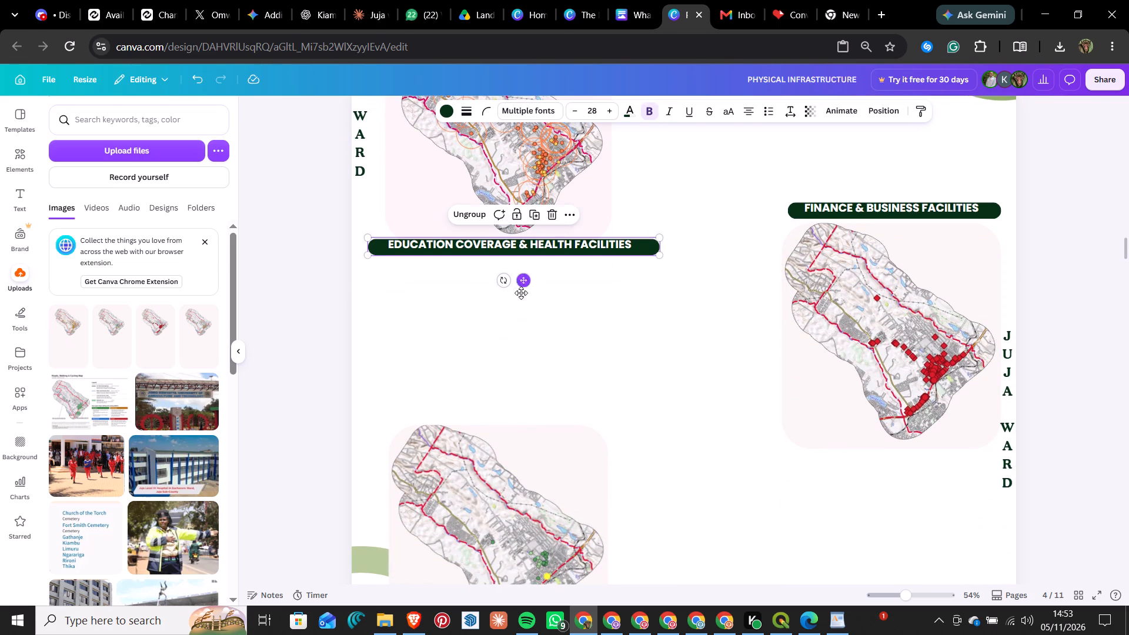
{"action": "left_click_drag", "start_coordinate": [521, 293], "coordinate": [515, 450]}
Replace EDUCATION COVERAGE & HEALTH with SPORTS & RECREATION in the heading copy above the third map, keeping the word FACILITIES.
{"action": "scroll", "coordinate": [559, 289], "scroll_direction": "down", "scroll_amount": 5}
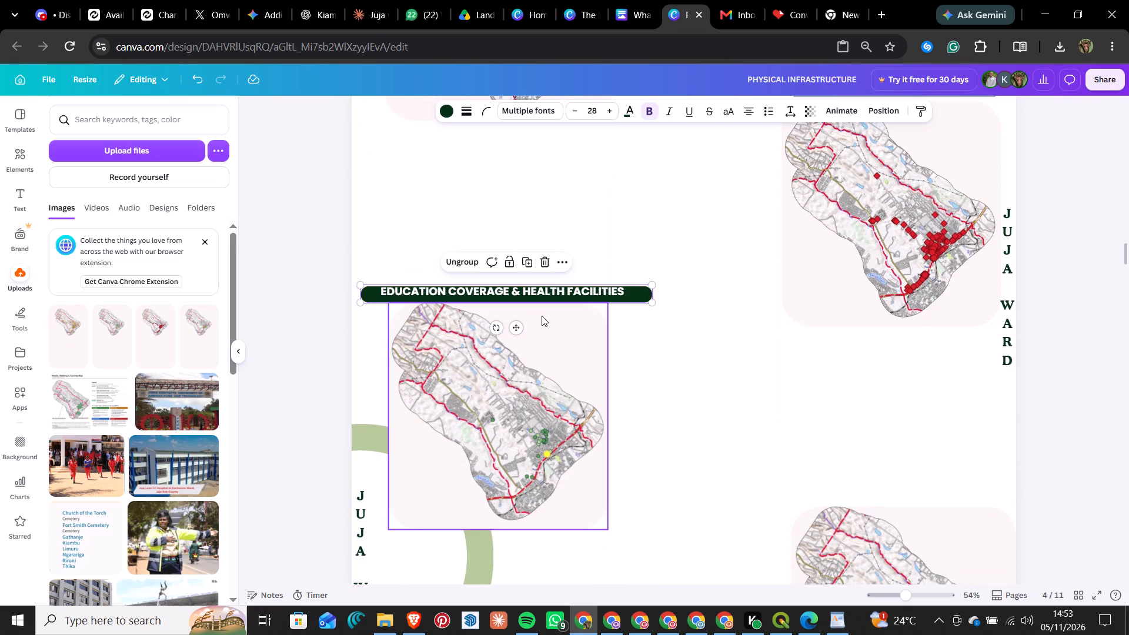
{"action": "left_click", "coordinate": [510, 292]}
{"action": "left_click", "coordinate": [510, 292]}
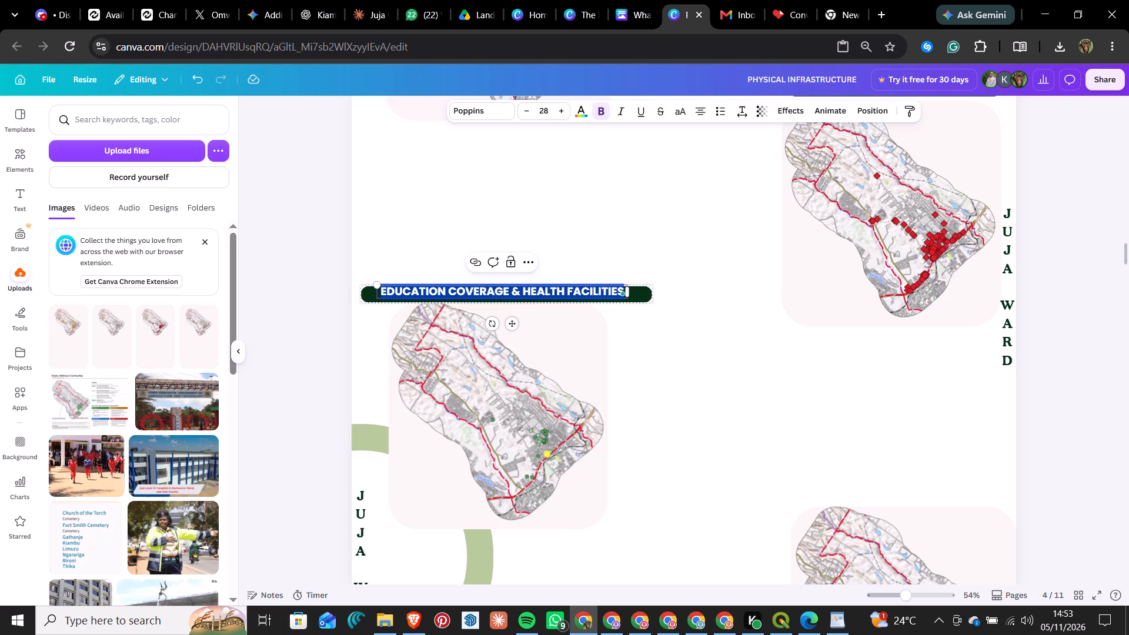
{"action": "left_click", "coordinate": [510, 292]}
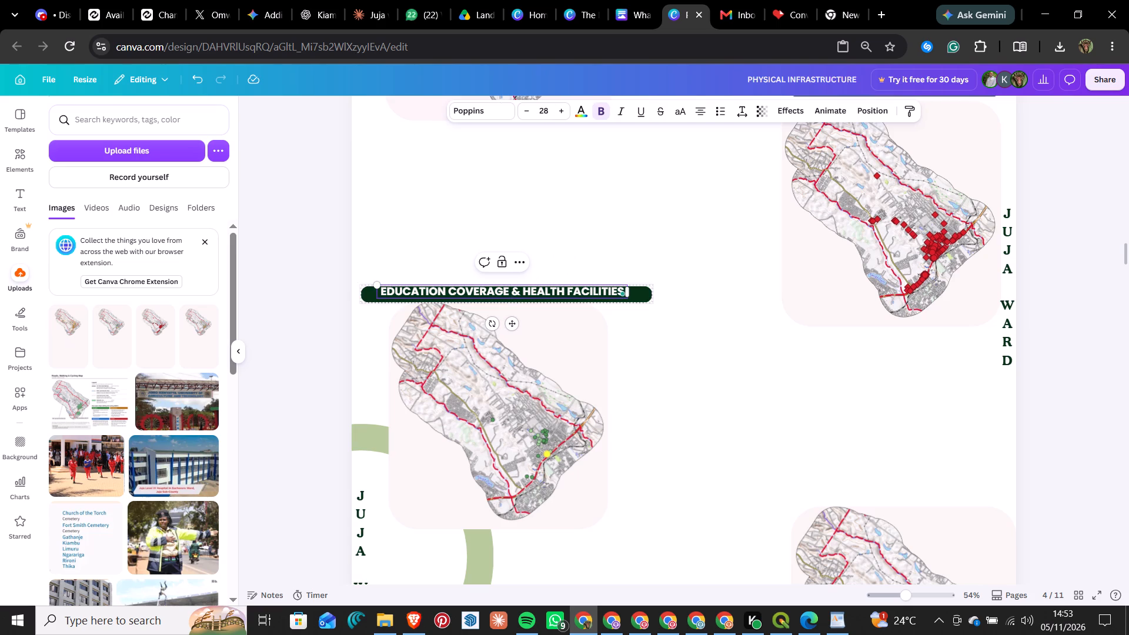
{"action": "left_click_drag", "start_coordinate": [380, 290], "coordinate": [574, 295]}
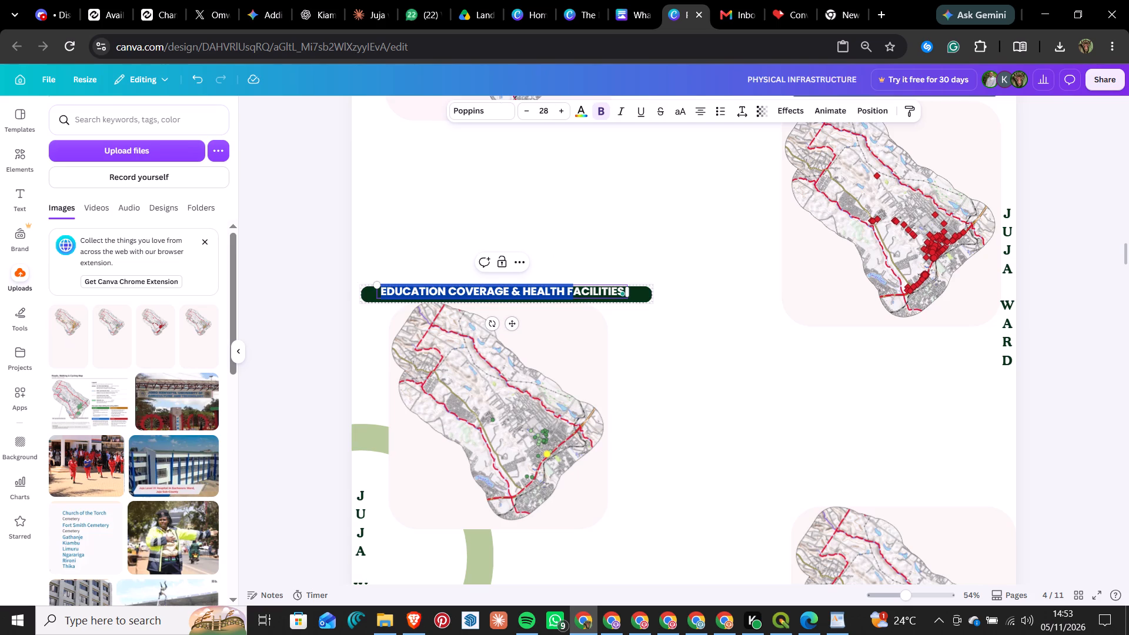
{"action": "left_click_drag", "start_coordinate": [574, 295], "coordinate": [566, 295]}
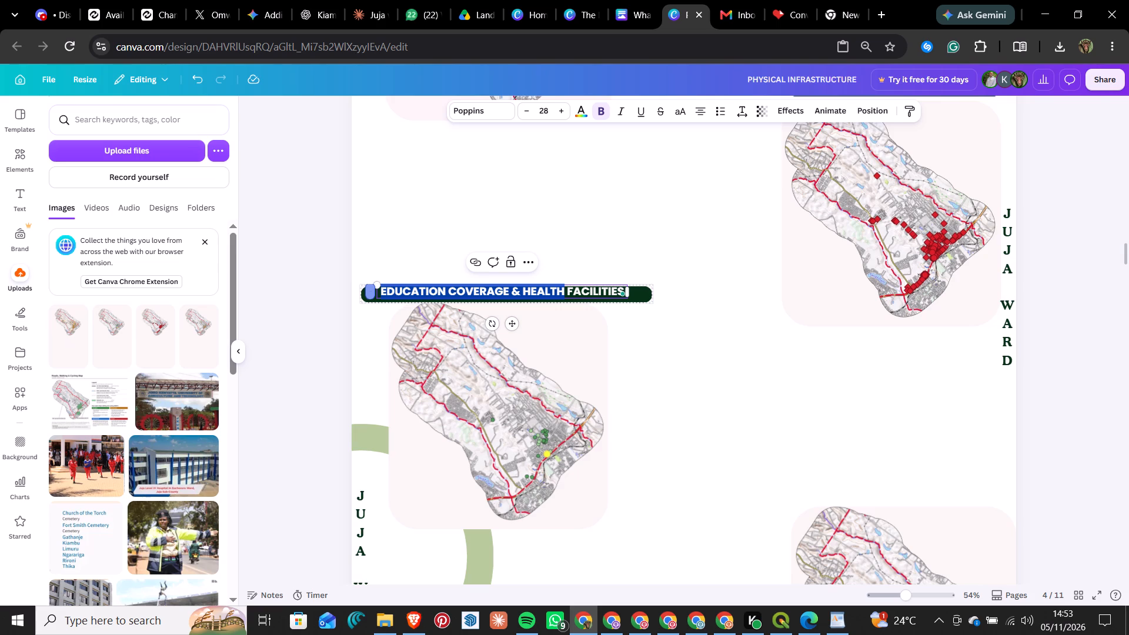
{"action": "type", "text": "SPORTS"}
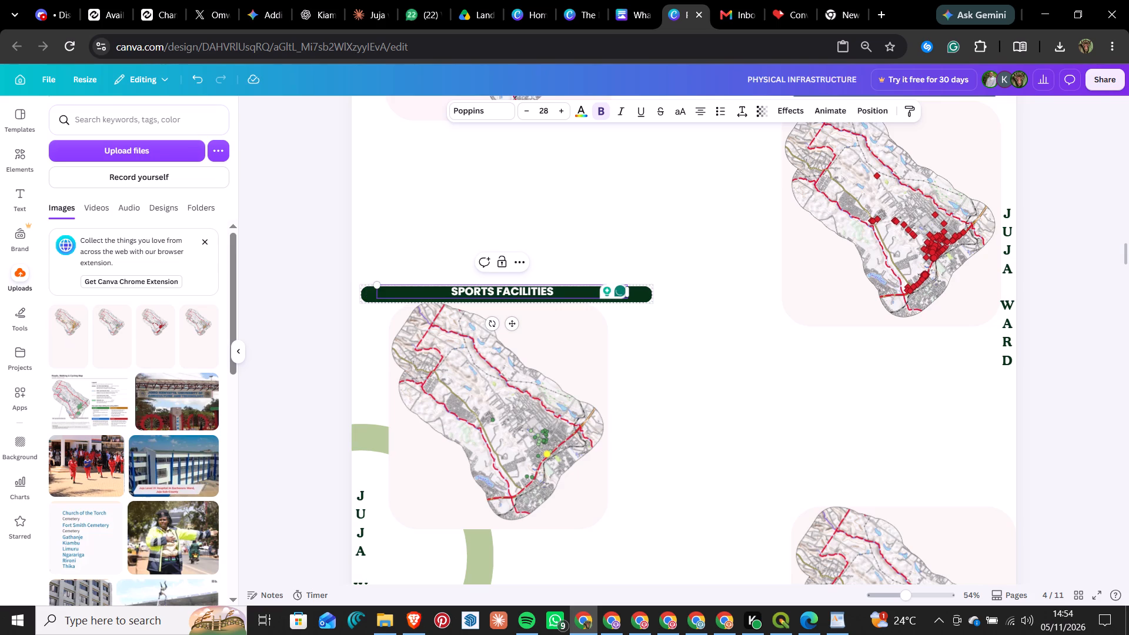
{"action": "key", "text": "space"}
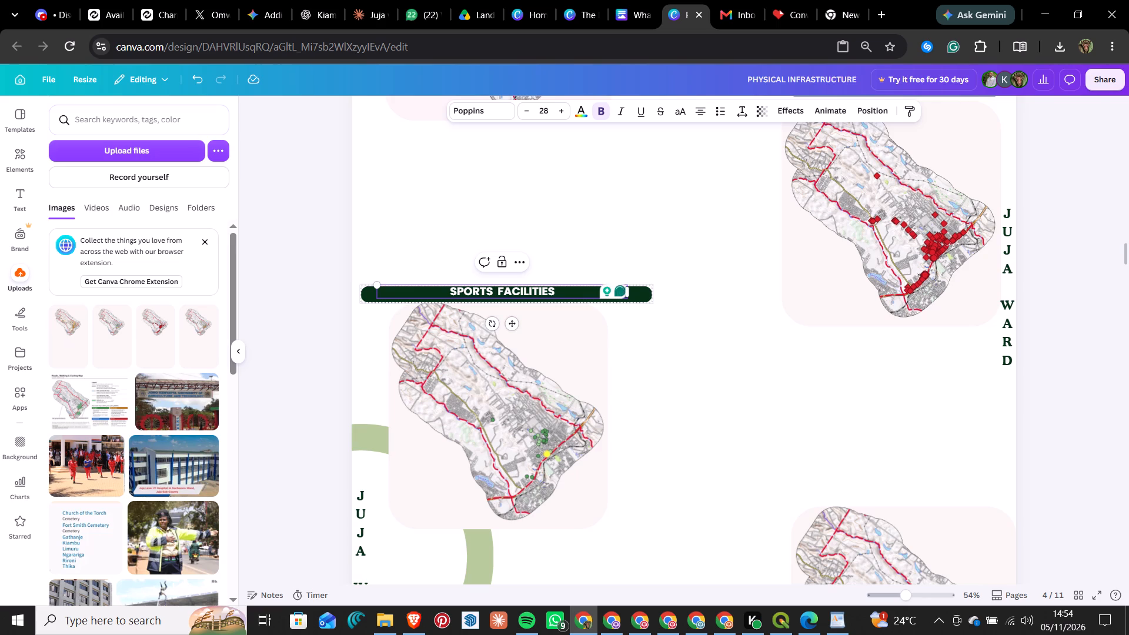
{"action": "key", "text": "shift+ampersand"}
{"action": "key", "text": "space"}
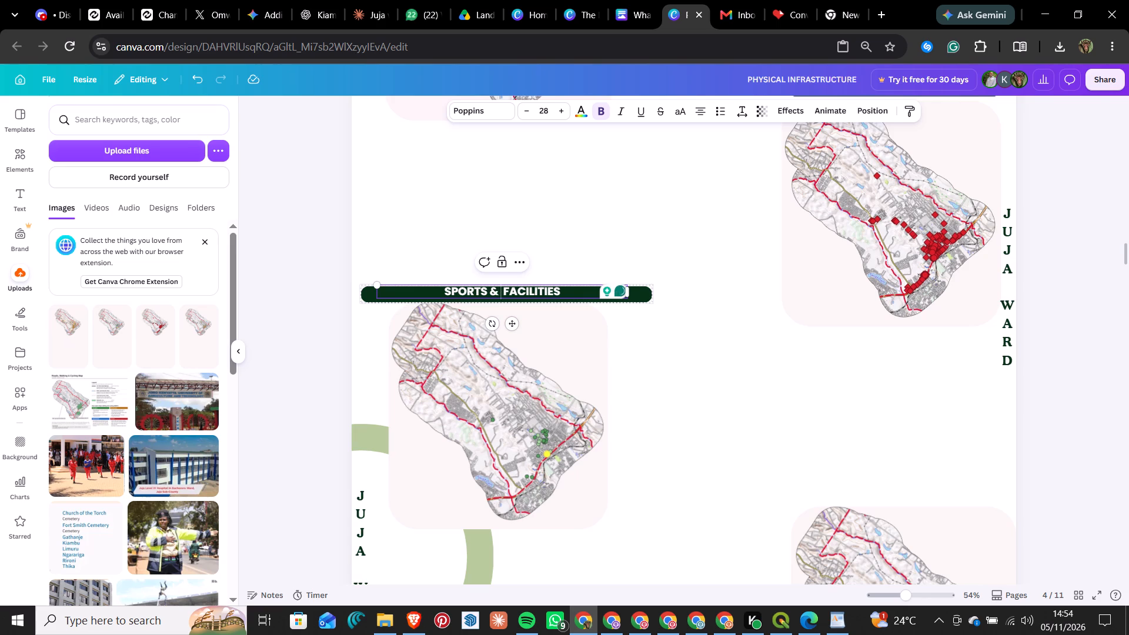
{"action": "type", "text": "REA"}
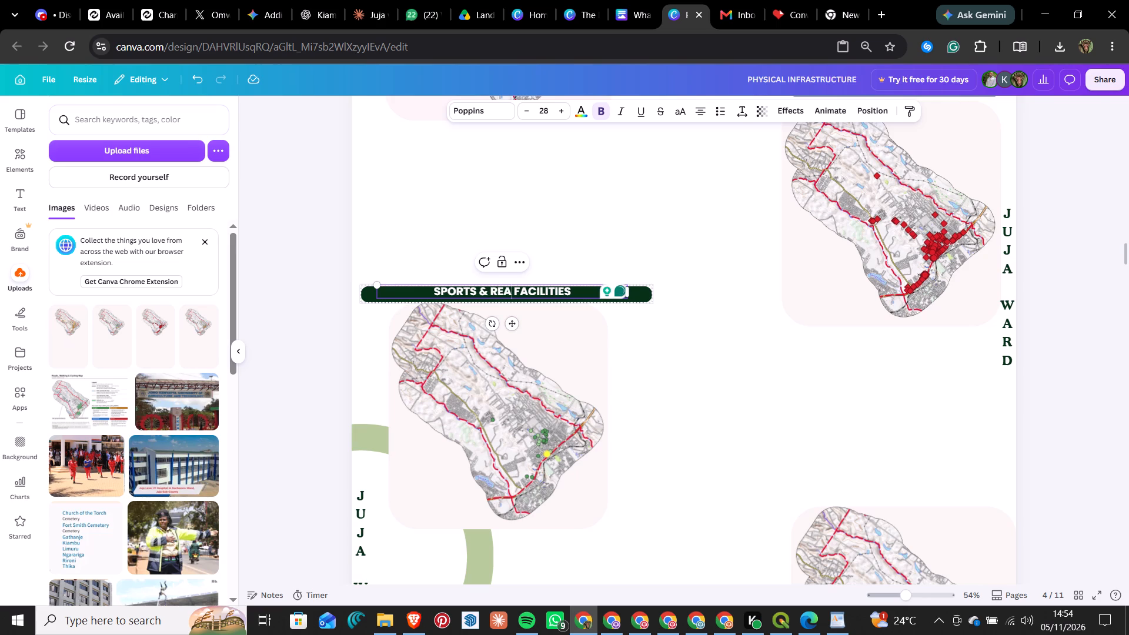
{"action": "key", "text": "BackSpace"}
{"action": "type", "text": "CREATIO"}
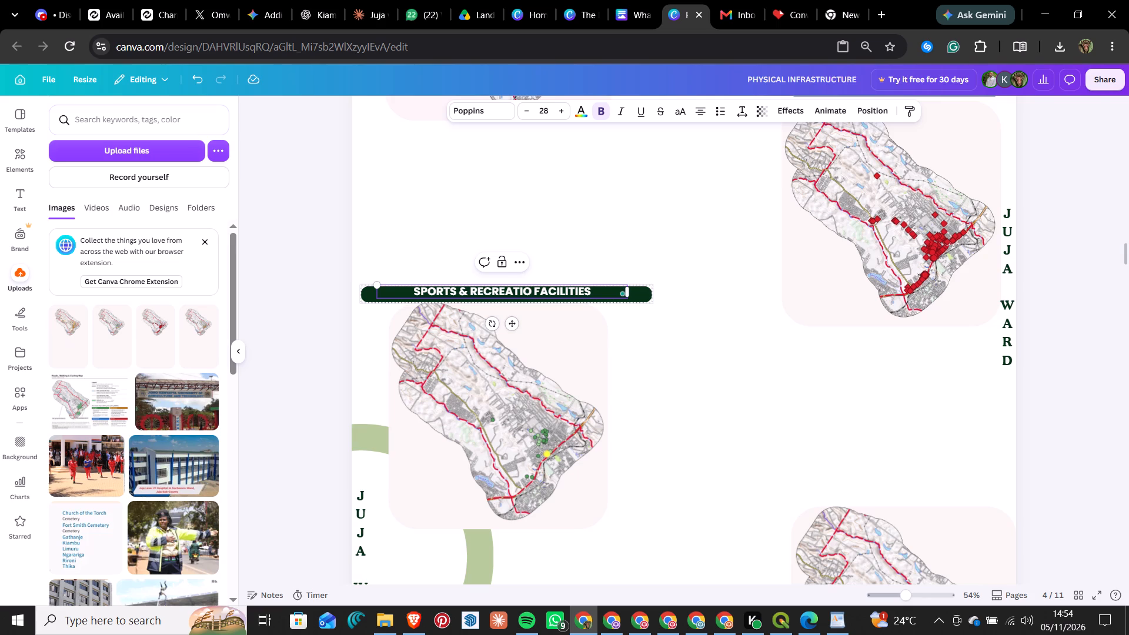
{"action": "key", "text": "n"}
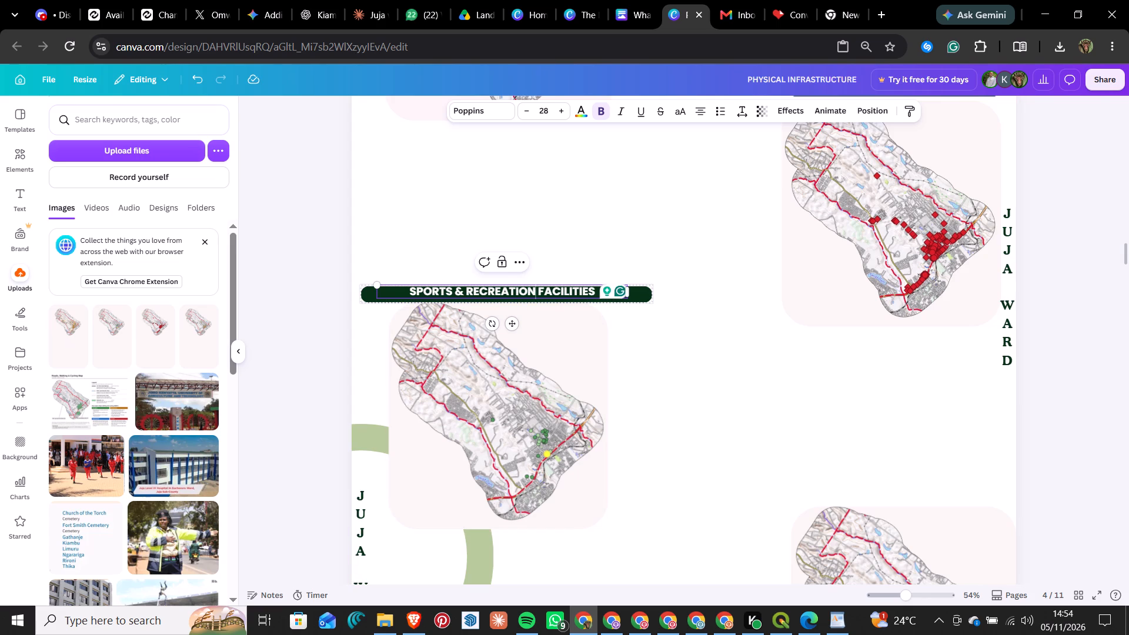
Replace FACILITIES in the Sports & Recreation heading with OPEN SPACE on a second line.
{"action": "scroll", "coordinate": [543, 291], "scroll_direction": "up", "scroll_amount": 2}
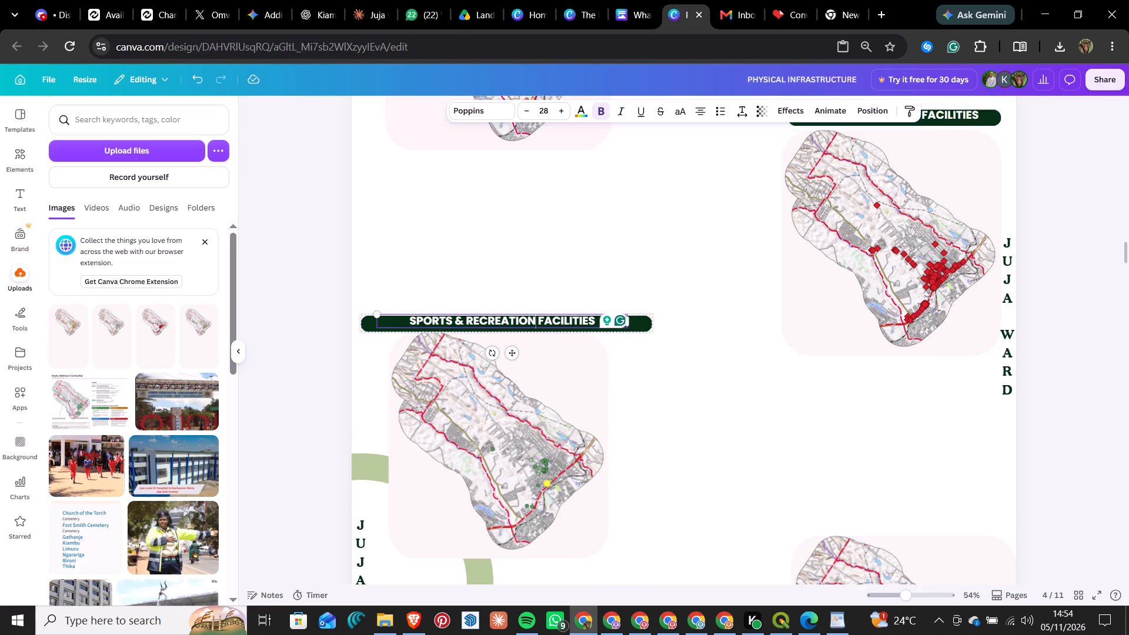
{"action": "scroll", "coordinate": [543, 292], "scroll_direction": "up", "scroll_amount": 5}
{"action": "scroll", "coordinate": [607, 303], "scroll_direction": "down", "scroll_amount": 3}
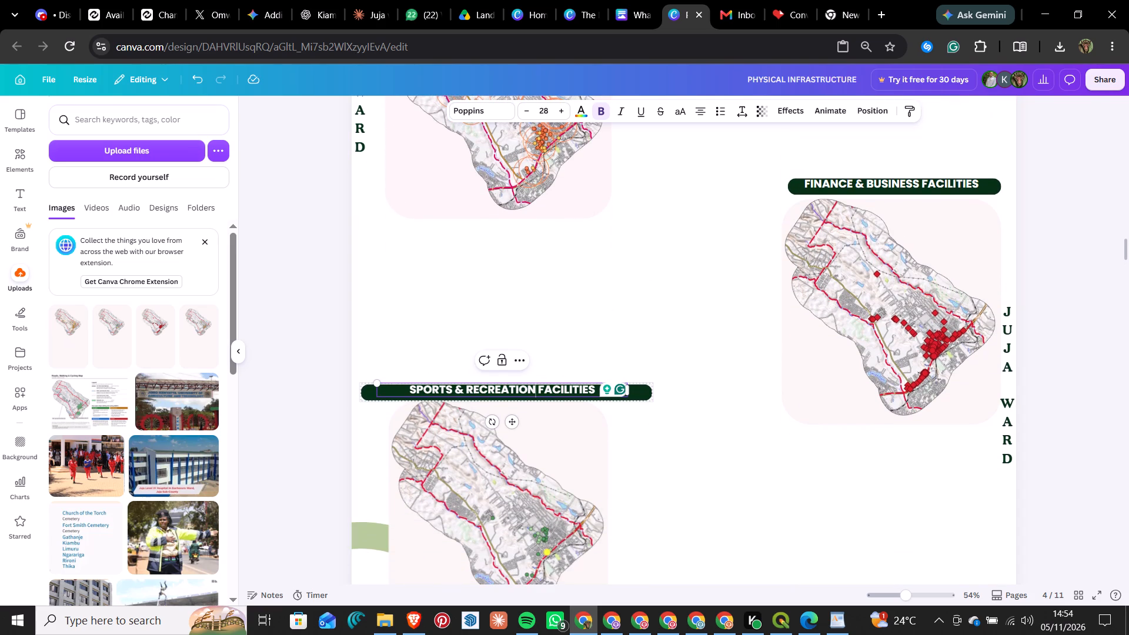
{"action": "left_click_drag", "start_coordinate": [538, 387], "coordinate": [599, 386]}
{"action": "key", "text": "BackSpace"}
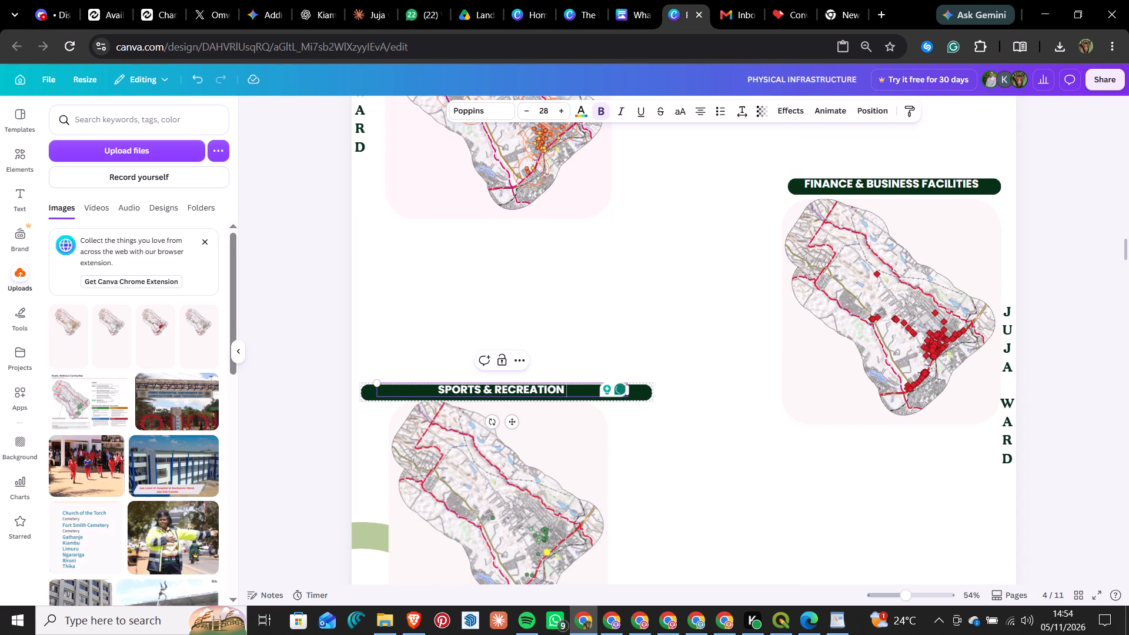
{"action": "key", "text": "shift+Return"}
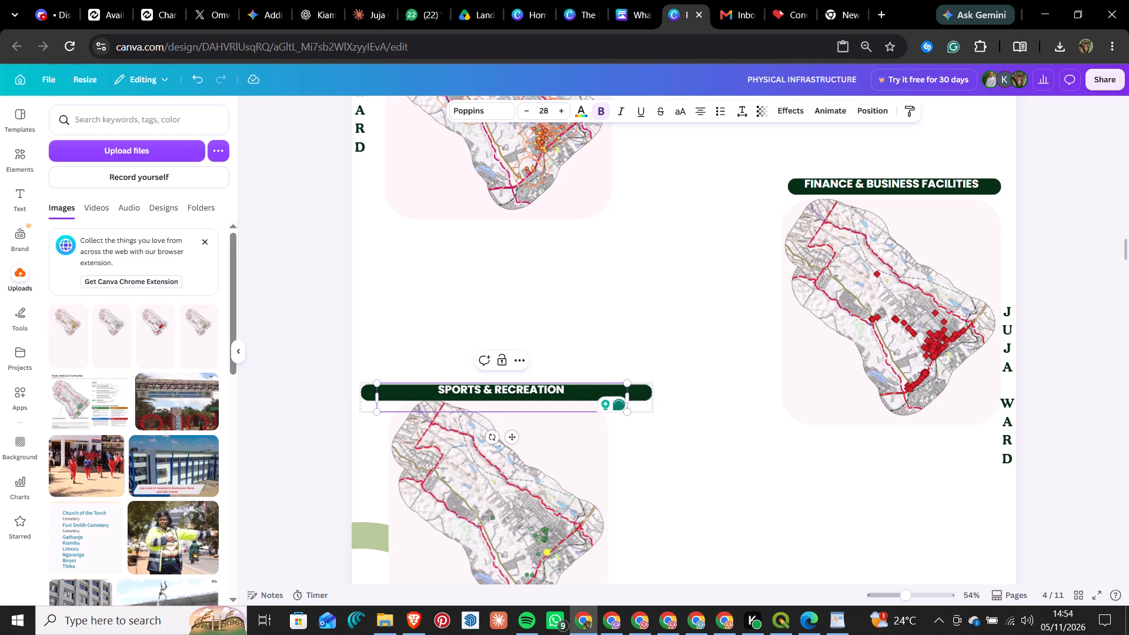
{"action": "type", "text": "OPEN SPACE"}
Scale the whole Sports & Recreation heading group down very slightly, banner and text together.
{"action": "left_click", "coordinate": [693, 475]}
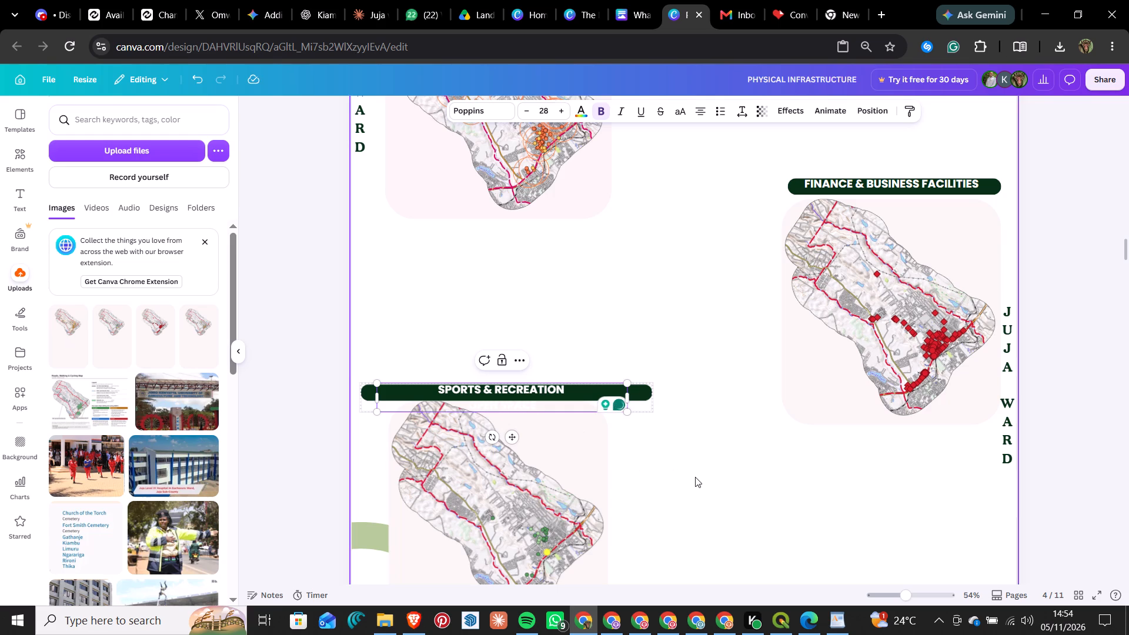
{"action": "left_click", "coordinate": [633, 404]}
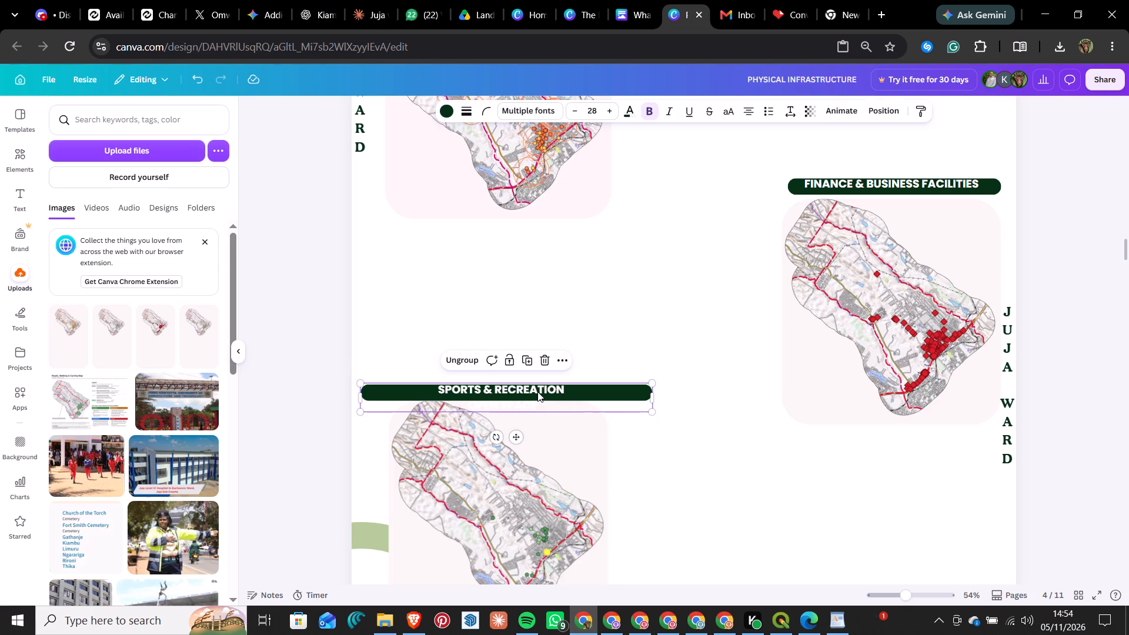
{"action": "left_click", "coordinate": [694, 405]}
{"action": "left_click", "coordinate": [623, 389]}
{"action": "left_click", "coordinate": [623, 389]}
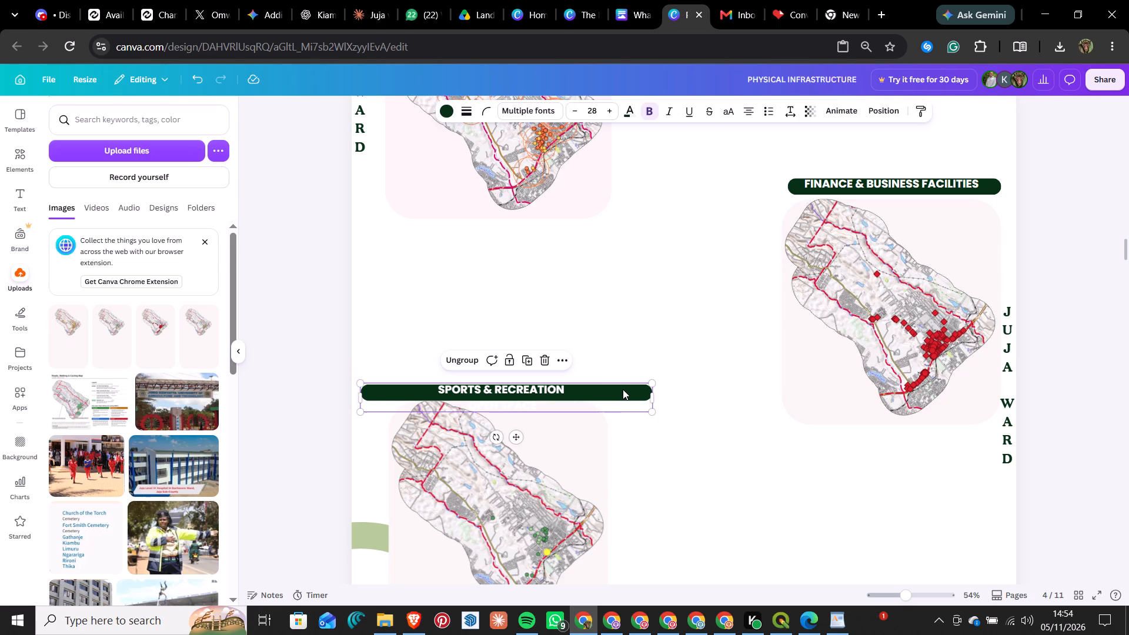
{"action": "left_click", "coordinate": [623, 389]}
{"action": "left_click", "coordinate": [697, 397]}
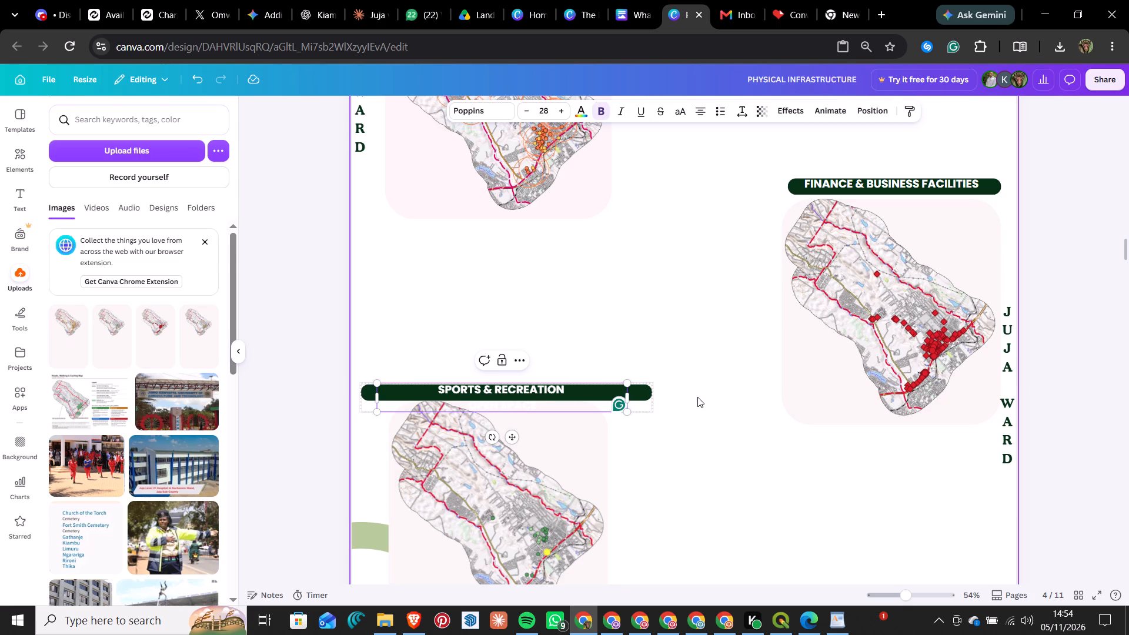
{"action": "left_click", "coordinate": [646, 395]}
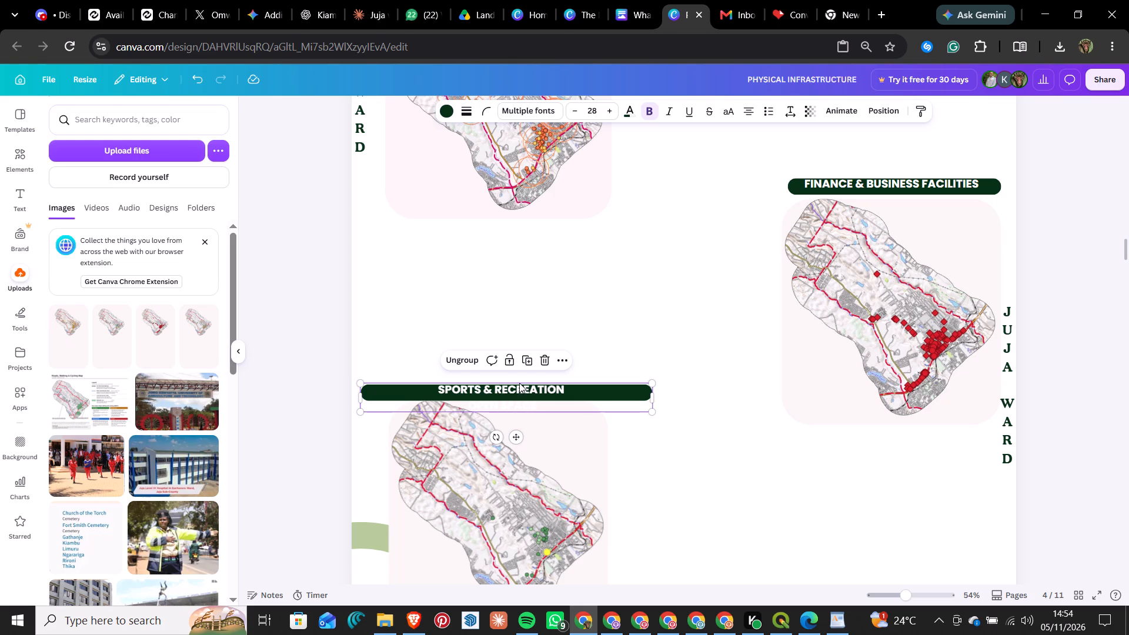
{"action": "left_click_drag", "start_coordinate": [650, 385], "coordinate": [645, 363]}
Widen the heading's text box to about 345 and join OPEN SPACE onto the SPORTS & RECREATION line.
{"action": "left_click", "coordinate": [588, 399]}
{"action": "left_click", "coordinate": [571, 389]}
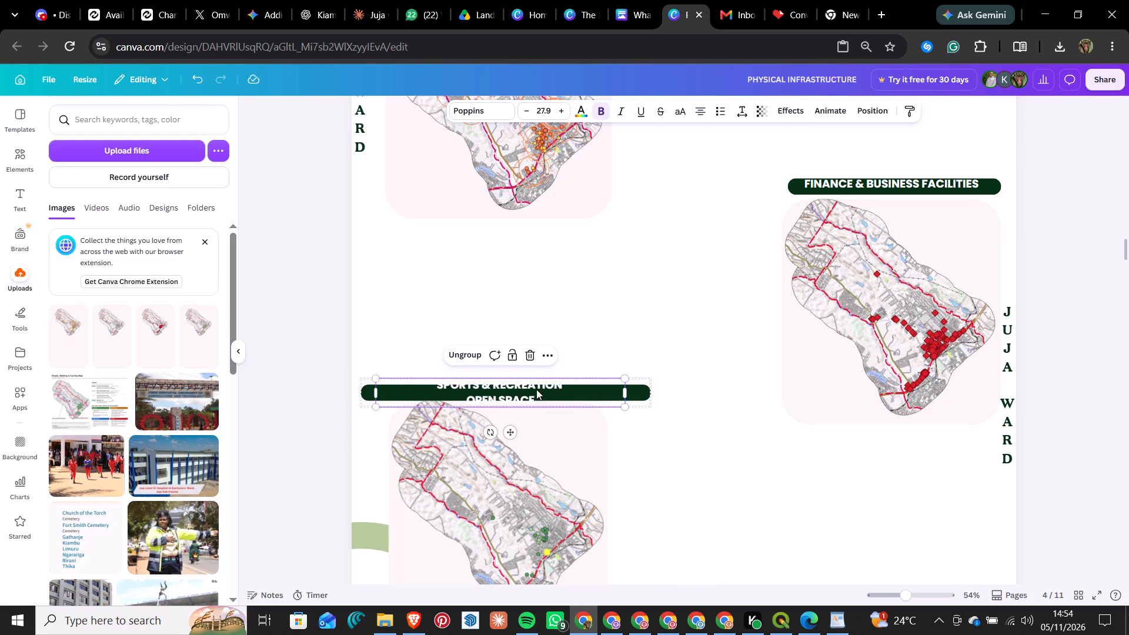
{"action": "left_click_drag", "start_coordinate": [539, 392], "coordinate": [525, 382]}
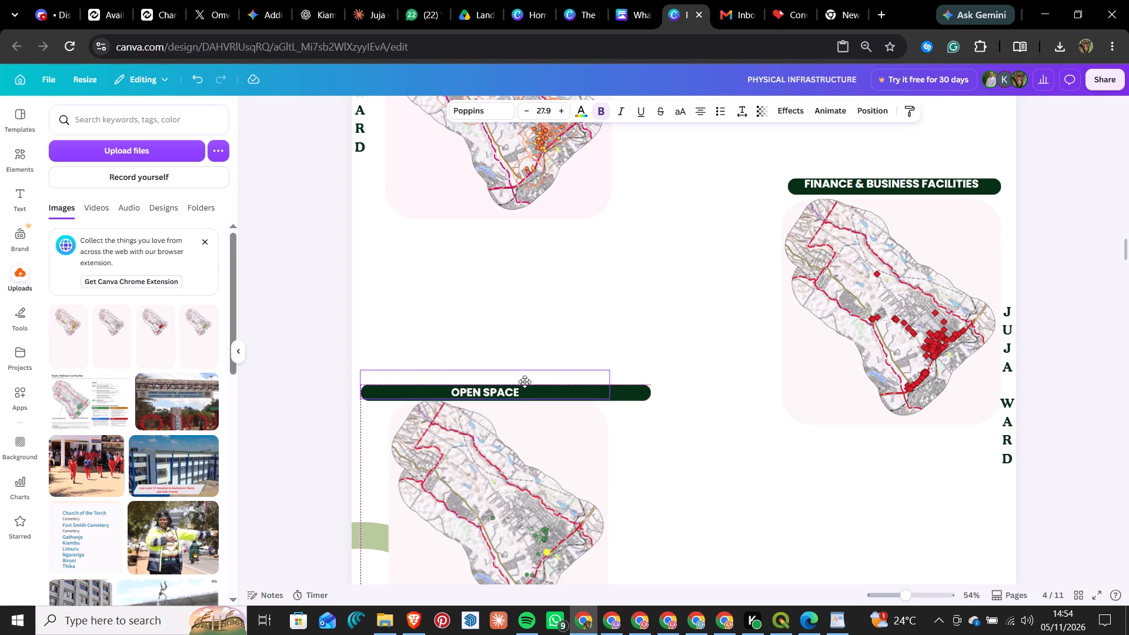
{"action": "left_click_drag", "start_coordinate": [525, 382], "coordinate": [531, 393]}
{"action": "left_click", "coordinate": [577, 387]}
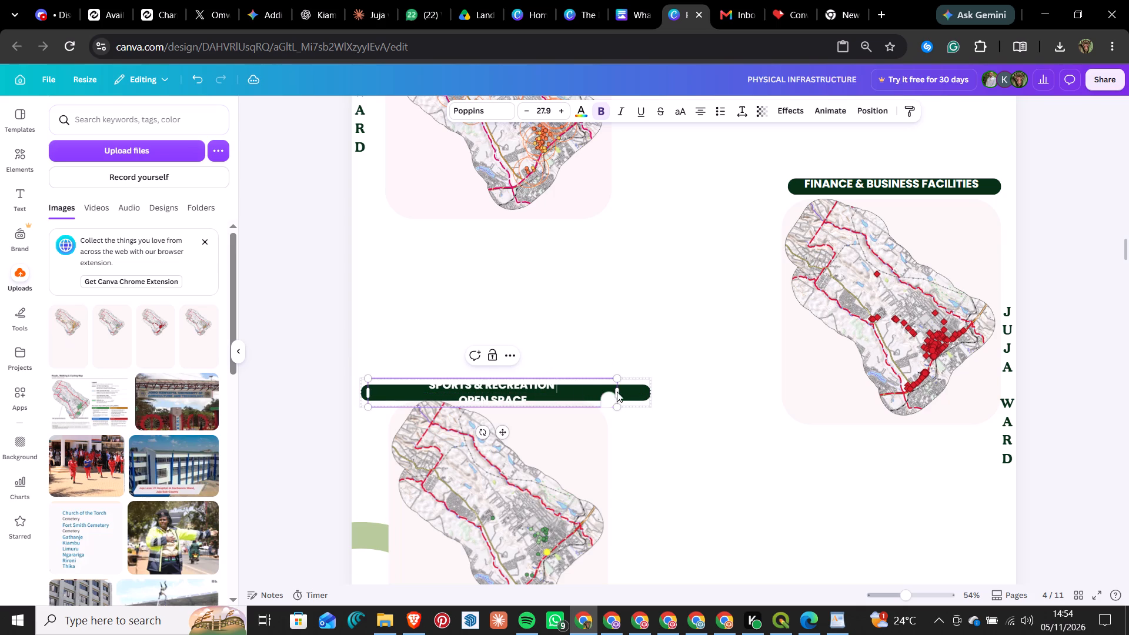
{"action": "left_click_drag", "start_coordinate": [619, 392], "coordinate": [754, 402]}
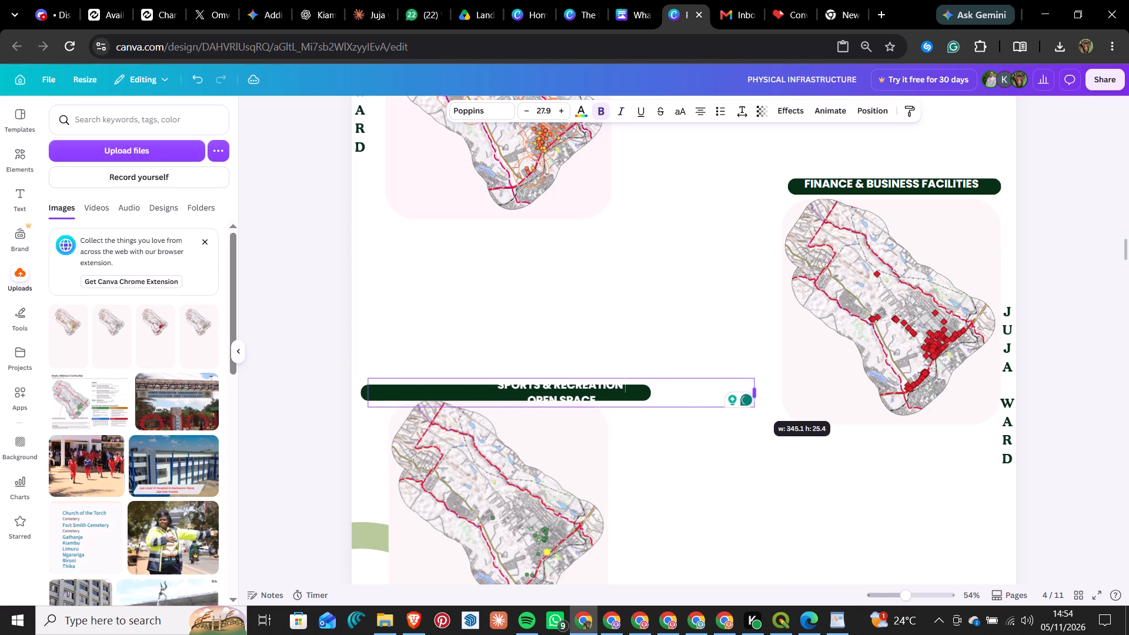
{"action": "left_click", "coordinate": [624, 387]}
{"action": "key", "text": "Delete"}
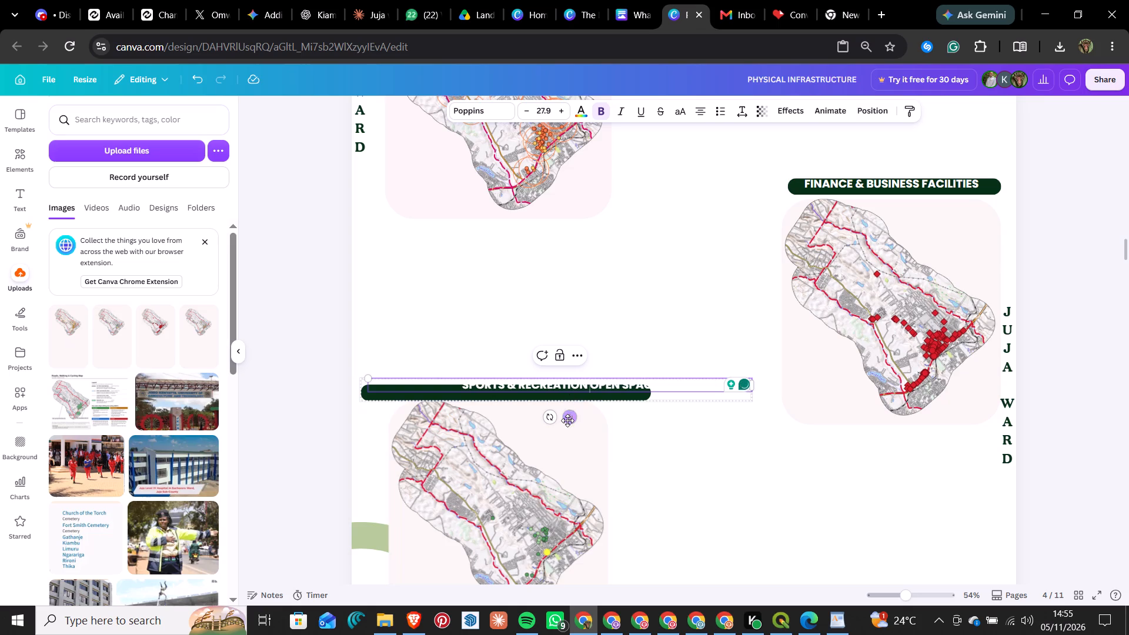
Move the single-line SPORTS & RECREATION OPEN SPACE text back onto its green banner above the third map.
{"action": "left_click_drag", "start_coordinate": [567, 422], "coordinate": [494, 428]}
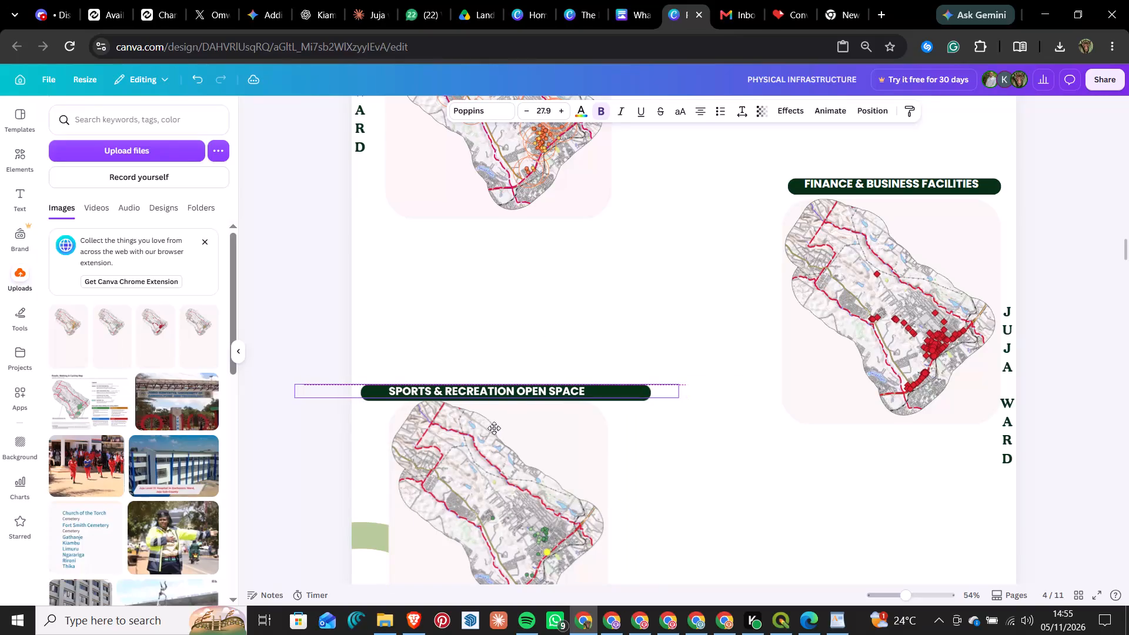
{"action": "left_click_drag", "start_coordinate": [494, 428], "coordinate": [493, 428]}
Insert a comma after RECREATION so the heading reads SPORTS & RECREATION, OPEN SPACE.
{"action": "left_click", "coordinate": [517, 386]}
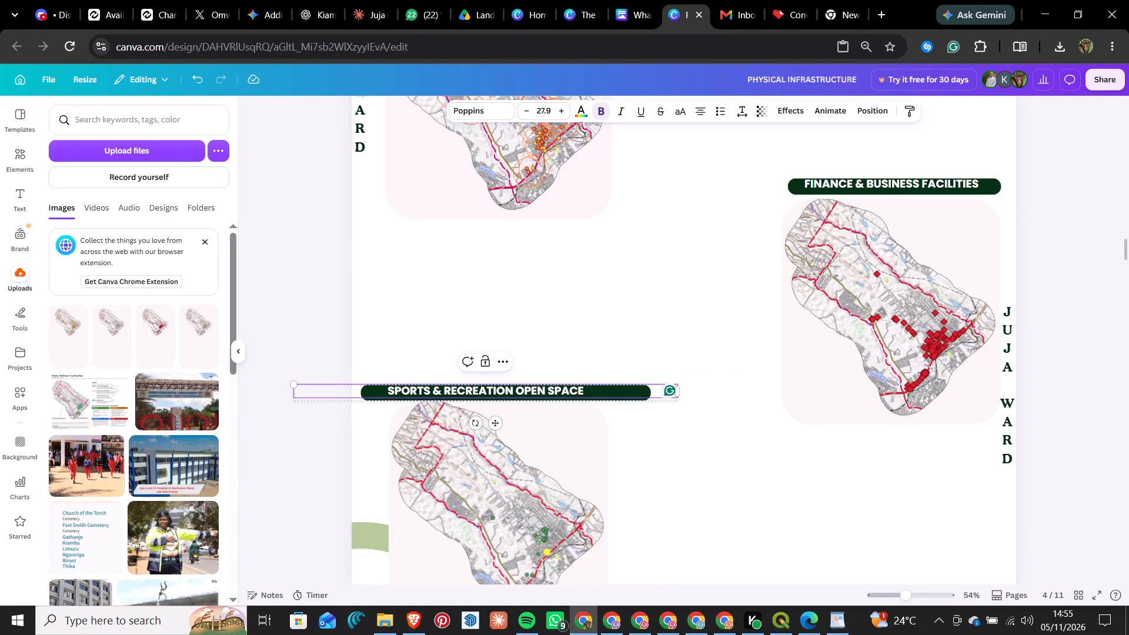
{"action": "left_click", "coordinate": [509, 387]}
{"action": "left_click", "coordinate": [515, 391]}
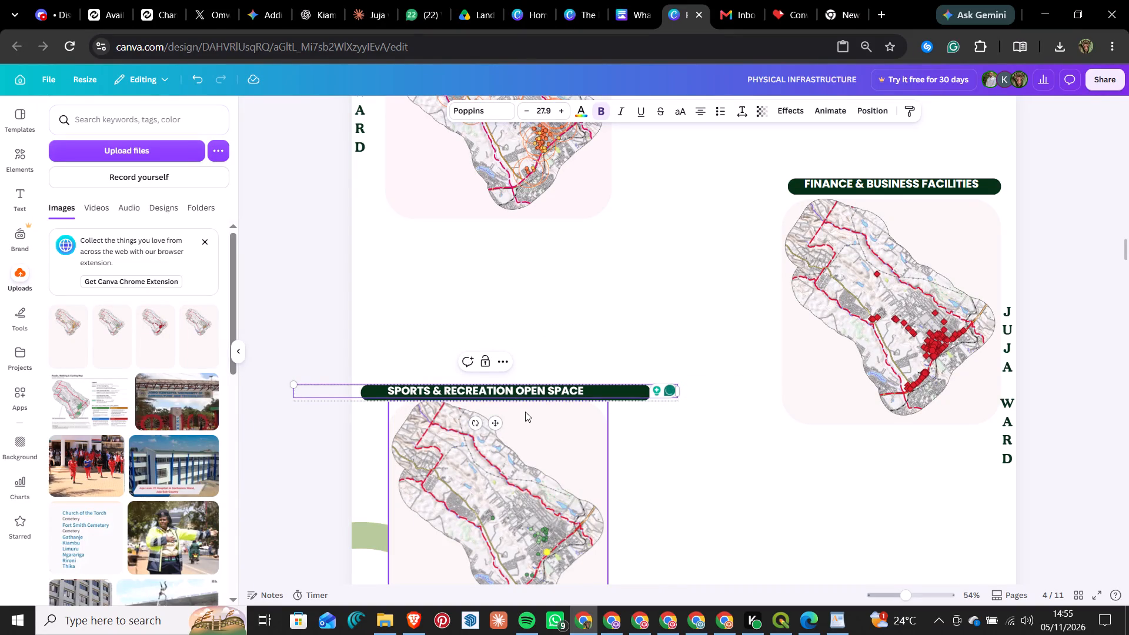
{"action": "key", "text": "BackSpace"}
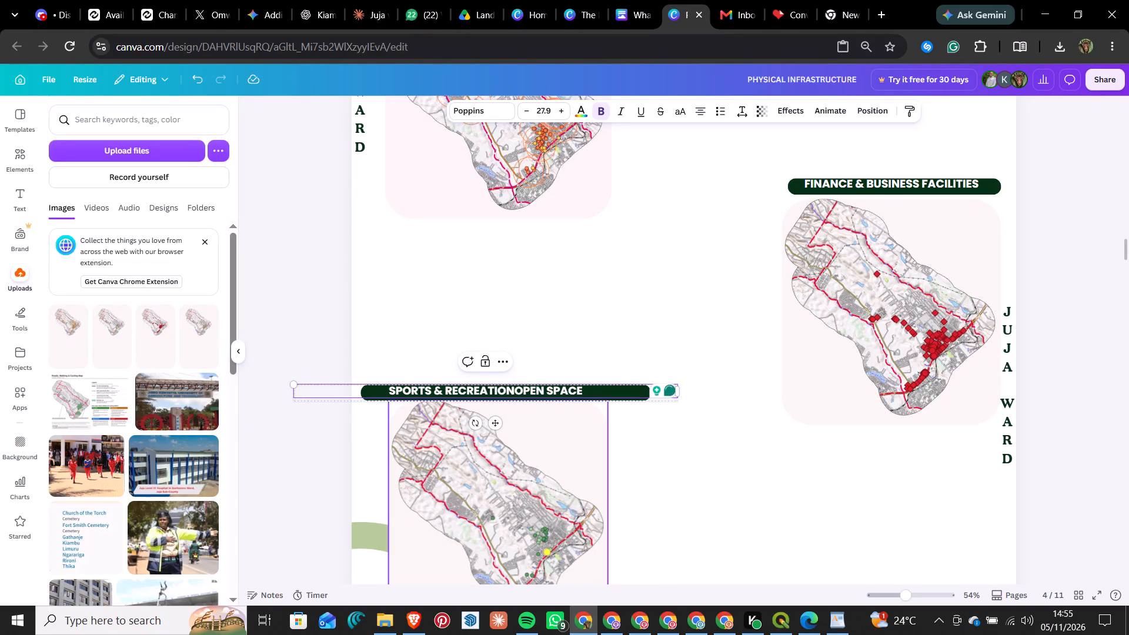
{"action": "type", "text": ","}
{"action": "key", "text": "space"}
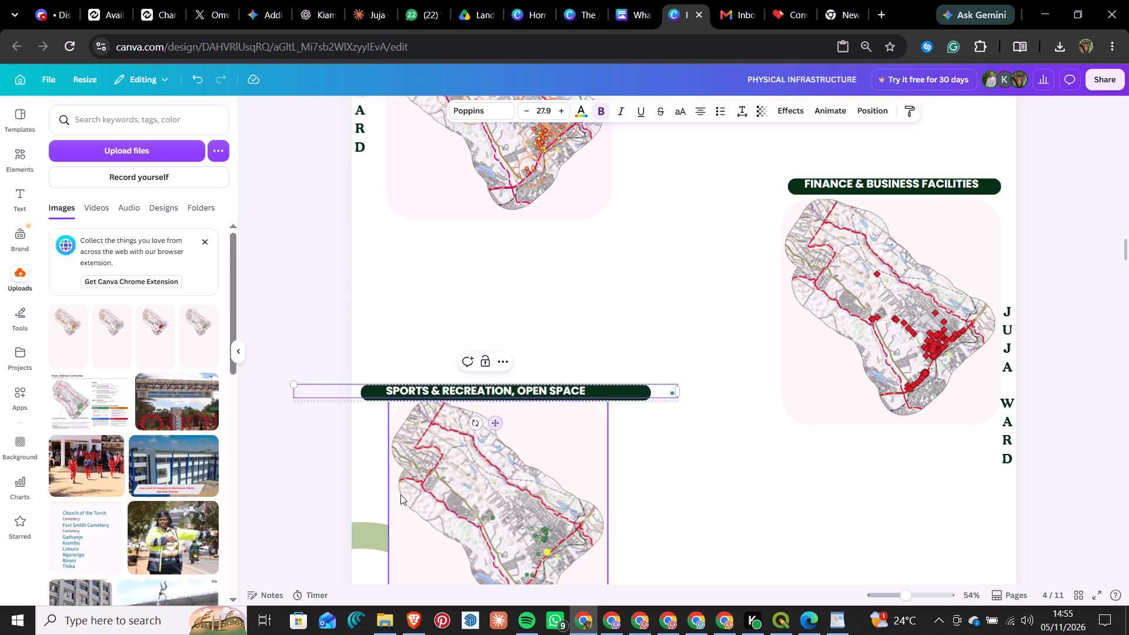
{"action": "left_click", "coordinate": [471, 332]}
Narrow the SPORTS & RECREATION, OPEN SPACE heading group and shift it back over the third map.
{"action": "scroll", "coordinate": [637, 330], "scroll_direction": "up", "scroll_amount": 1}
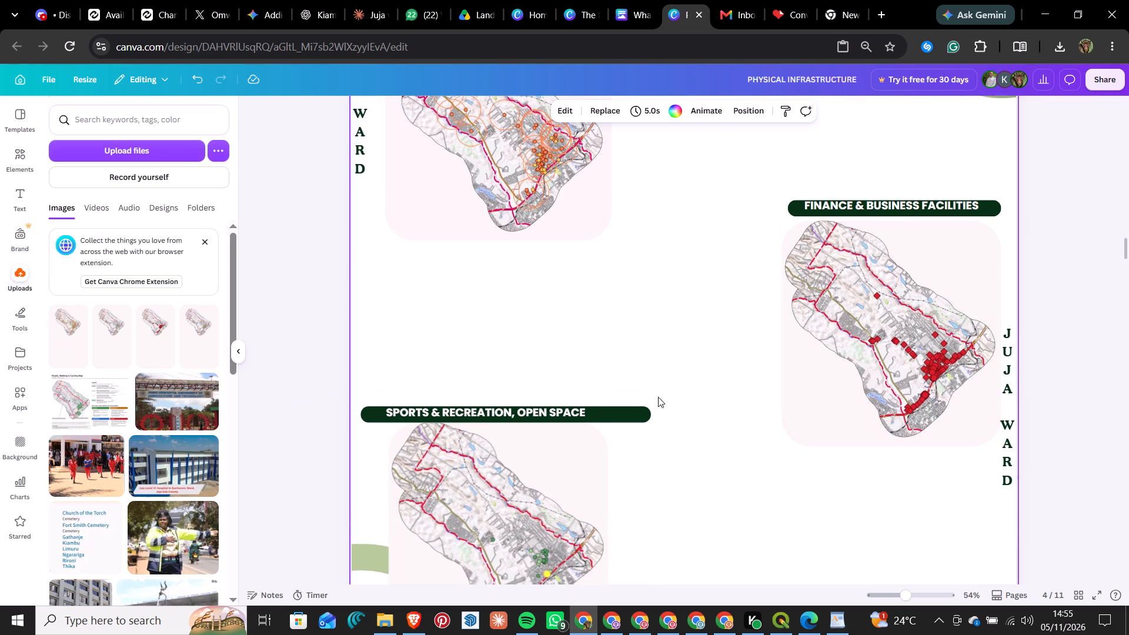
{"action": "left_click", "coordinate": [632, 419]}
{"action": "left_click", "coordinate": [681, 413]}
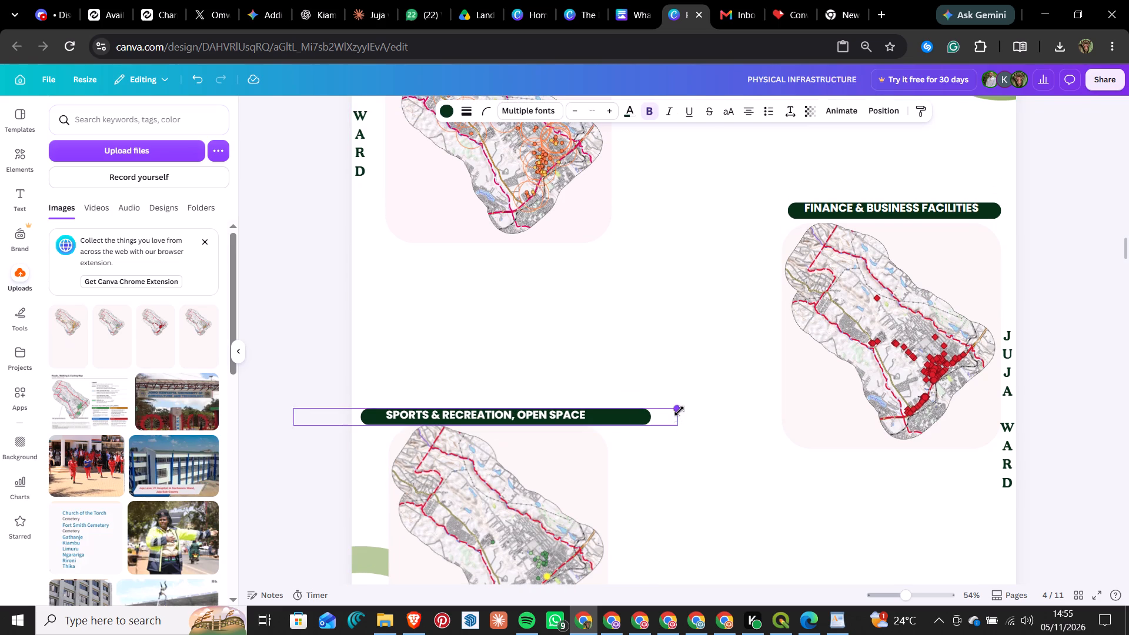
{"action": "left_click_drag", "start_coordinate": [677, 419], "coordinate": [617, 418]}
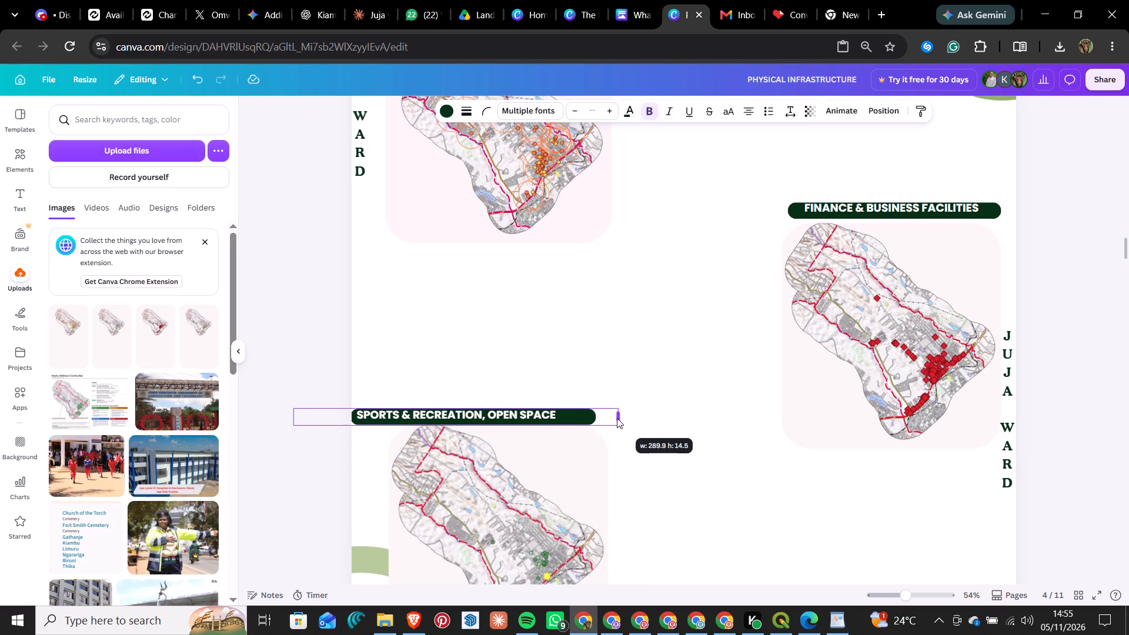
{"action": "left_click_drag", "start_coordinate": [617, 418], "coordinate": [607, 418]}
{"action": "left_click_drag", "start_coordinate": [518, 413], "coordinate": [561, 414]}
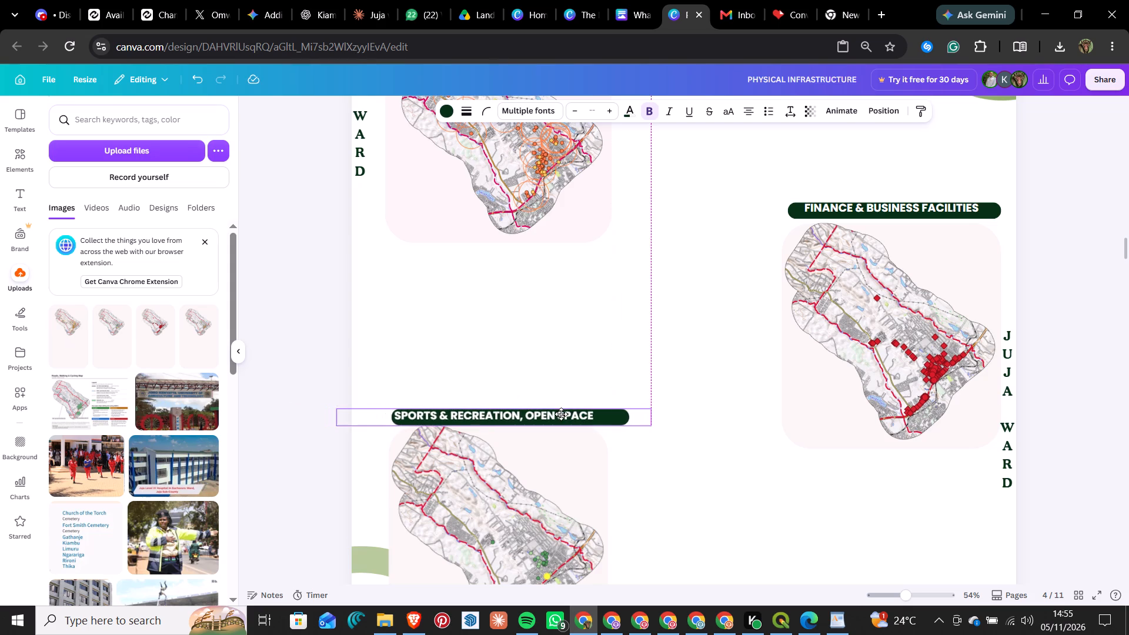
{"action": "left_click_drag", "start_coordinate": [561, 414], "coordinate": [545, 410]}
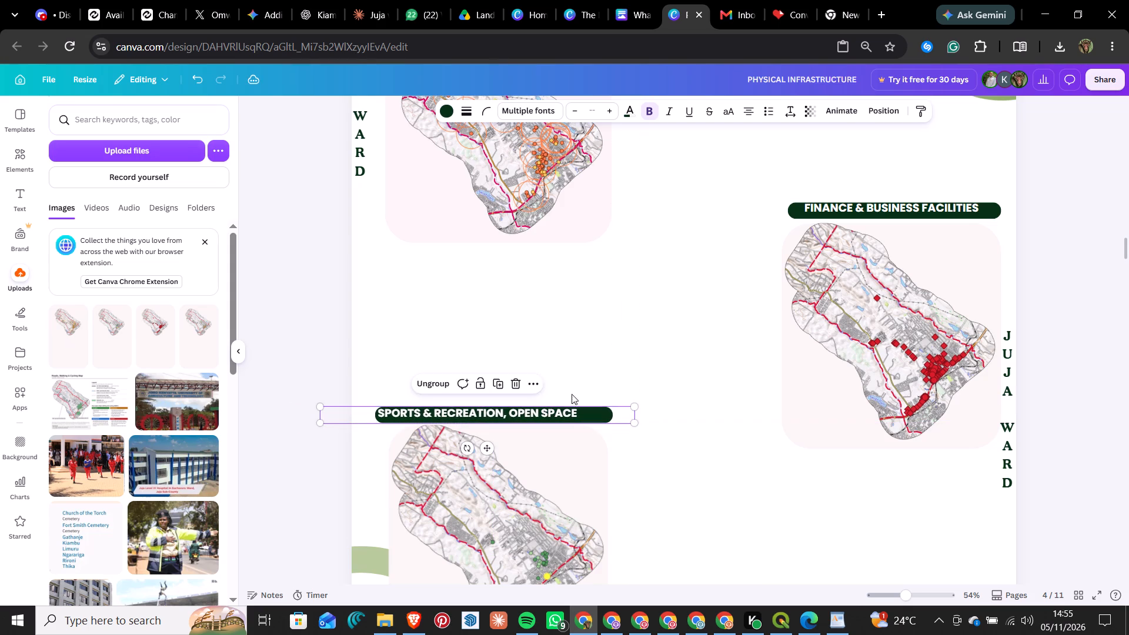
Duplicate the FINANCE & BUSINESS FACILITIES heading group and place the copy just above the fourth map.
{"action": "scroll", "coordinate": [630, 334], "scroll_direction": "down", "scroll_amount": 13}
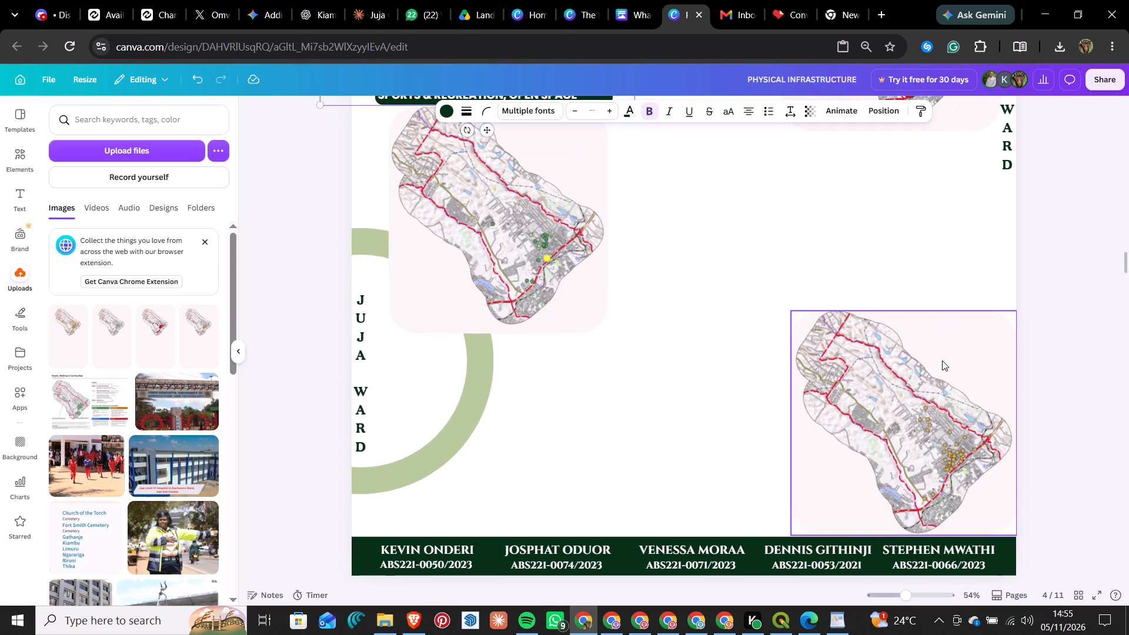
{"action": "scroll", "coordinate": [586, 272], "scroll_direction": "down", "scroll_amount": 1}
{"action": "scroll", "coordinate": [589, 273], "scroll_direction": "up", "scroll_amount": 7}
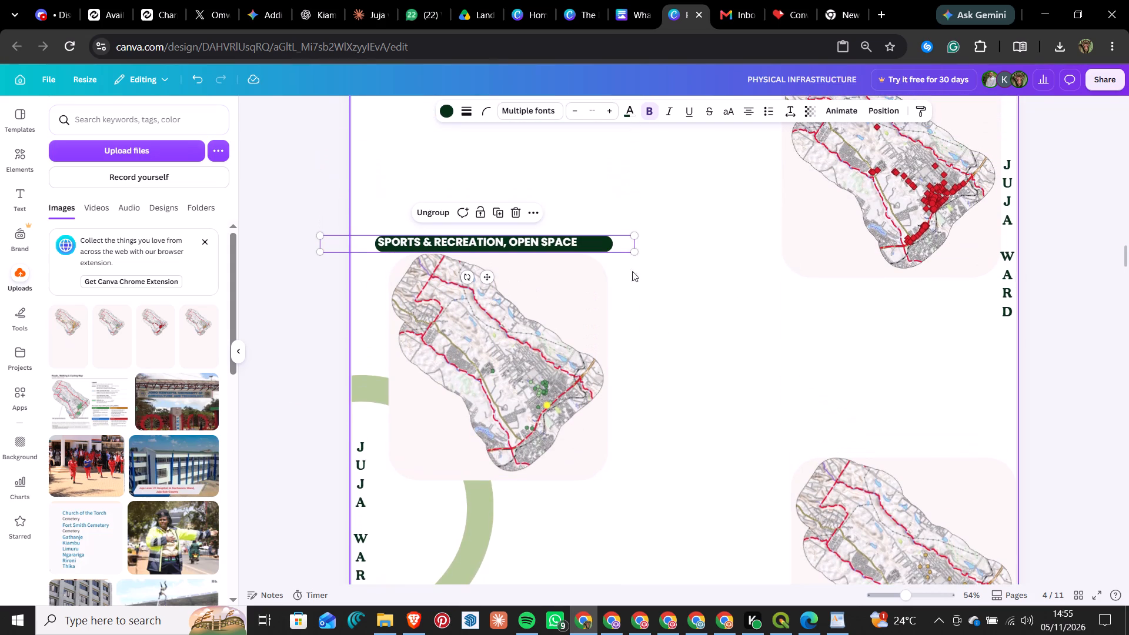
{"action": "scroll", "coordinate": [741, 238], "scroll_direction": "up", "scroll_amount": 5}
{"action": "left_click", "coordinate": [839, 162]}
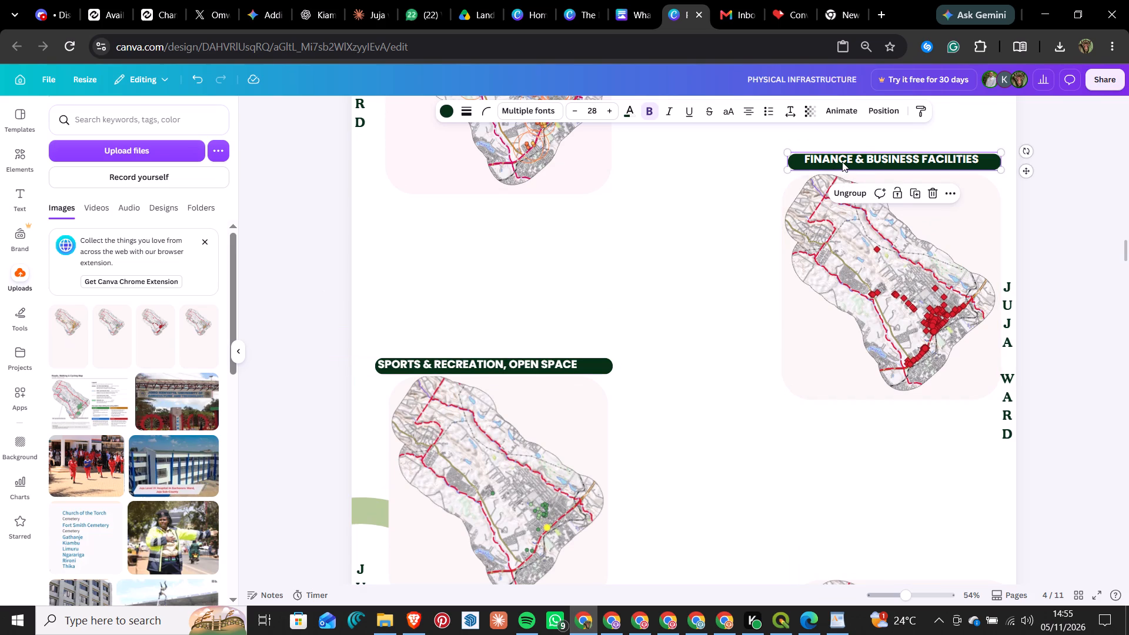
{"action": "left_click", "coordinate": [911, 191]}
{"action": "left_click_drag", "start_coordinate": [930, 165], "coordinate": [928, 173]}
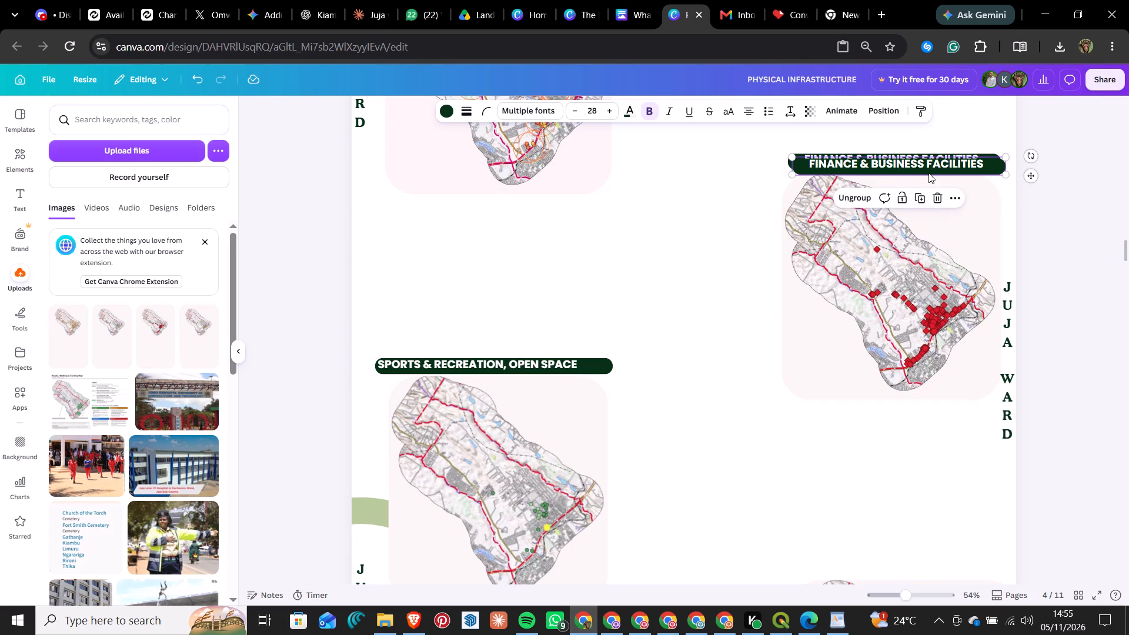
{"action": "left_click_drag", "start_coordinate": [928, 173], "coordinate": [907, 461]}
{"action": "scroll", "coordinate": [785, 179], "scroll_direction": "down", "scroll_amount": 8}
{"action": "left_click_drag", "start_coordinate": [870, 265], "coordinate": [874, 371]}
Replace the copied heading's text above the fourth map with RELIGION & CULTURAL.
{"action": "left_click", "coordinate": [837, 375]}
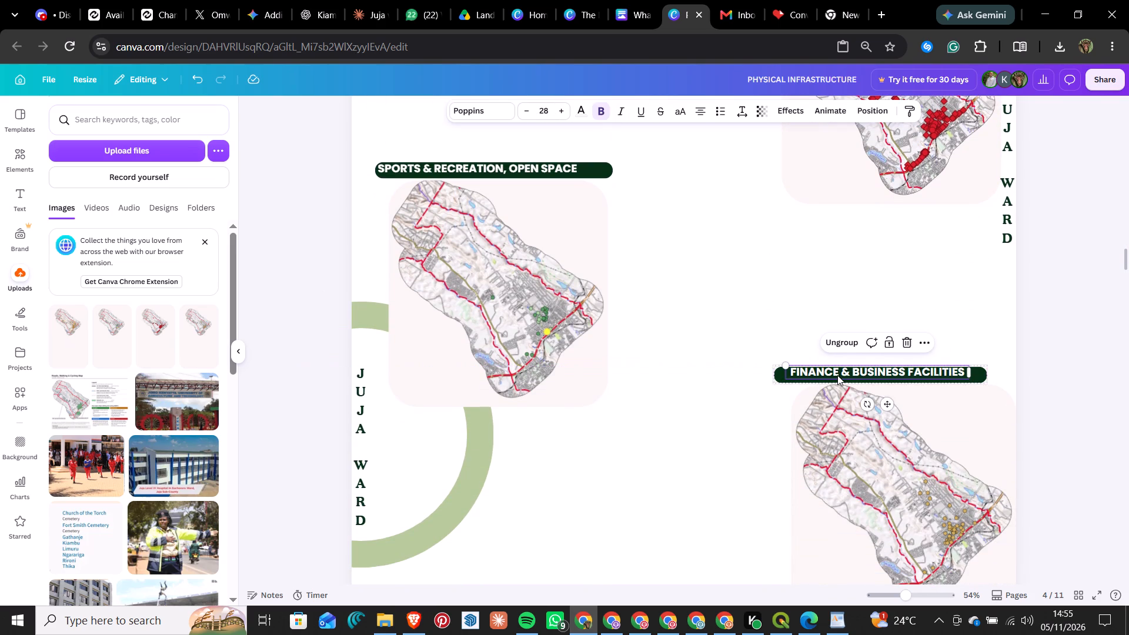
{"action": "left_click", "coordinate": [838, 374]}
{"action": "left_click", "coordinate": [838, 374]}
{"action": "left_click", "coordinate": [849, 372]}
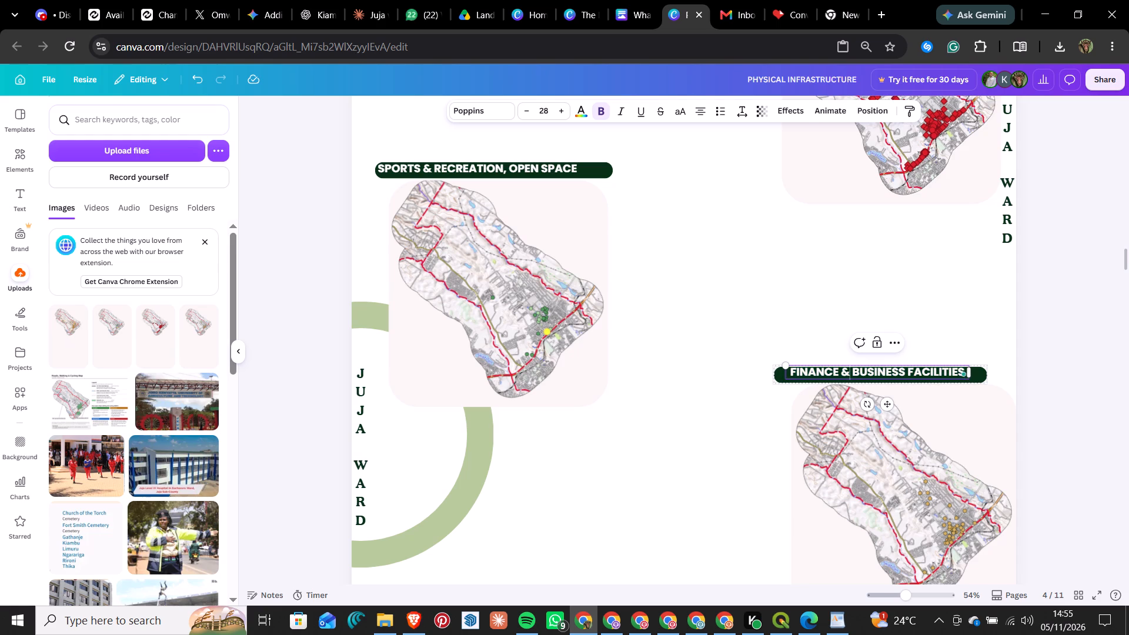
{"action": "left_click_drag", "start_coordinate": [788, 370], "coordinate": [954, 370]}
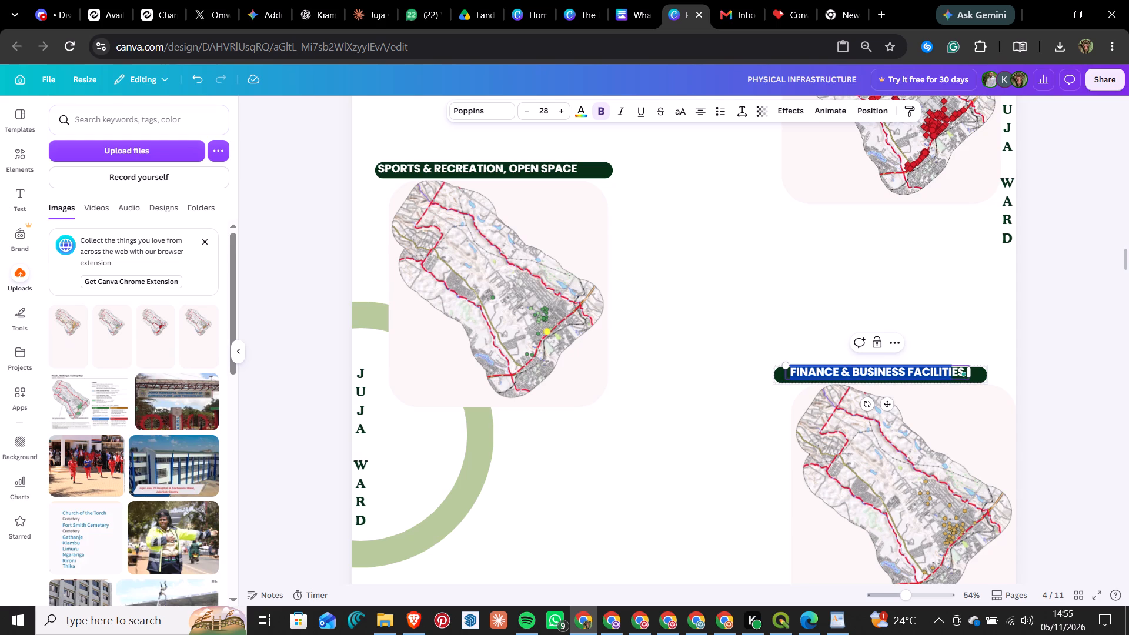
{"action": "left_click_drag", "start_coordinate": [954, 370], "coordinate": [963, 370]}
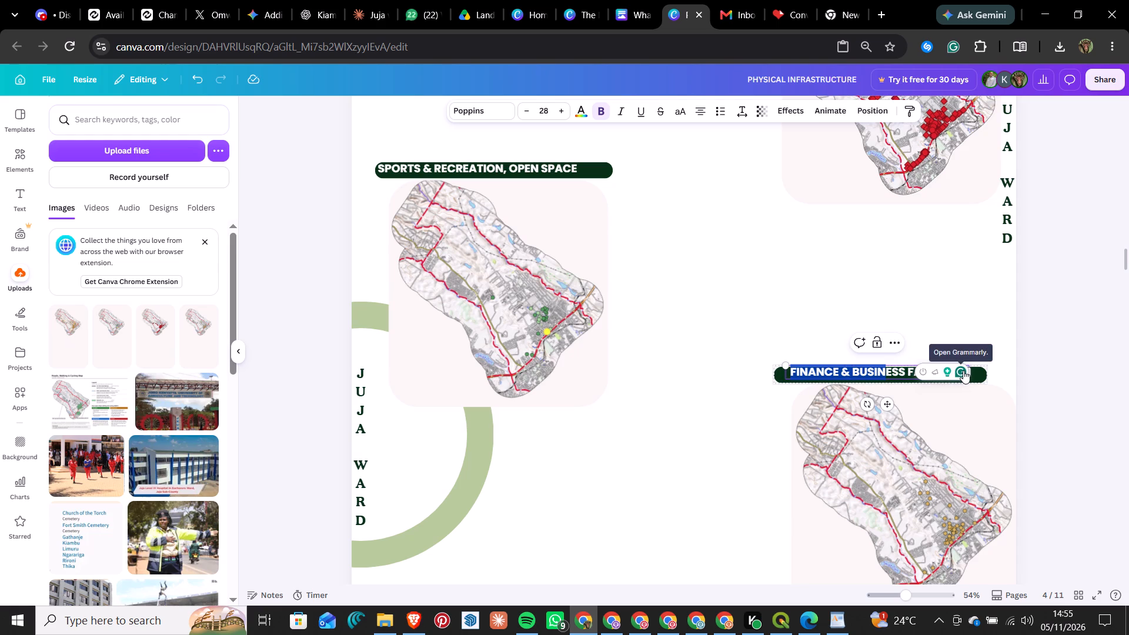
{"action": "key", "text": "Delete"}
{"action": "key", "text": "Delete"}
{"action": "key", "text": "Delete"}
{"action": "key", "text": "Delete"}
{"action": "key", "text": "Delete"}
{"action": "key", "text": "Delete"}
{"action": "key", "text": "Delete"}
{"action": "key", "text": "Delete"}
{"action": "key", "text": "Delete"}
{"action": "key", "text": "Delete"}
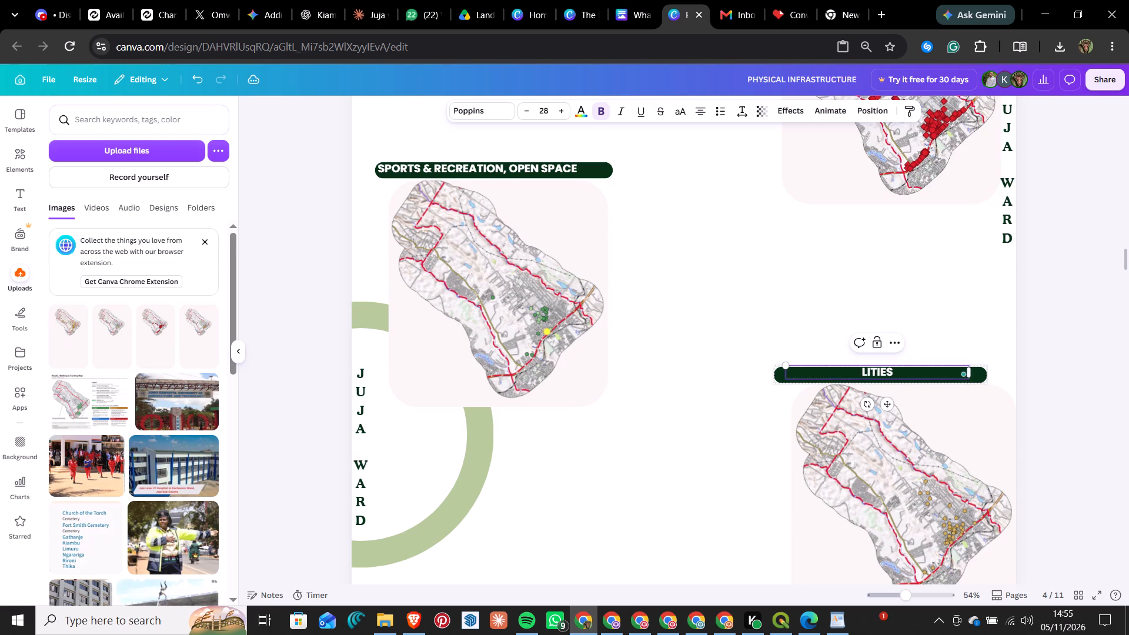
{"action": "key", "text": "Delete"}
{"action": "key", "text": "Delete"}
{"action": "key", "text": "Delete"}
{"action": "key", "text": "Delete"}
{"action": "key", "text": "Delete"}
{"action": "type", "text": "REK"}
{"action": "key", "text": "BackSpace"}
{"action": "type", "text": "LIGION"}
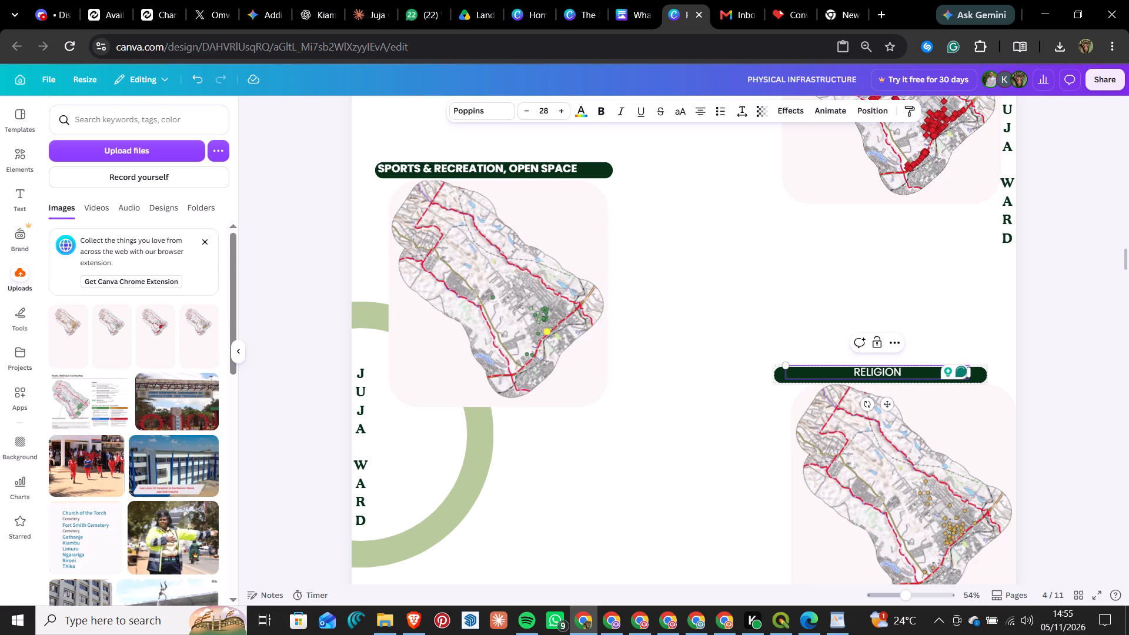
{"action": "key", "text": "space"}
{"action": "key", "text": "shift+ampersand"}
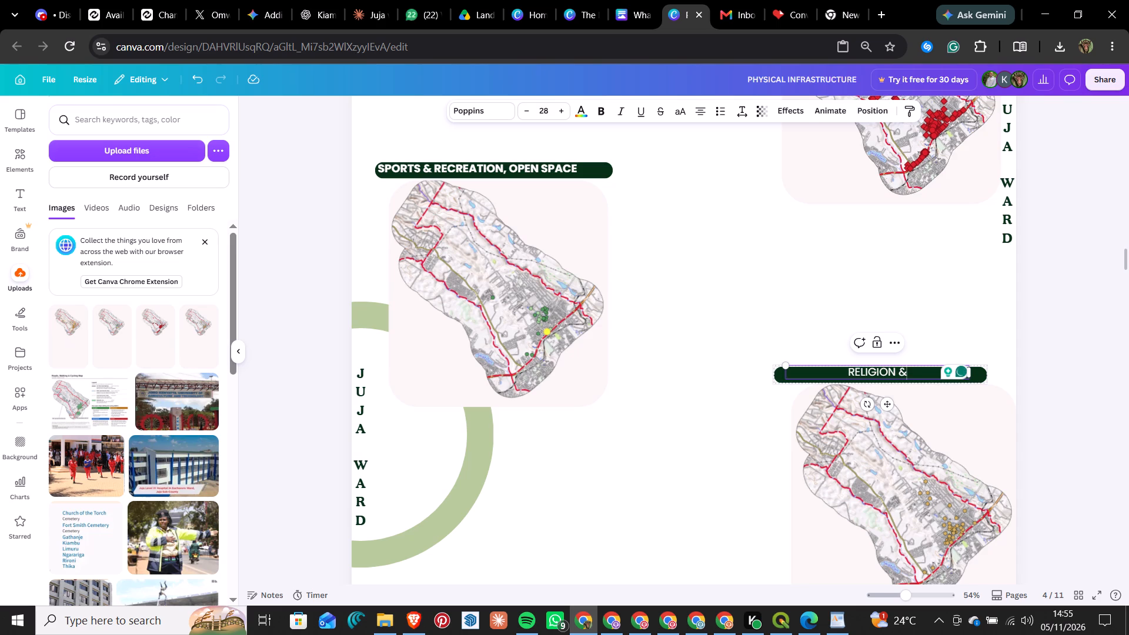
{"action": "key", "text": "space"}
{"action": "type", "text": "CULTURA"}
{"action": "key", "text": "l"}
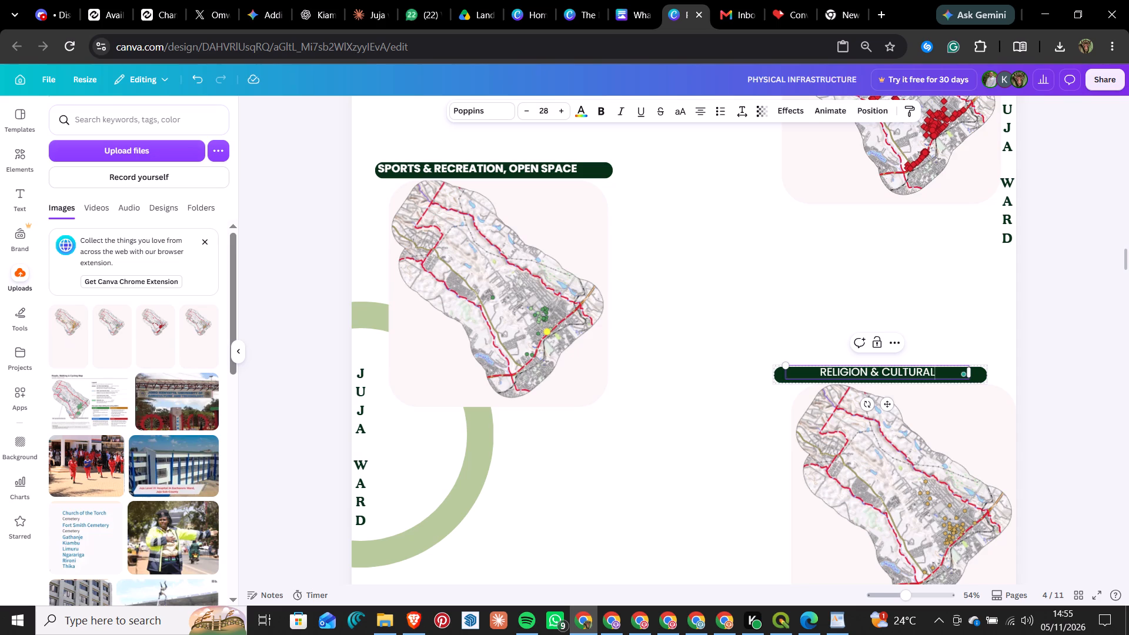
Change the word CULTURAL to CULTURE in the fourth map's heading.
{"action": "scroll", "coordinate": [886, 332], "scroll_direction": "up", "scroll_amount": 2}
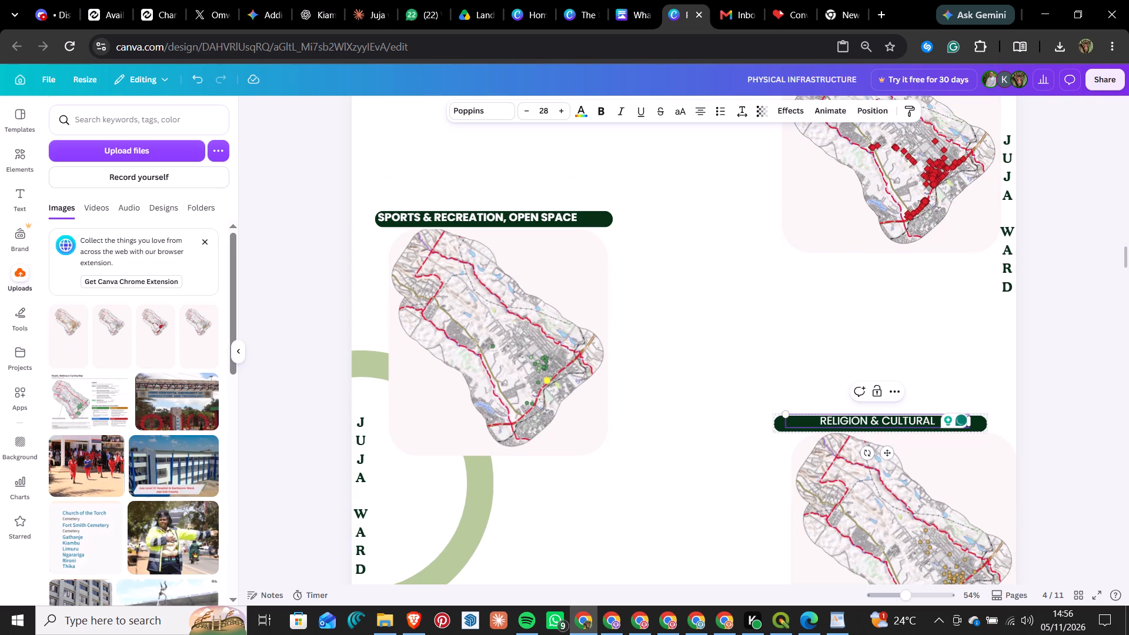
{"action": "scroll", "coordinate": [923, 419], "scroll_direction": "up", "scroll_amount": 1}
{"action": "left_click", "coordinate": [924, 419]}
{"action": "scroll", "coordinate": [926, 418], "scroll_direction": "down", "scroll_amount": 1}
{"action": "scroll", "coordinate": [926, 418], "scroll_direction": "up", "scroll_amount": 1}
{"action": "scroll", "coordinate": [927, 443], "scroll_direction": "down", "scroll_amount": 1}
{"action": "left_click", "coordinate": [927, 443]}
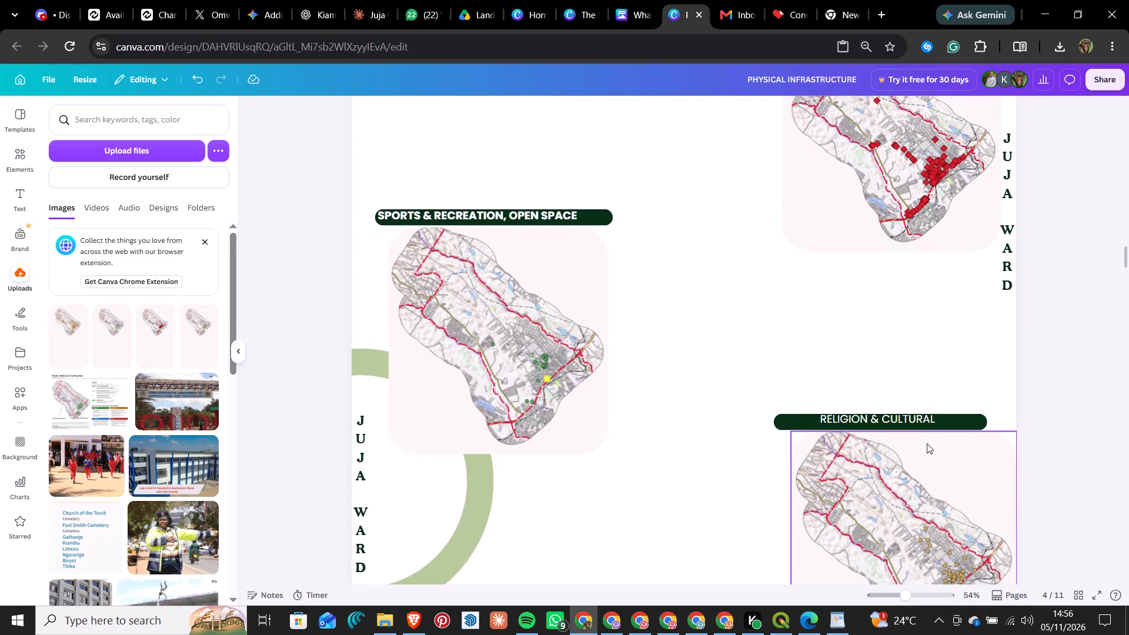
{"action": "scroll", "coordinate": [927, 443], "scroll_direction": "up", "scroll_amount": 1}
{"action": "scroll", "coordinate": [927, 443], "scroll_direction": "down", "scroll_amount": 1}
{"action": "scroll", "coordinate": [931, 397], "scroll_direction": "up", "scroll_amount": 3}
{"action": "left_click", "coordinate": [931, 397]}
{"action": "scroll", "coordinate": [930, 396], "scroll_direction": "down", "scroll_amount": 2}
{"action": "scroll", "coordinate": [927, 353], "scroll_direction": "up", "scroll_amount": 1}
{"action": "scroll", "coordinate": [926, 350], "scroll_direction": "down", "scroll_amount": 4}
{"action": "left_click", "coordinate": [931, 345]}
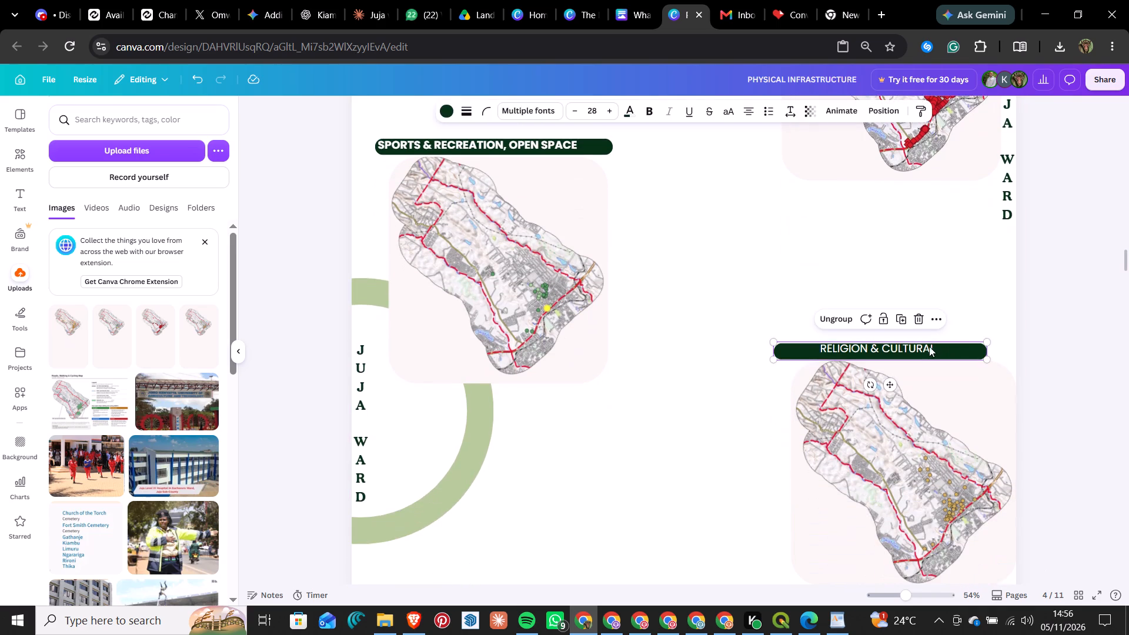
{"action": "left_click", "coordinate": [927, 350]}
{"action": "double_click", "coordinate": [926, 350]}
{"action": "left_click_drag", "start_coordinate": [923, 348], "coordinate": [947, 348]}
{"action": "left_click", "coordinate": [944, 347]}
{"action": "left_click_drag", "start_coordinate": [920, 346], "coordinate": [936, 346]}
{"action": "key", "text": "e"}
{"action": "scroll", "coordinate": [903, 252], "scroll_direction": "up", "scroll_amount": 2}
{"action": "scroll", "coordinate": [903, 252], "scroll_direction": "down", "scroll_amount": 1}
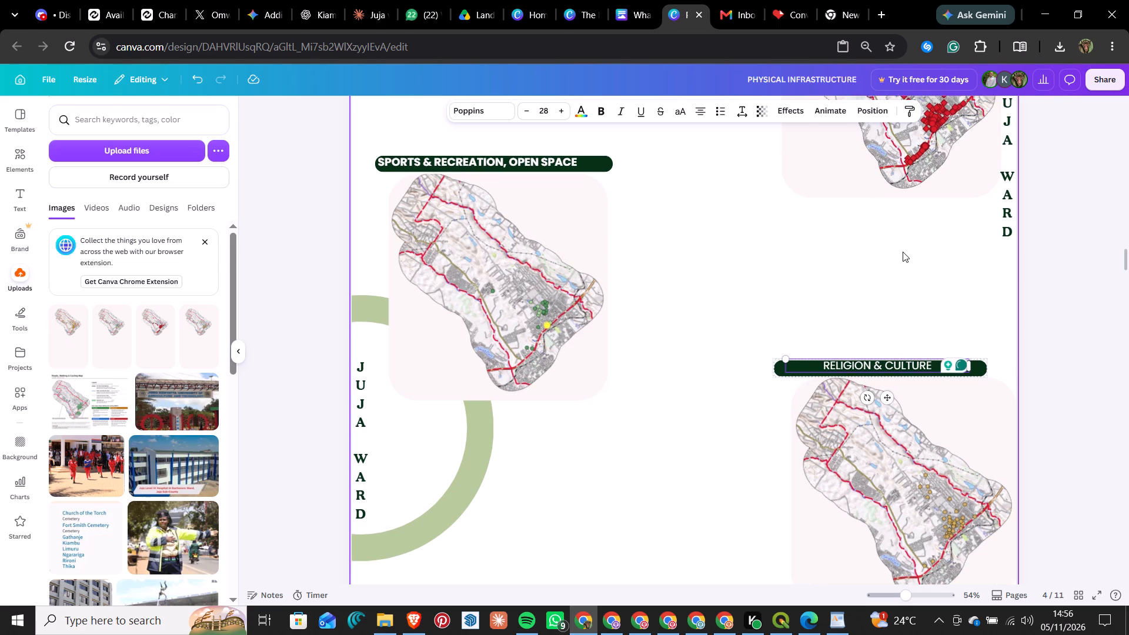
{"action": "left_click", "coordinate": [768, 246]}
Review the whole Social Infrastructure map page alongside its neighbouring pages for overall layout.
{"action": "scroll", "coordinate": [1053, 305], "scroll_direction": "down", "scroll_amount": 1}
{"action": "scroll", "coordinate": [991, 377], "scroll_direction": "up", "scroll_amount": 1}
{"action": "scroll", "coordinate": [1128, 185], "scroll_direction": "down", "scroll_amount": 2}
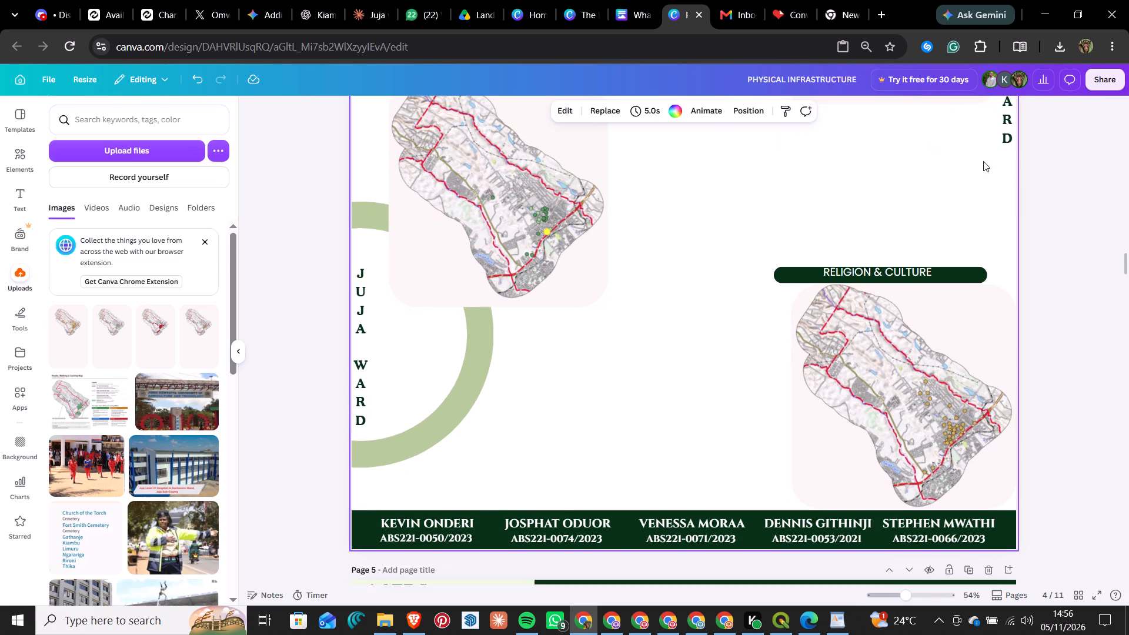
{"action": "scroll", "coordinate": [959, 268], "scroll_direction": "down", "scroll_amount": 4, "text": "ctrl"}
{"action": "scroll", "coordinate": [896, 298], "scroll_direction": "up", "scroll_amount": 1, "text": "ctrl"}
{"action": "scroll", "coordinate": [891, 303], "scroll_direction": "down", "scroll_amount": 6, "text": "ctrl"}
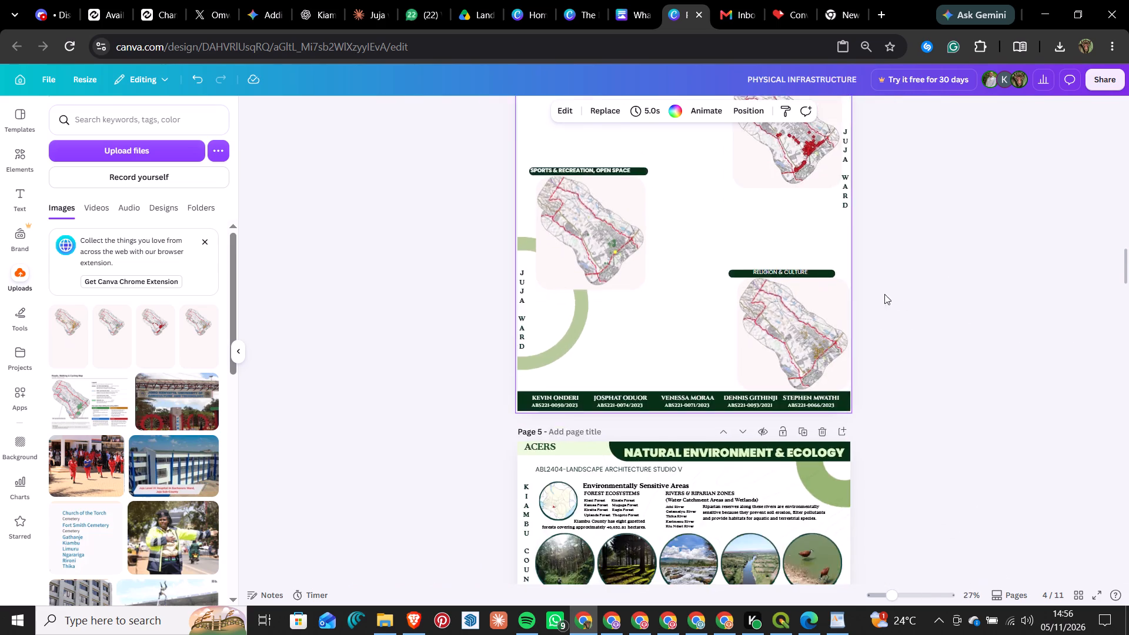
{"action": "scroll", "coordinate": [877, 292], "scroll_direction": "up", "scroll_amount": 1, "text": "ctrl"}
{"action": "scroll", "coordinate": [876, 292], "scroll_direction": "down", "scroll_amount": 7, "text": "ctrl"}
{"action": "scroll", "coordinate": [806, 256], "scroll_direction": "down", "scroll_amount": 2, "text": "ctrl"}
{"action": "scroll", "coordinate": [812, 237], "scroll_direction": "down", "scroll_amount": 1}
{"action": "scroll", "coordinate": [819, 233], "scroll_direction": "up", "scroll_amount": 2}
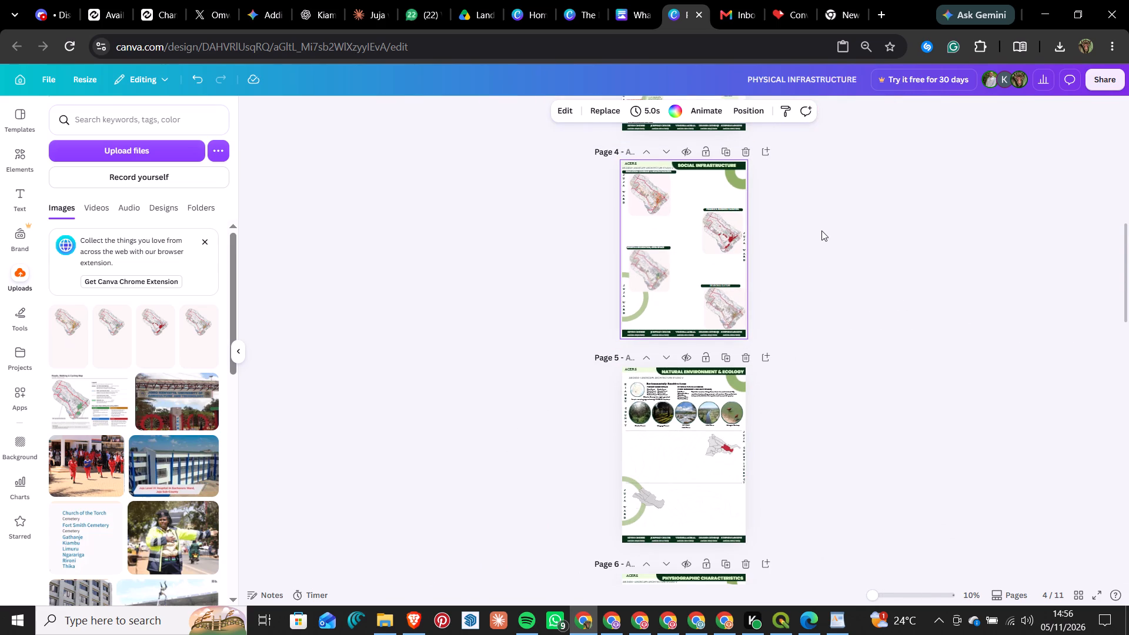
{"action": "scroll", "coordinate": [821, 230], "scroll_direction": "up", "scroll_amount": 2}
{"action": "scroll", "coordinate": [877, 214], "scroll_direction": "up", "scroll_amount": 1}
{"action": "scroll", "coordinate": [767, 244], "scroll_direction": "up", "scroll_amount": 9}
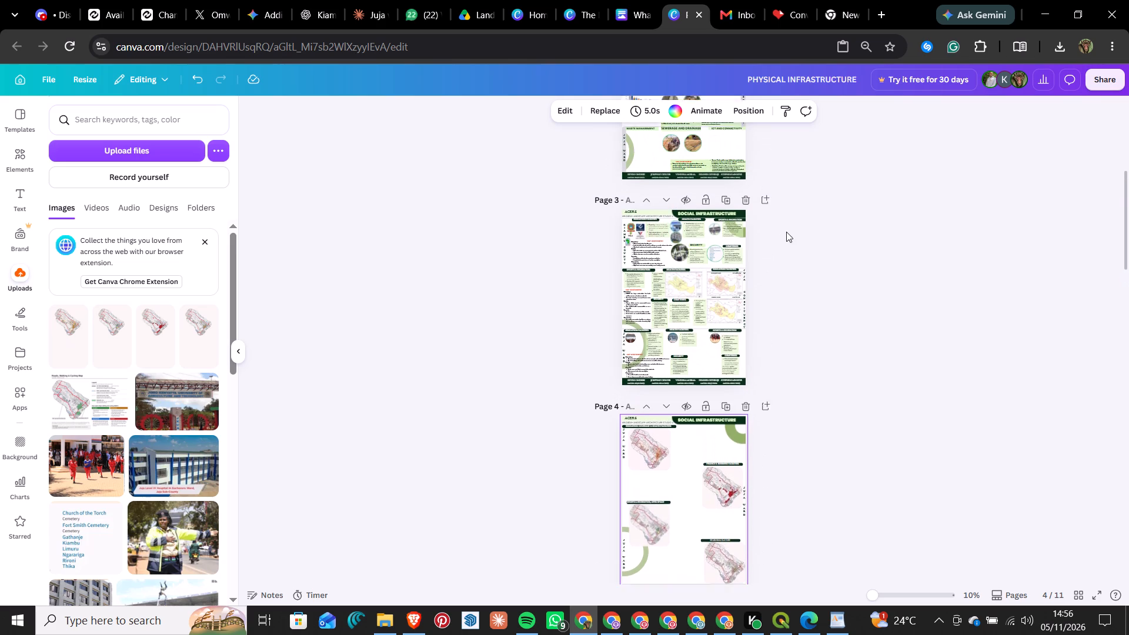
{"action": "scroll", "coordinate": [796, 228], "scroll_direction": "up", "scroll_amount": 4}
{"action": "scroll", "coordinate": [796, 228], "scroll_direction": "down", "scroll_amount": 7}
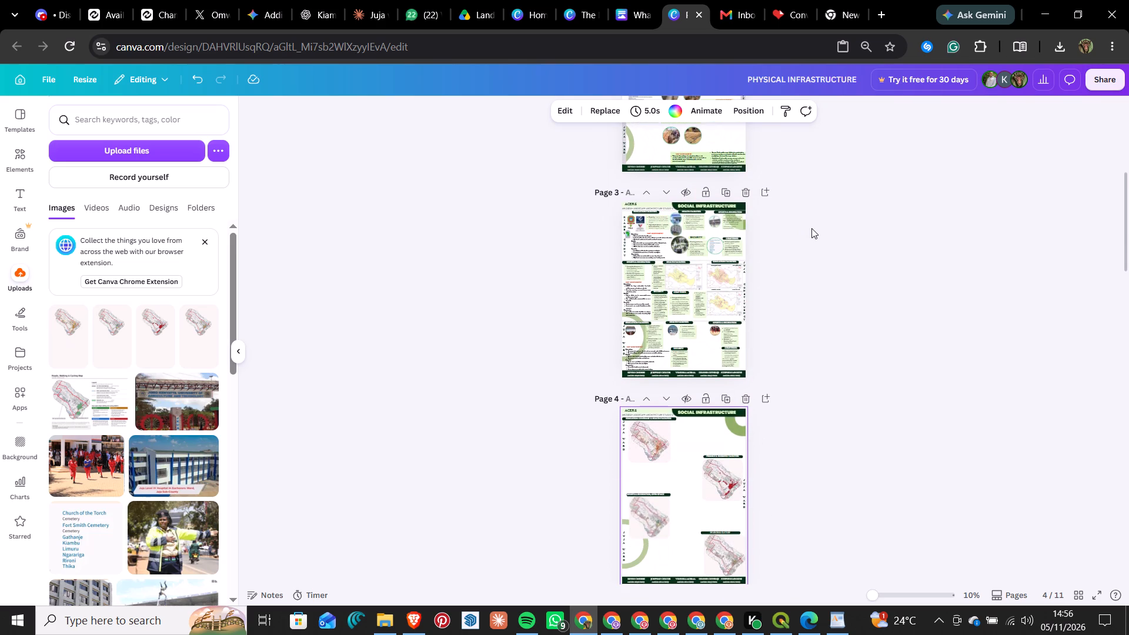
{"action": "scroll", "coordinate": [811, 228], "scroll_direction": "down", "scroll_amount": 1}
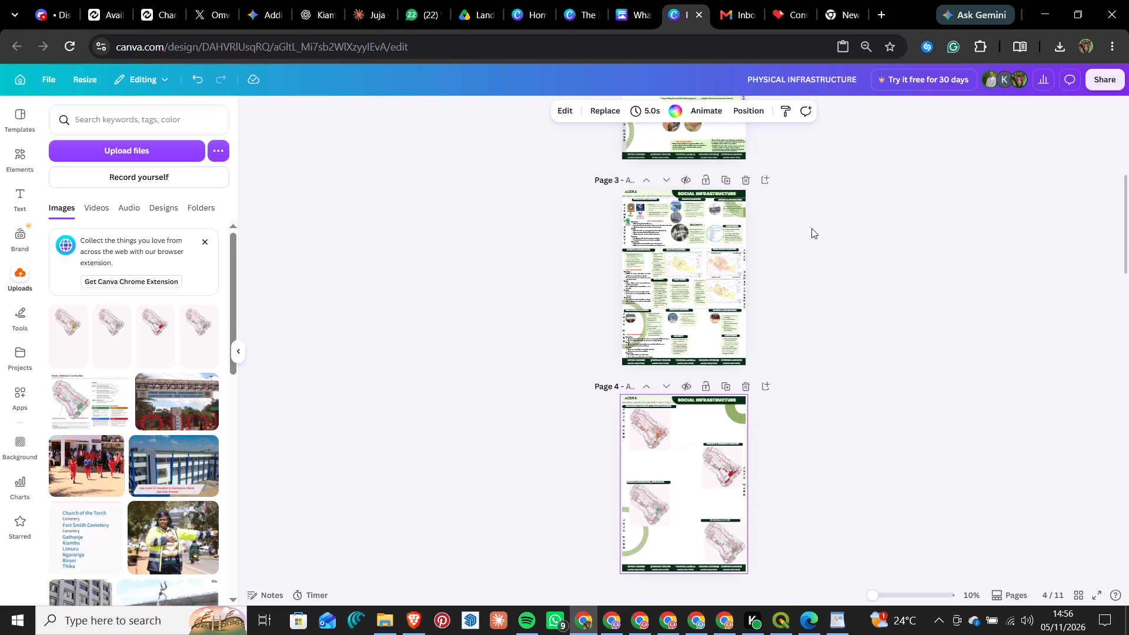
{"action": "scroll", "coordinate": [811, 228], "scroll_direction": "down", "scroll_amount": 1}
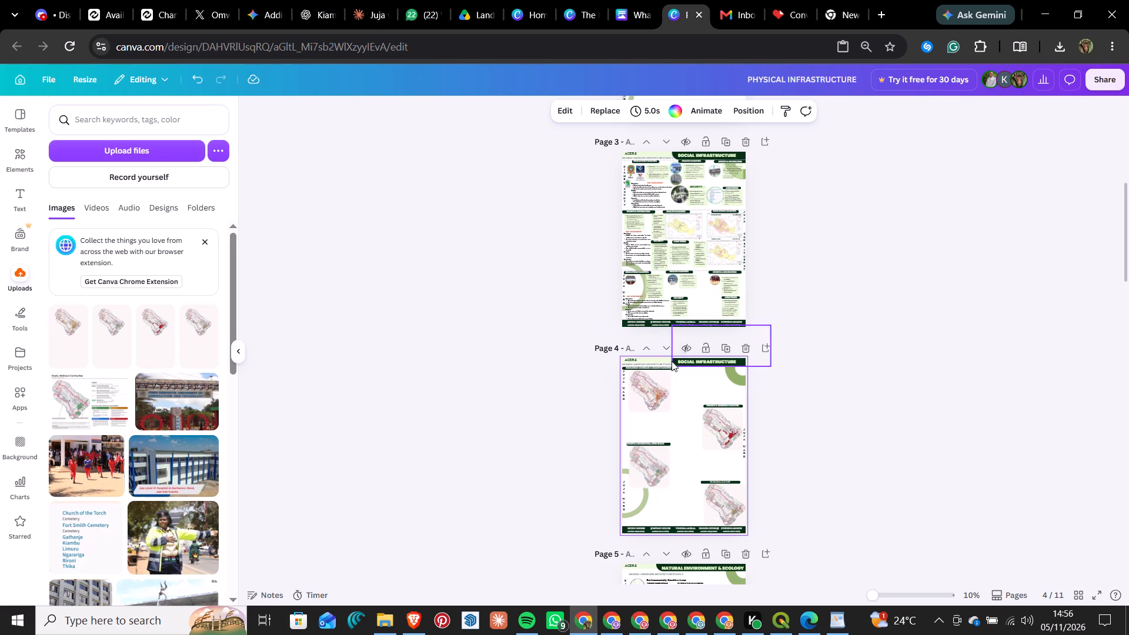
Compare page 3's Juja Ward facility notes and gap assessment with the headed maps on page 4.
{"action": "scroll", "coordinate": [669, 358], "scroll_direction": "up", "scroll_amount": 4, "text": "ctrl"}
{"action": "scroll", "coordinate": [663, 280], "scroll_direction": "up", "scroll_amount": 6, "text": "ctrl"}
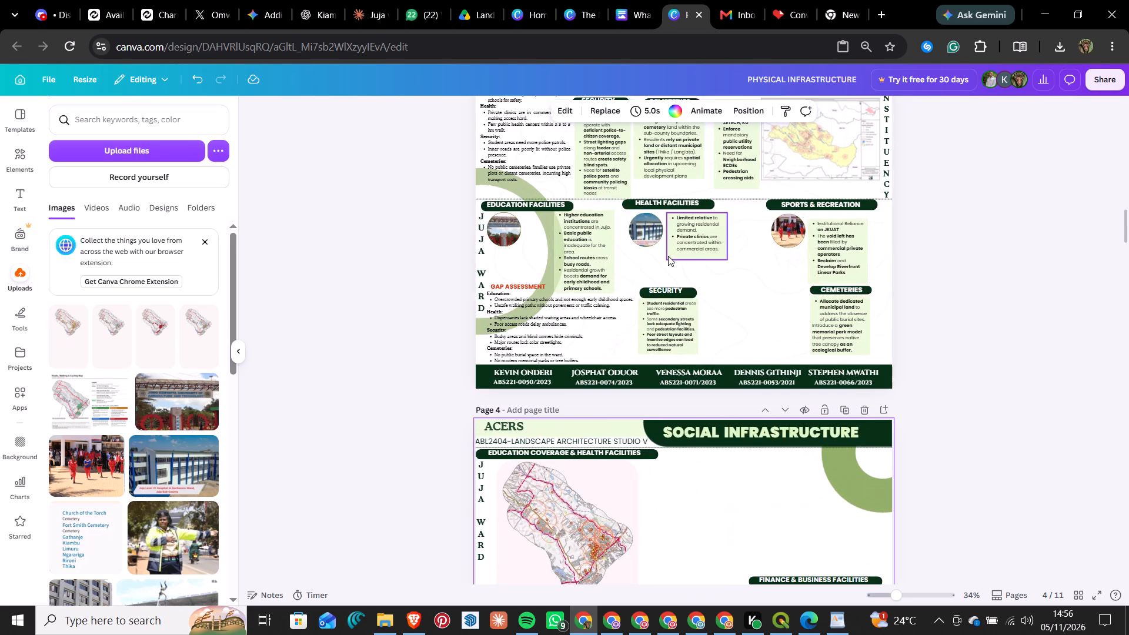
{"action": "scroll", "coordinate": [669, 256], "scroll_direction": "down", "scroll_amount": 8}
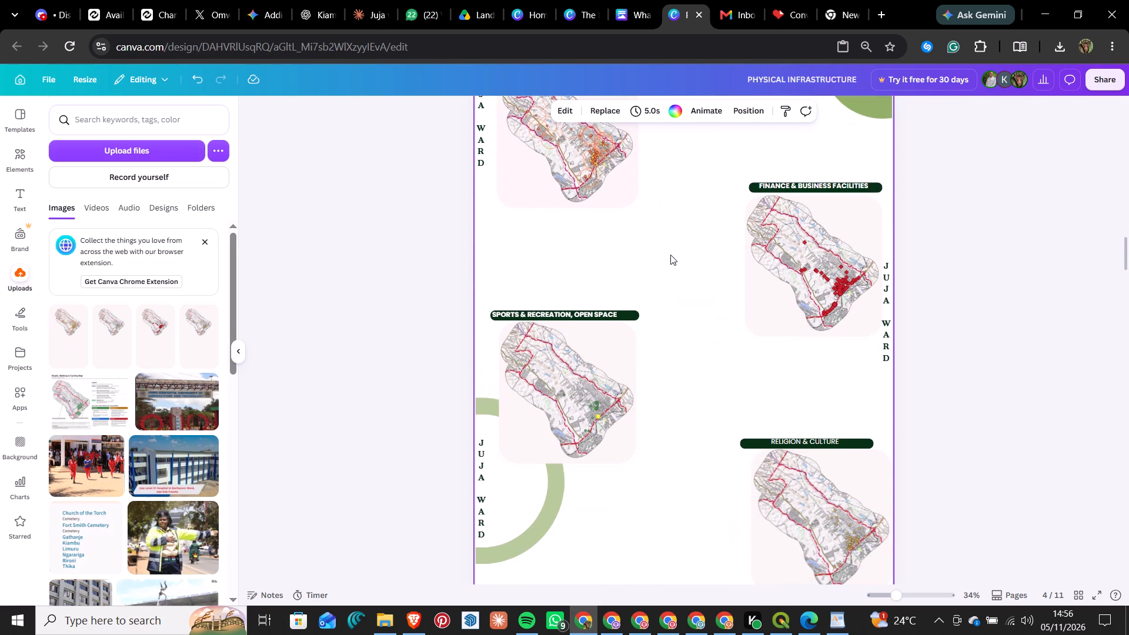
{"action": "scroll", "coordinate": [841, 268], "scroll_direction": "up", "scroll_amount": 3}
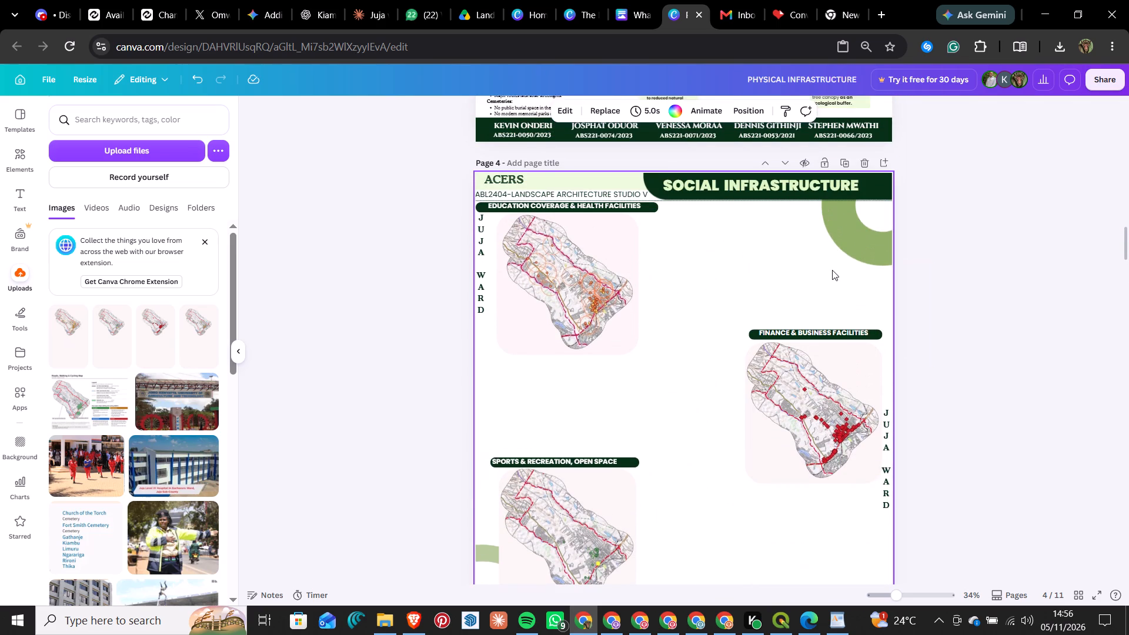
{"action": "scroll", "coordinate": [647, 259], "scroll_direction": "down", "scroll_amount": 3}
{"action": "scroll", "coordinate": [647, 259], "scroll_direction": "up", "scroll_amount": 1}
{"action": "scroll", "coordinate": [647, 259], "scroll_direction": "down", "scroll_amount": 1}
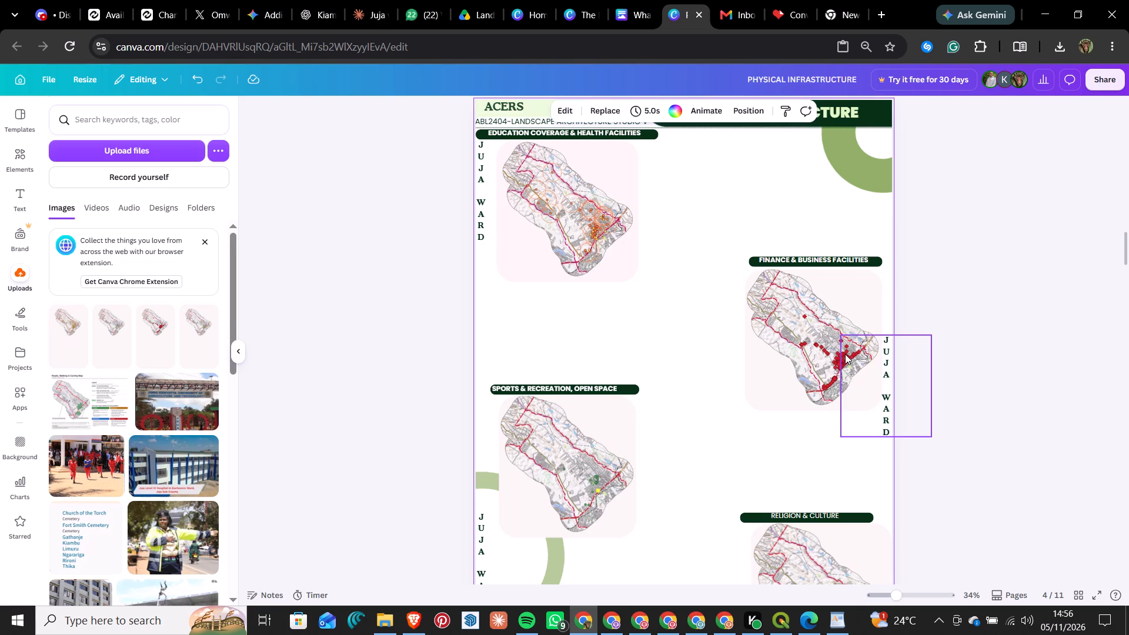
{"action": "scroll", "coordinate": [635, 282], "scroll_direction": "up", "scroll_amount": 2}
{"action": "scroll", "coordinate": [635, 282], "scroll_direction": "down", "scroll_amount": 1}
{"action": "left_click", "coordinate": [846, 342]}
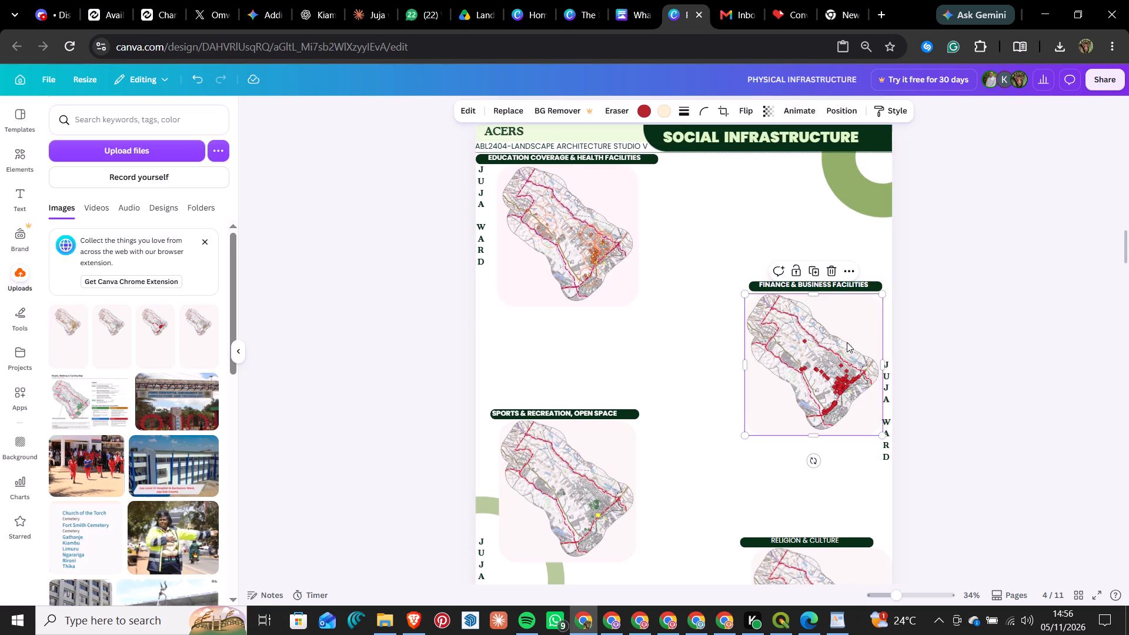
{"action": "scroll", "coordinate": [841, 325], "scroll_direction": "up", "scroll_amount": 4}
{"action": "scroll", "coordinate": [793, 308], "scroll_direction": "up", "scroll_amount": 2}
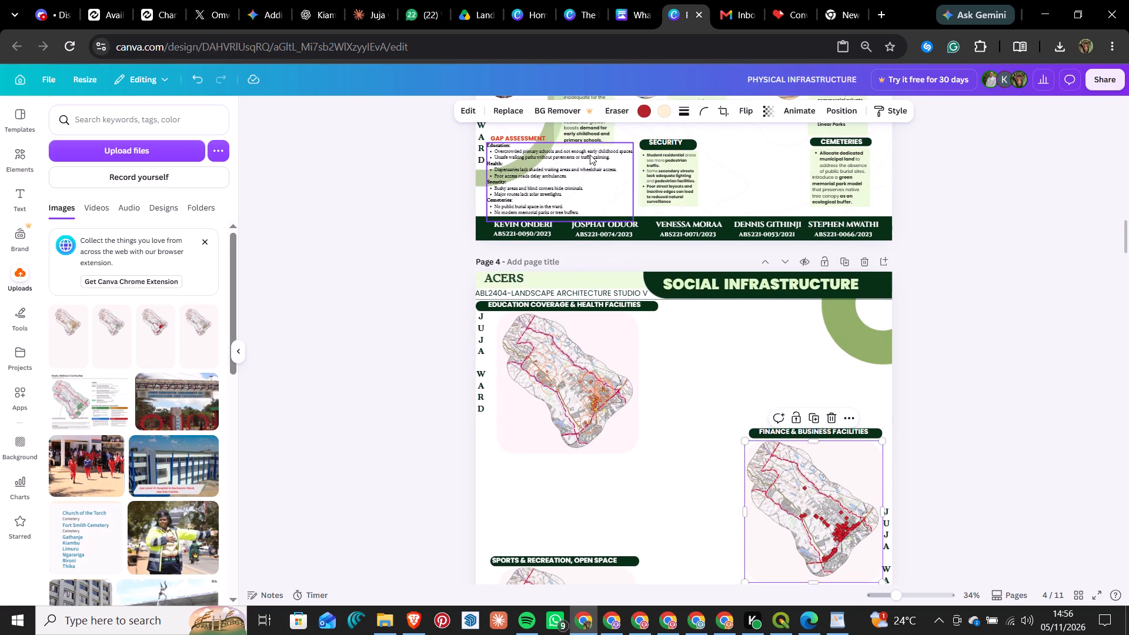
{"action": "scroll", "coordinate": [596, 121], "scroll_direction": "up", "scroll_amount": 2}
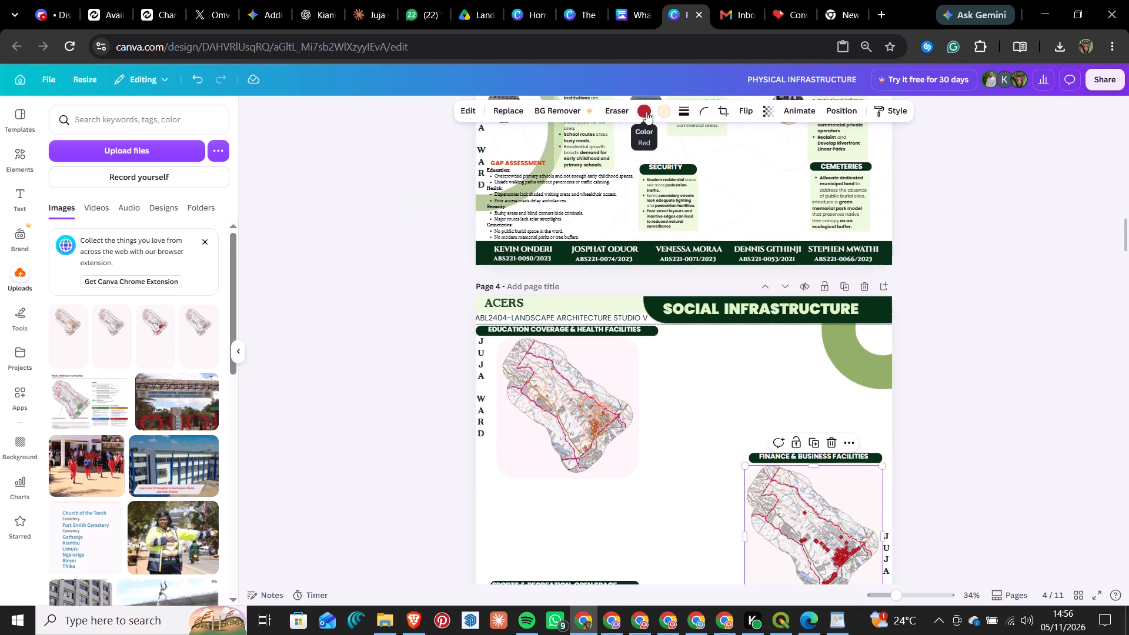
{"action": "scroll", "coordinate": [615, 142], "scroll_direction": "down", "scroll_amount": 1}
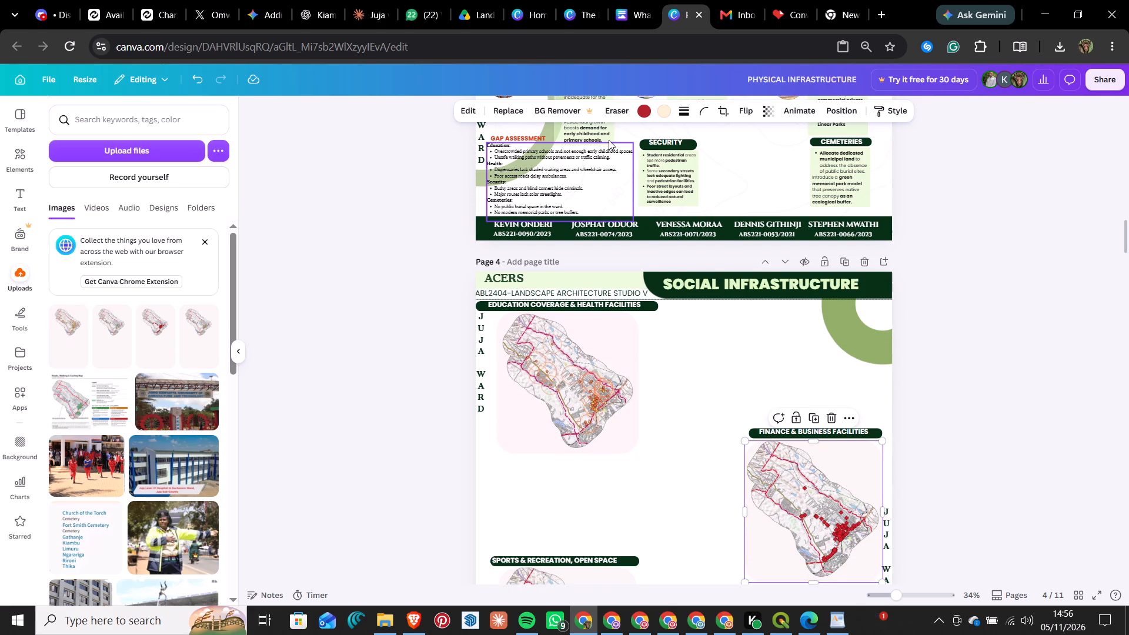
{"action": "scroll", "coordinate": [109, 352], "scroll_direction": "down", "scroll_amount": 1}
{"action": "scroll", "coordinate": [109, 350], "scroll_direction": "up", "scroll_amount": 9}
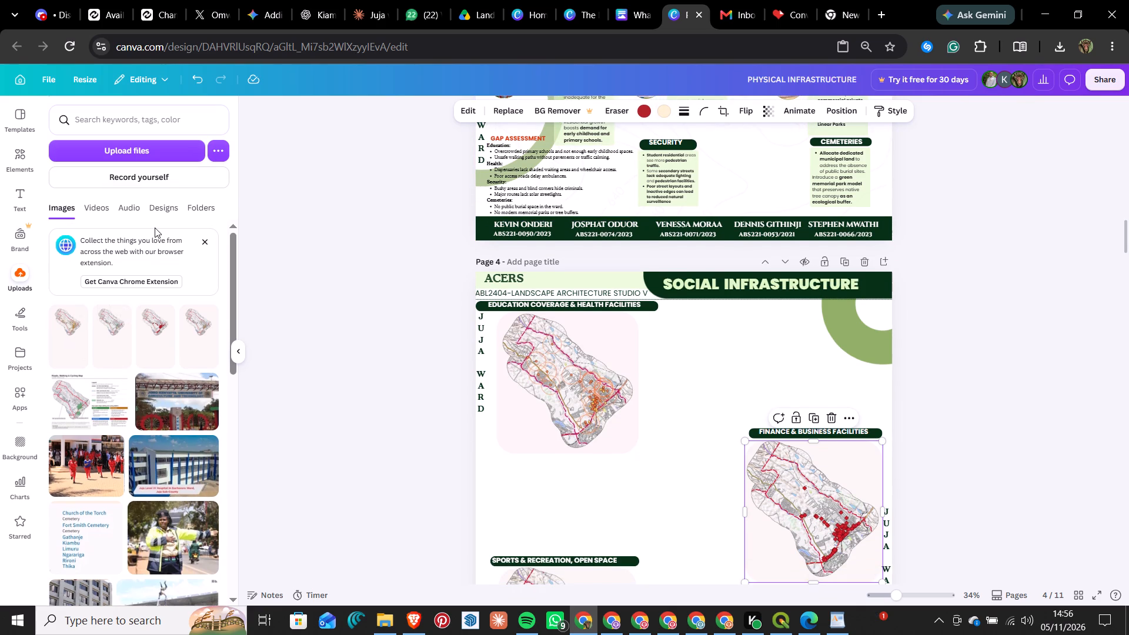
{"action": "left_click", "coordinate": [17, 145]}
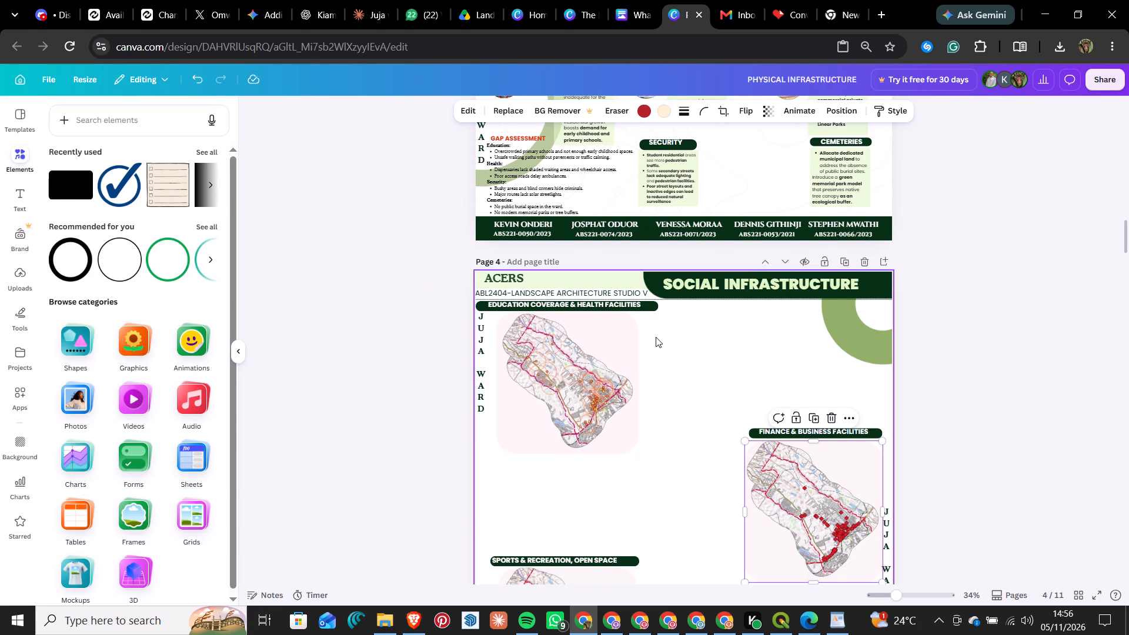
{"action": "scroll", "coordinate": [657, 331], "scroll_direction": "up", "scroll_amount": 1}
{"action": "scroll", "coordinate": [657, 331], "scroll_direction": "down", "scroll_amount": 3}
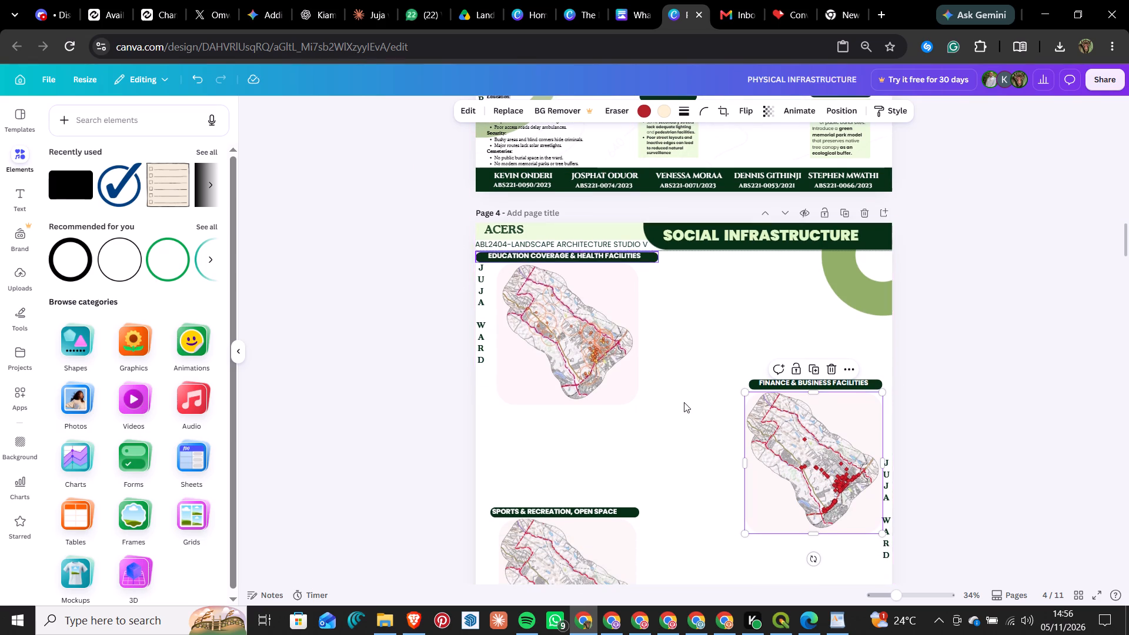
Switch to QGIS and turn on the Financial services and Businesses layers.
{"action": "left_click", "coordinate": [783, 611]}
{"action": "scroll", "coordinate": [783, 611], "scroll_direction": "down", "scroll_amount": 1}
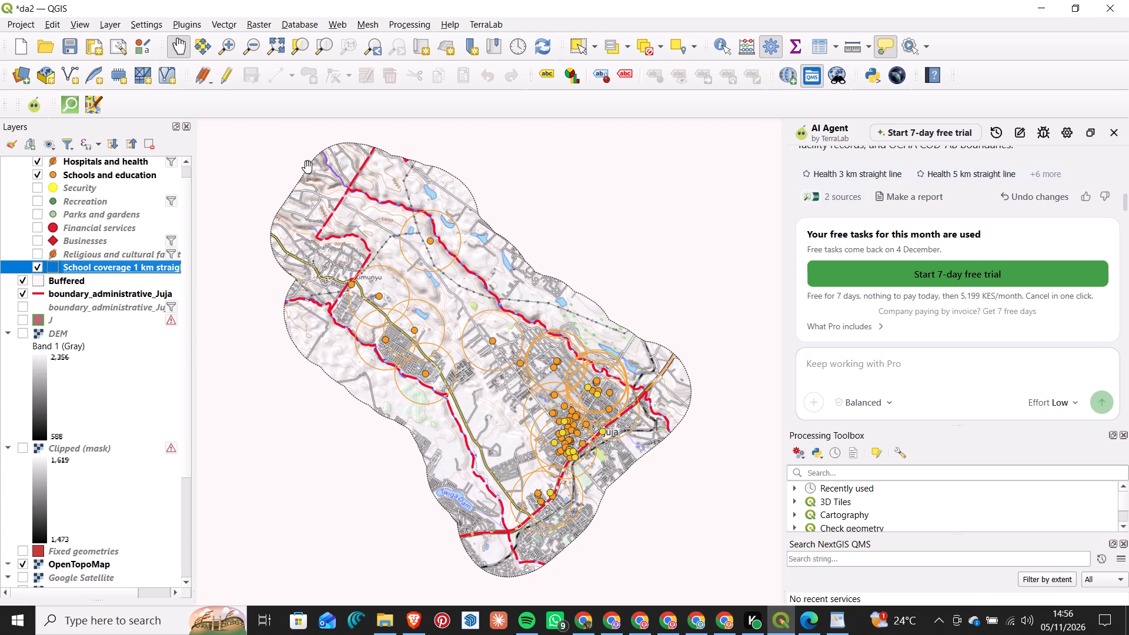
{"action": "left_click", "coordinate": [36, 228]}
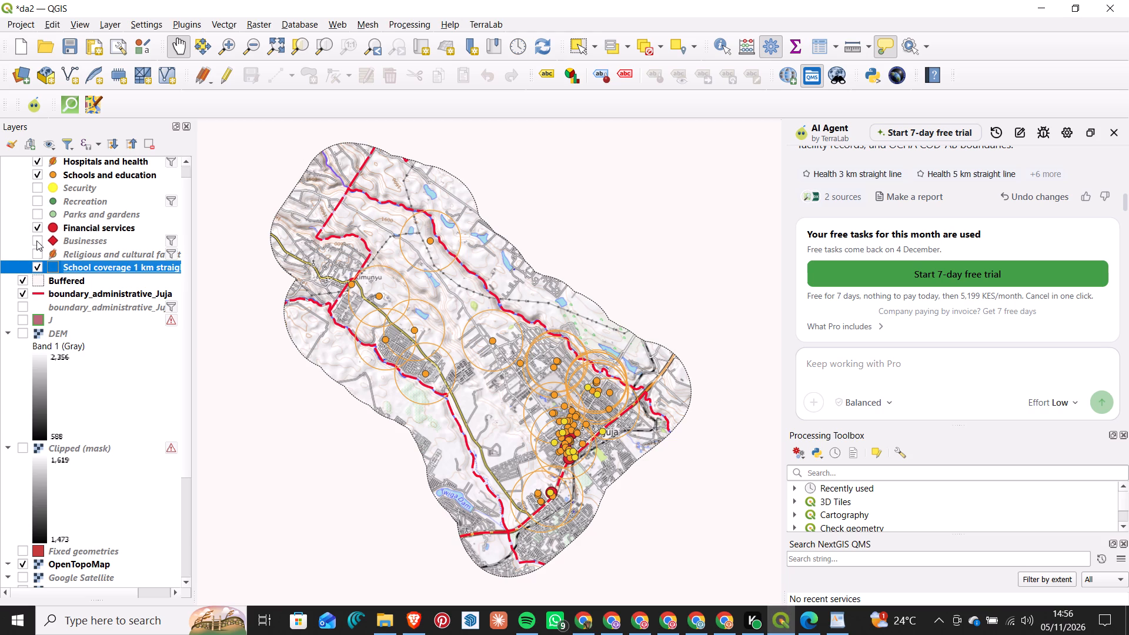
{"action": "left_click", "coordinate": [36, 240]}
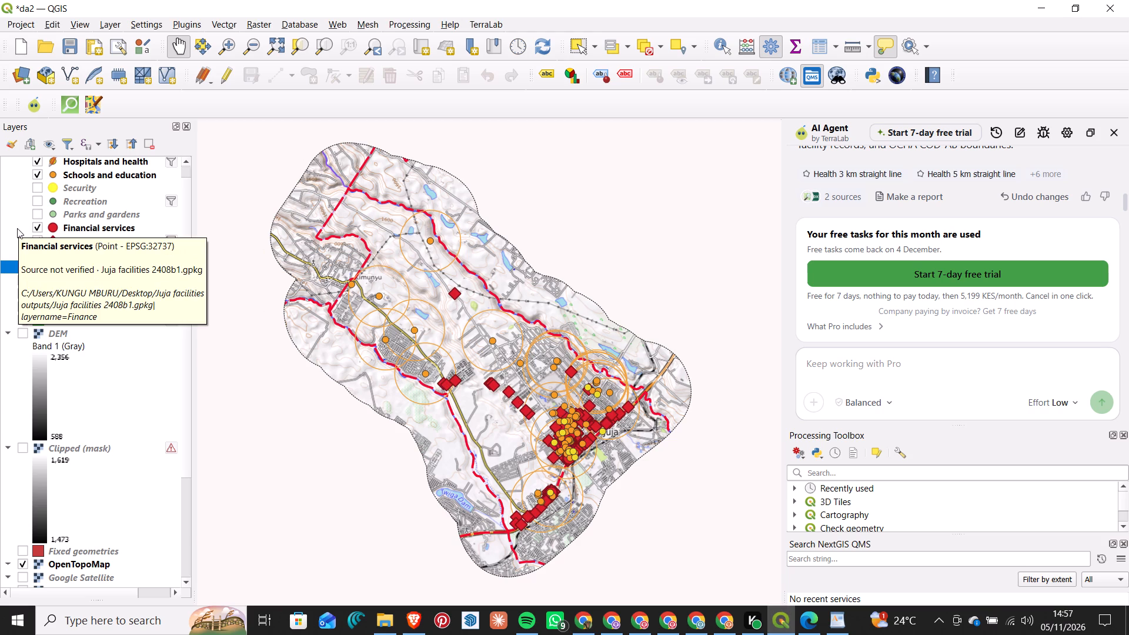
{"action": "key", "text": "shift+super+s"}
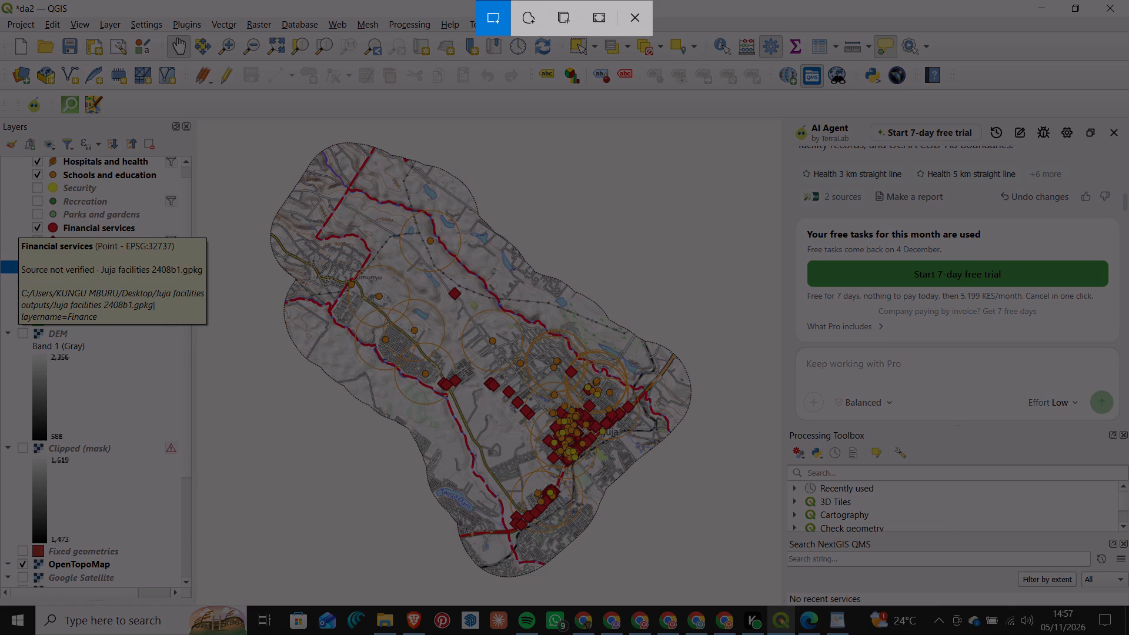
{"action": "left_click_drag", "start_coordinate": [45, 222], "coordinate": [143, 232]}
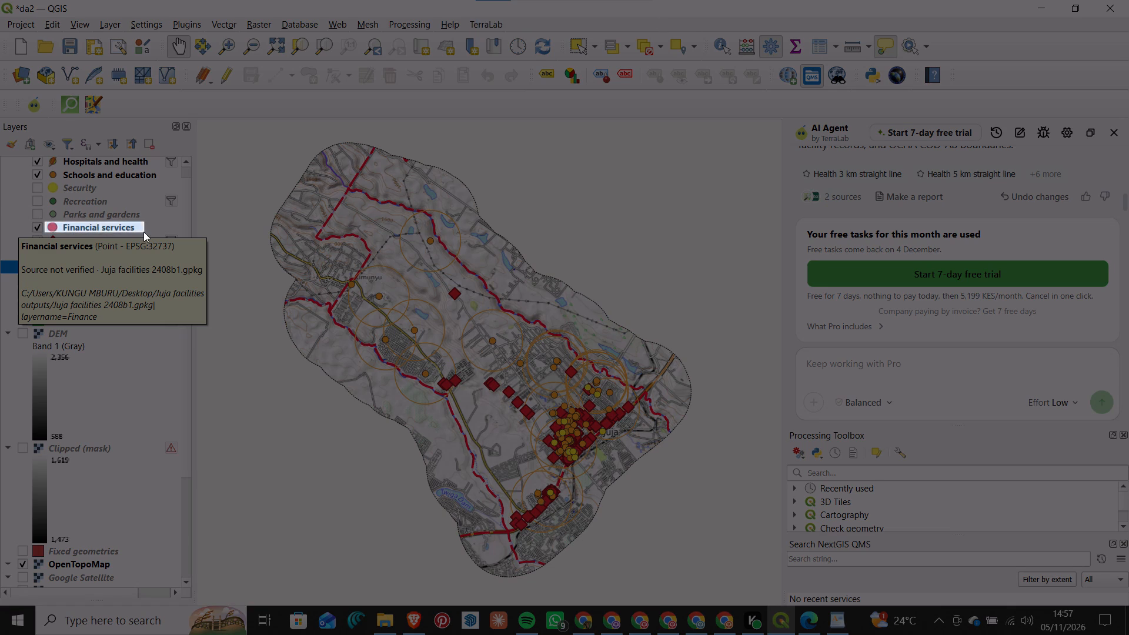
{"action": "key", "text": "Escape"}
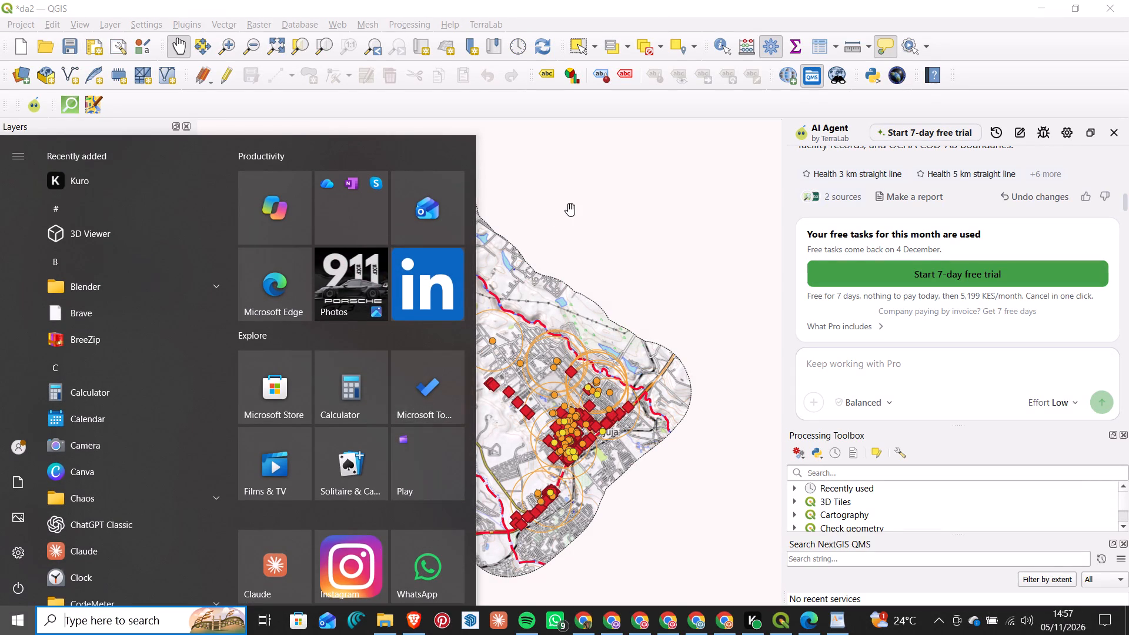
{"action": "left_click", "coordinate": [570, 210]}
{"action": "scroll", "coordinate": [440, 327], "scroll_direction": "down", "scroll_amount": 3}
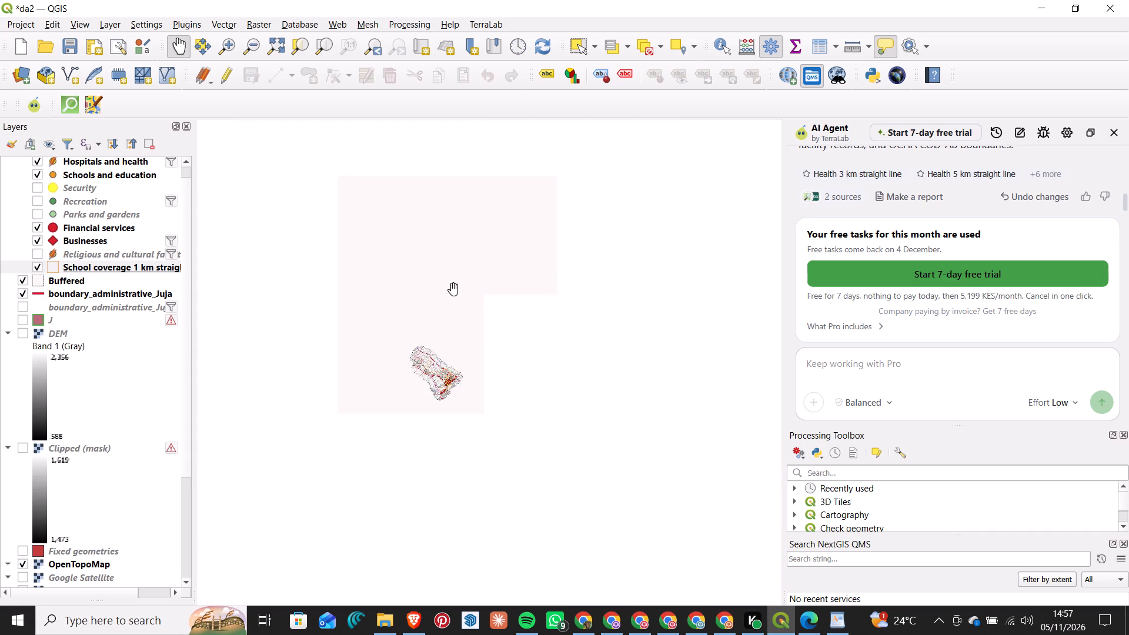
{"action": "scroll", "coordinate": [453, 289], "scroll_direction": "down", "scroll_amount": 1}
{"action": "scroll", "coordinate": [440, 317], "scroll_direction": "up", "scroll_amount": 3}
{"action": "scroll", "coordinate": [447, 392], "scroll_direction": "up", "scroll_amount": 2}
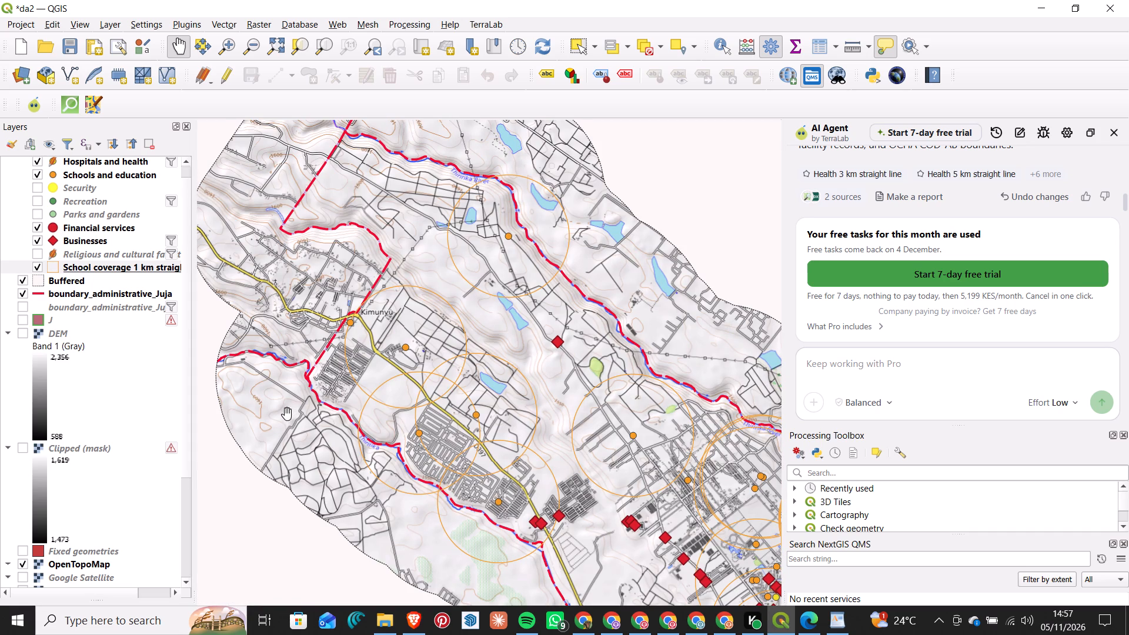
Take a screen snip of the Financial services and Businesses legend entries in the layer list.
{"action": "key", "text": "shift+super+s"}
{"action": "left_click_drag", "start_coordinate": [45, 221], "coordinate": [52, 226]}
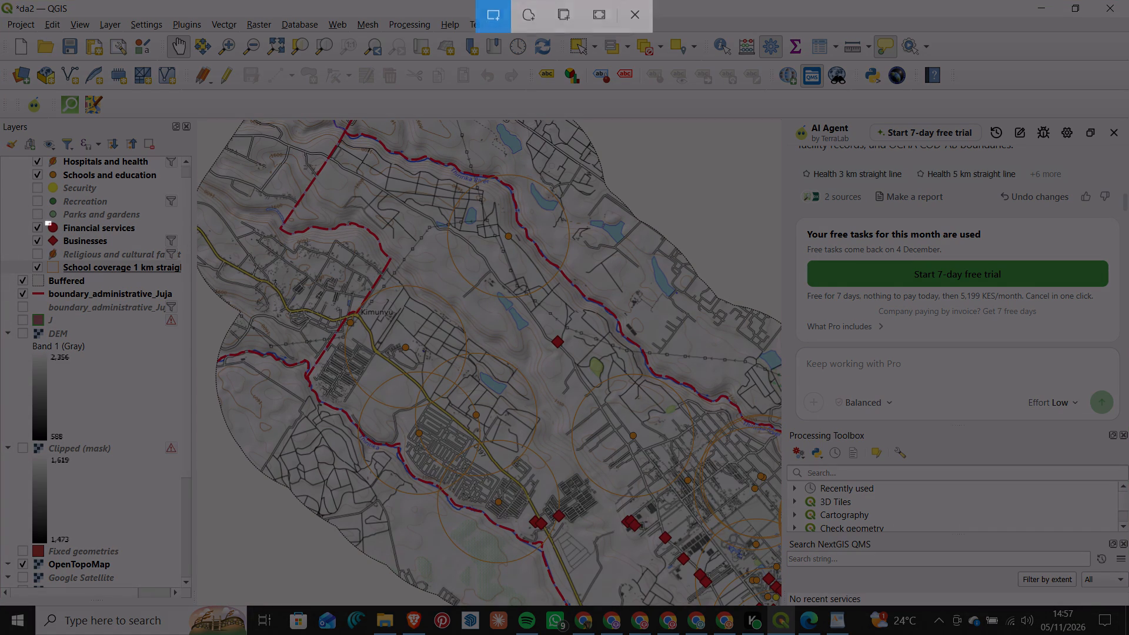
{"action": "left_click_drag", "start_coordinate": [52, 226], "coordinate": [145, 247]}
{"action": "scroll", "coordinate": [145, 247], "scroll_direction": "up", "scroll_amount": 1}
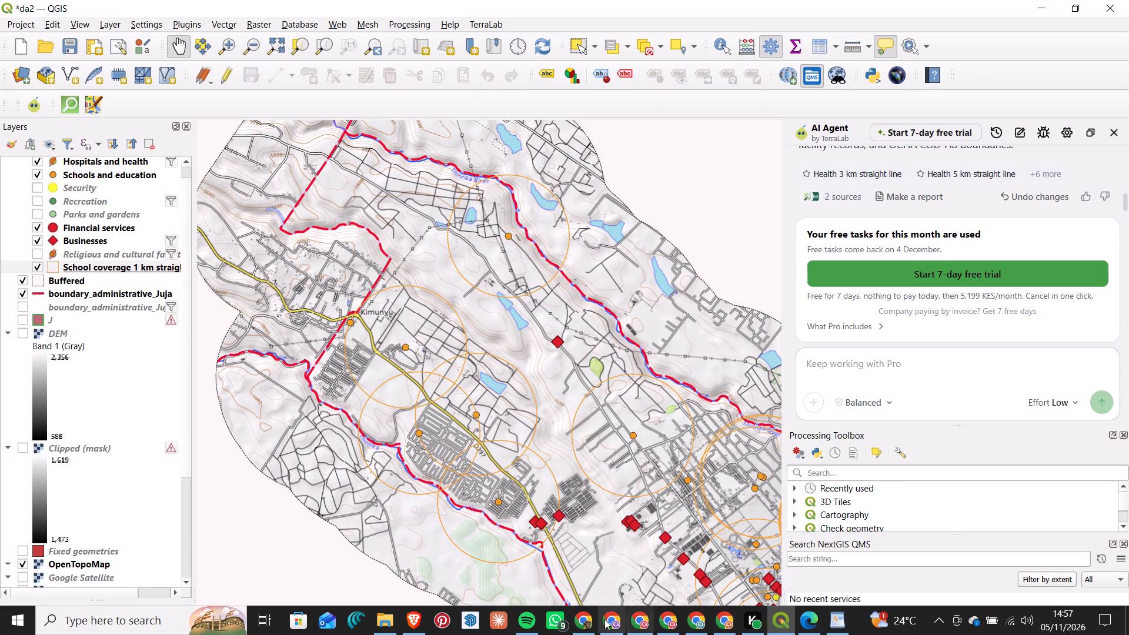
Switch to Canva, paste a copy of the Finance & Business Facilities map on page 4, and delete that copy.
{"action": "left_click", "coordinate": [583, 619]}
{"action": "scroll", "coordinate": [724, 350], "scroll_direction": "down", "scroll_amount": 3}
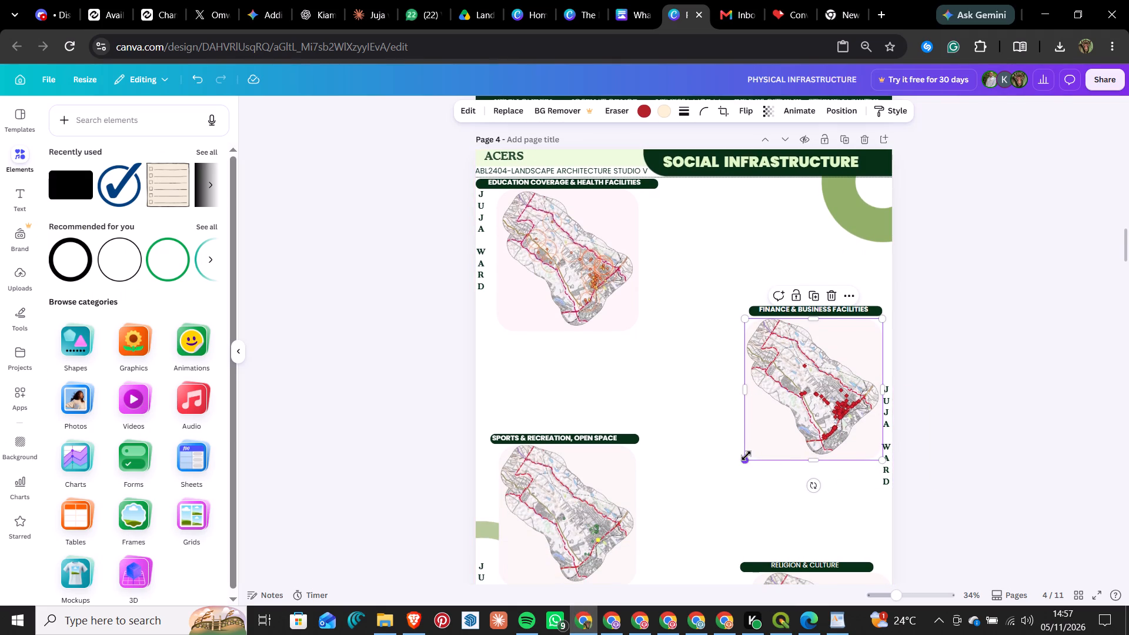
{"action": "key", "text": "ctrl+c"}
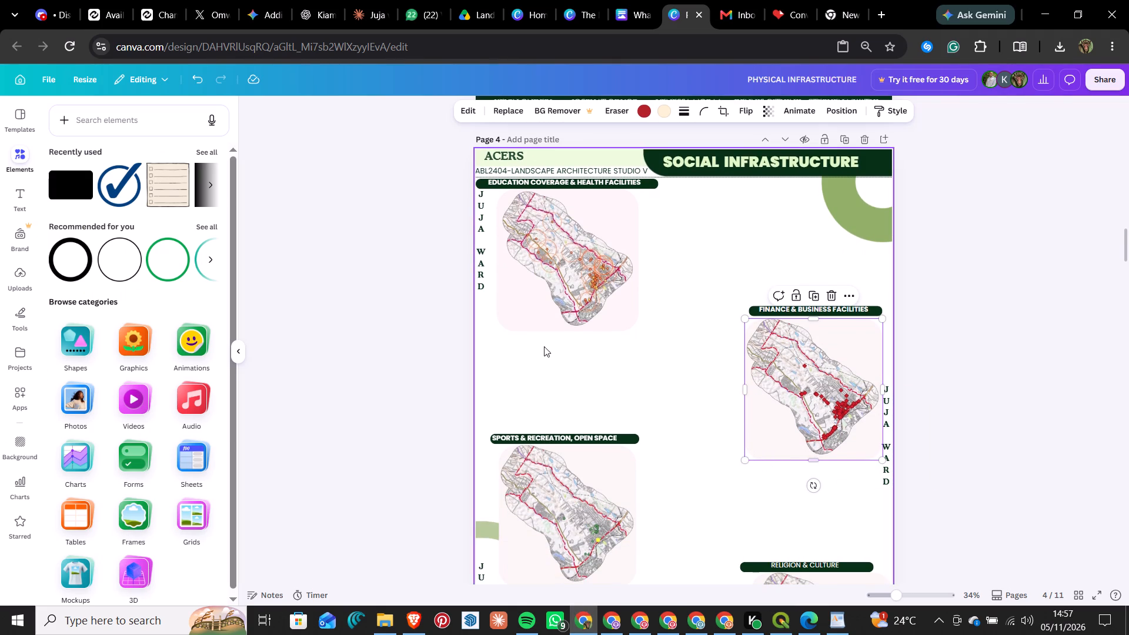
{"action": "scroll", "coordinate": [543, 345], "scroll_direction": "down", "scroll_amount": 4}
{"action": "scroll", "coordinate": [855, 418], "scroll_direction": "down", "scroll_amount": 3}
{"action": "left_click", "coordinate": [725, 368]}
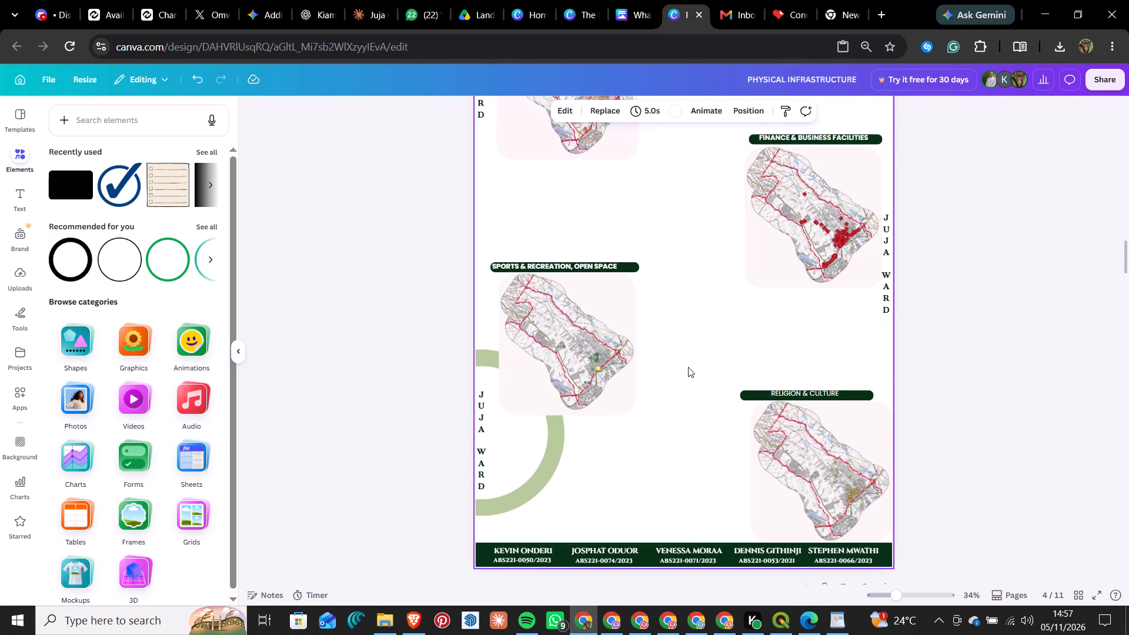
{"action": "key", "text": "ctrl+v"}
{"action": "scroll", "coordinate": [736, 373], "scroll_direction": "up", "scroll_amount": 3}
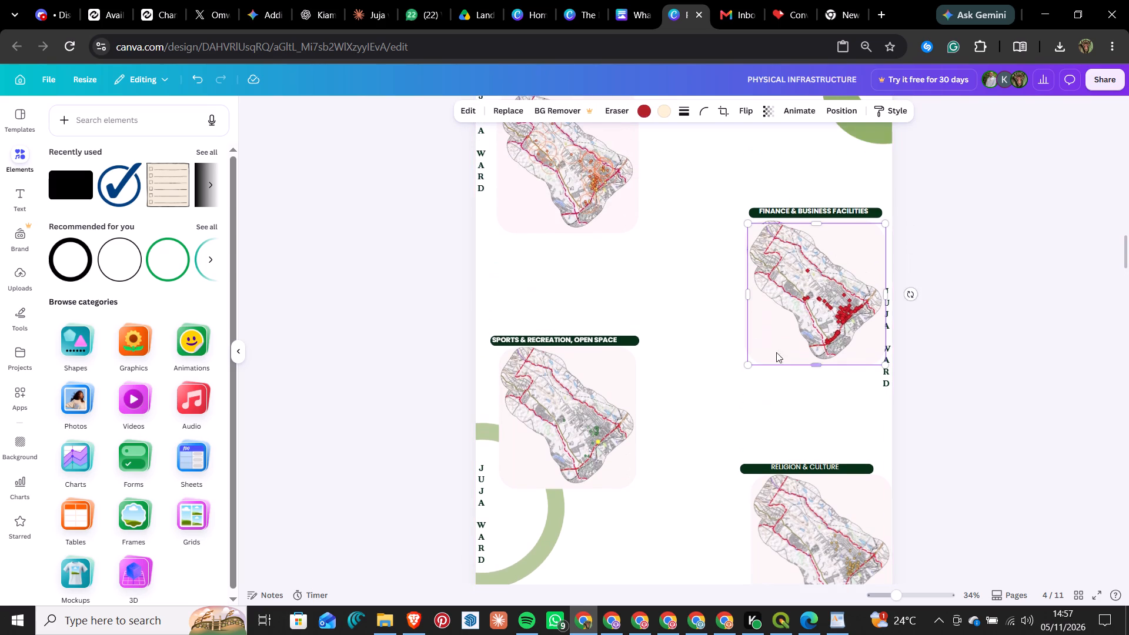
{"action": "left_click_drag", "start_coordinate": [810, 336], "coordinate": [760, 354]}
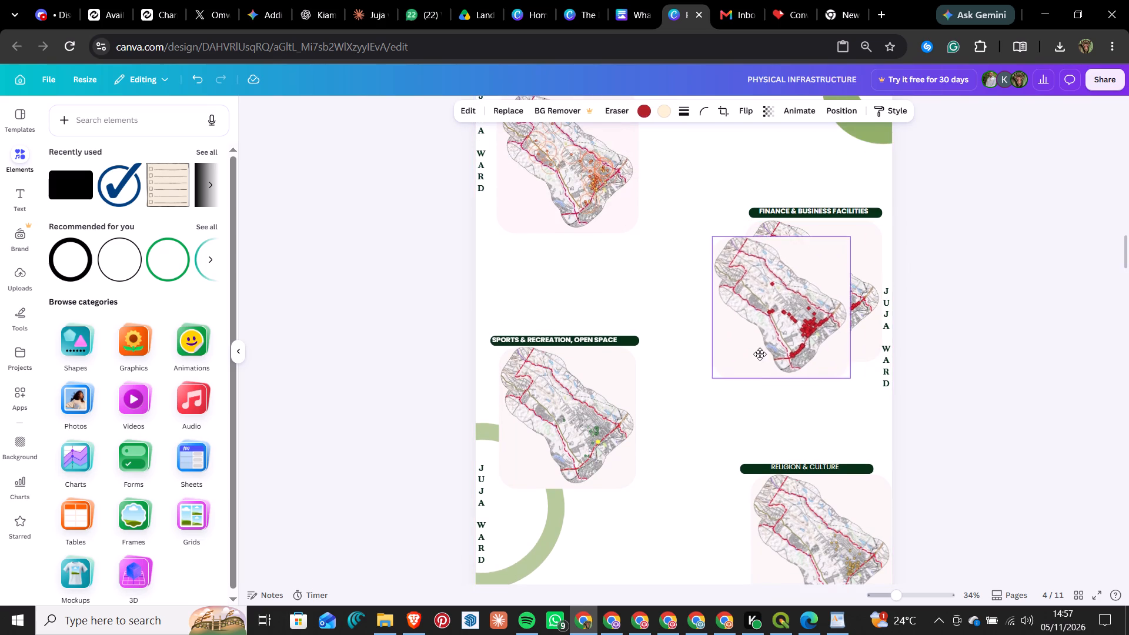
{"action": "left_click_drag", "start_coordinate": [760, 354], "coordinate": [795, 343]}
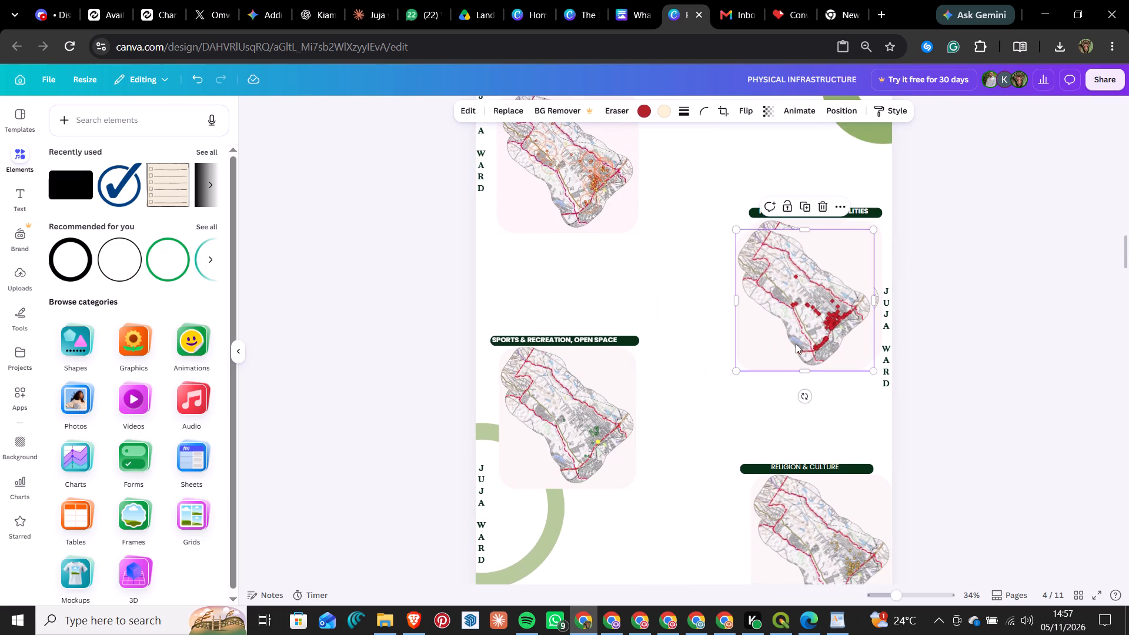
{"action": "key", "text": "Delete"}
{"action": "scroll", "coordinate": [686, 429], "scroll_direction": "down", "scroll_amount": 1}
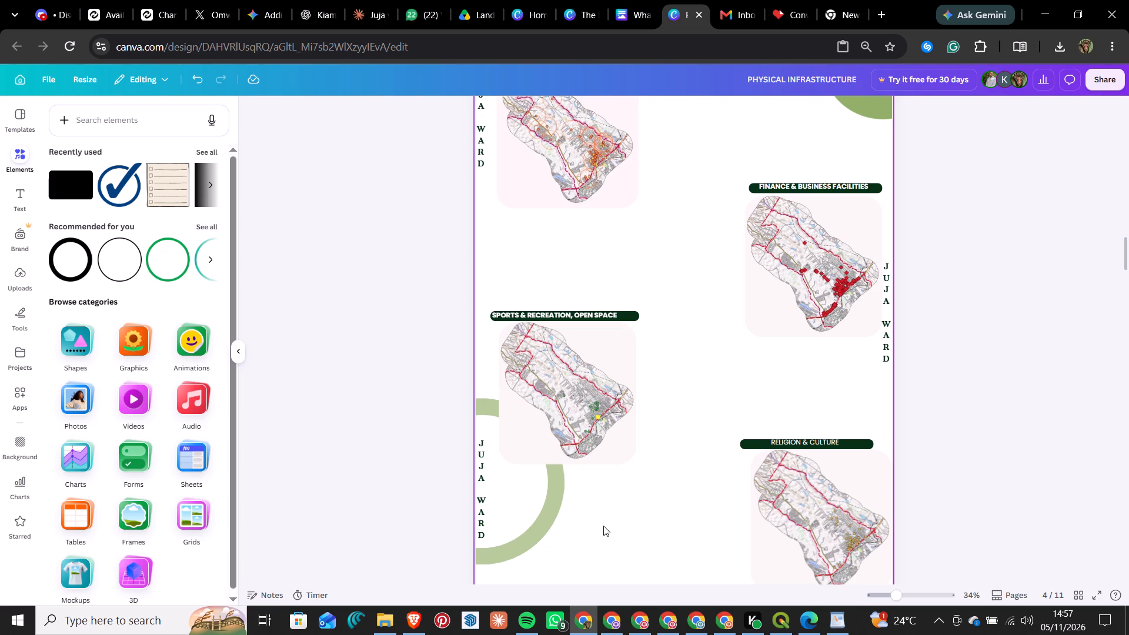
Switch to QGIS and take a screen snip of the Financial services and Businesses symbols and names in the layer list.
{"action": "key", "text": "alt+Tab"}
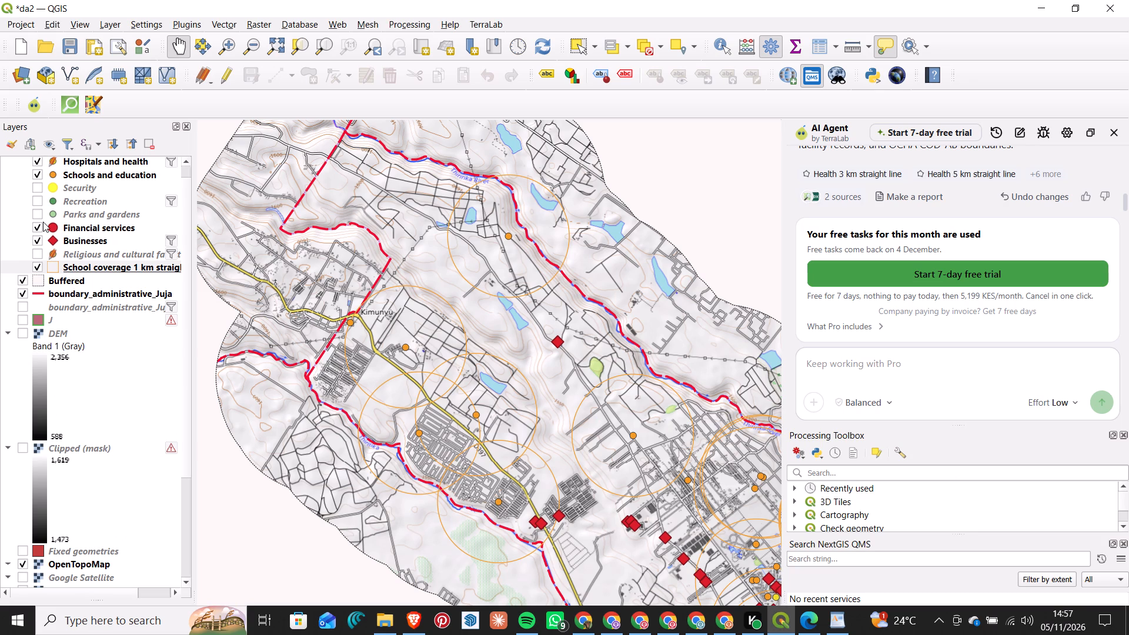
{"action": "key", "text": "shift+super+s"}
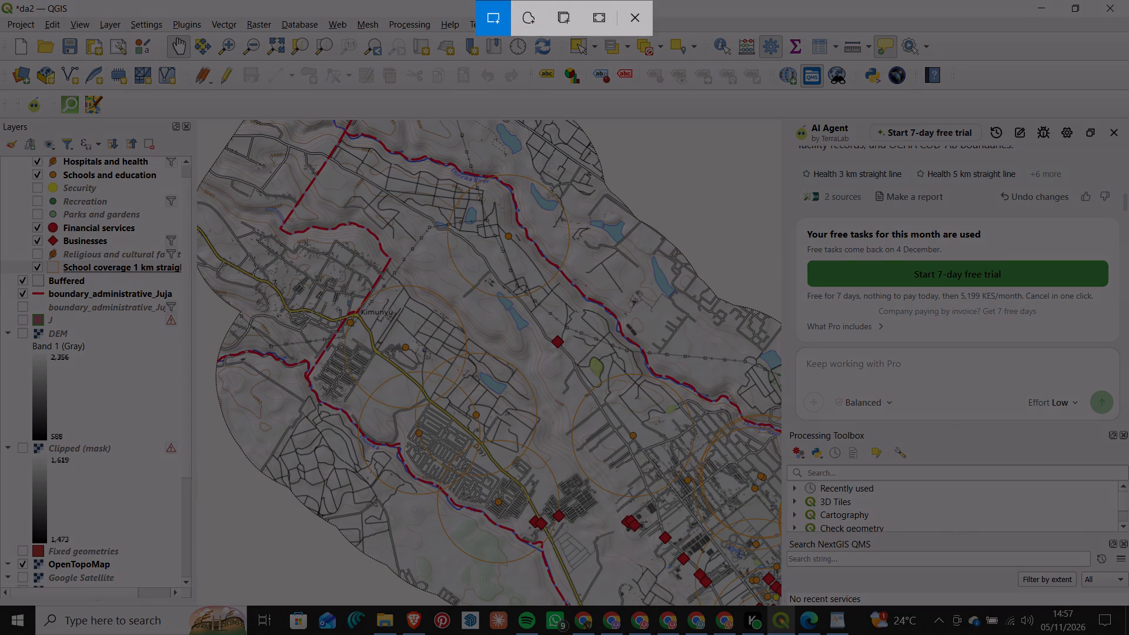
{"action": "left_click_drag", "start_coordinate": [45, 222], "coordinate": [102, 246]}
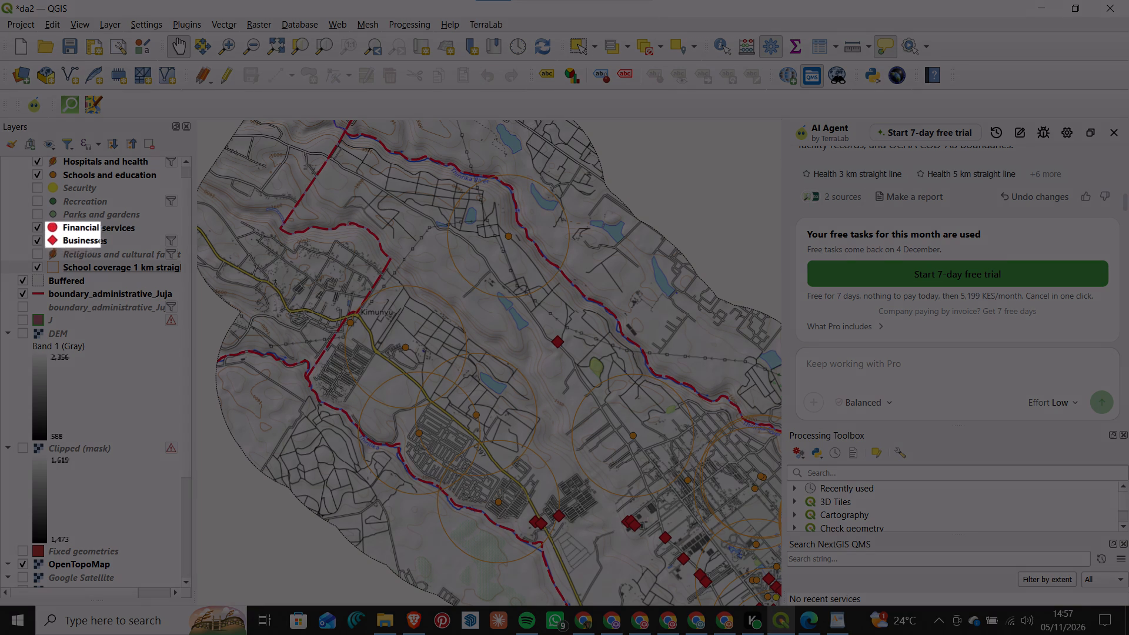
{"action": "left_click_drag", "start_coordinate": [102, 246], "coordinate": [146, 246]}
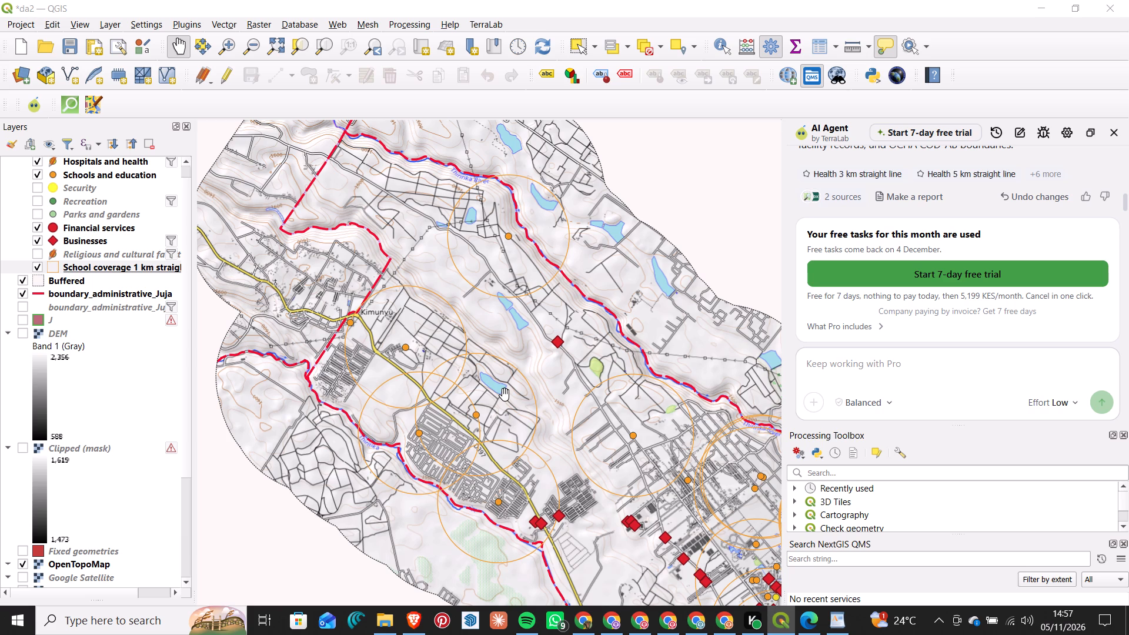
Switch back to Canva, paste the Financial services and Businesses legend snip onto page 4, and shrink it to less than half size.
{"action": "key", "text": "alt+Tab"}
{"action": "key", "text": "alt+Tab"}
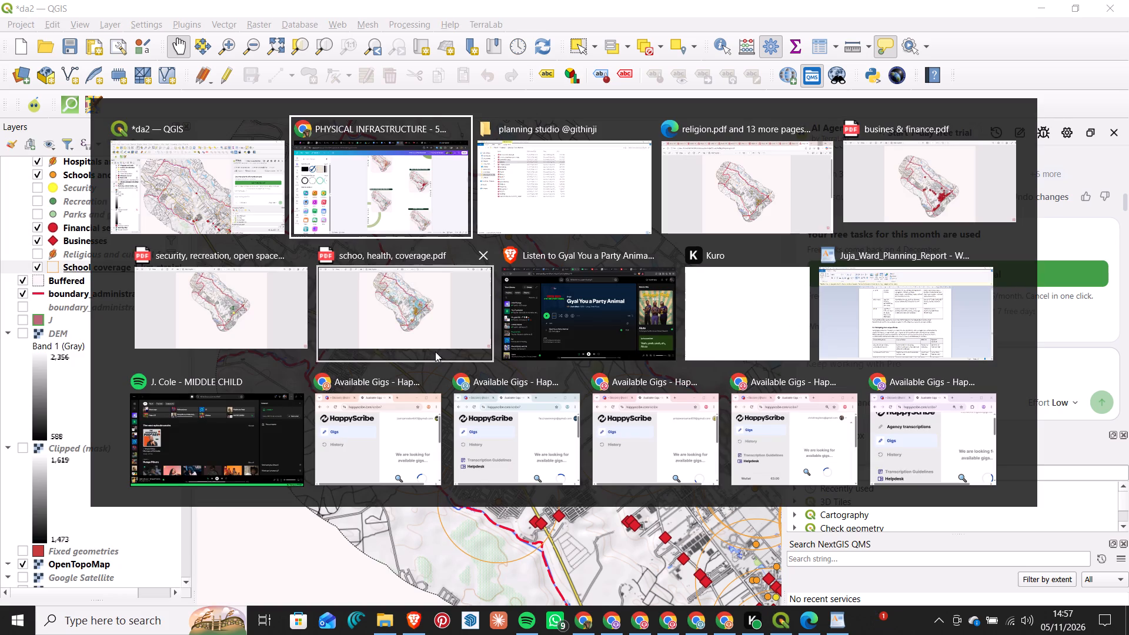
{"action": "left_click", "coordinate": [364, 185], "text": "alt"}
{"action": "left_click", "coordinate": [712, 368]}
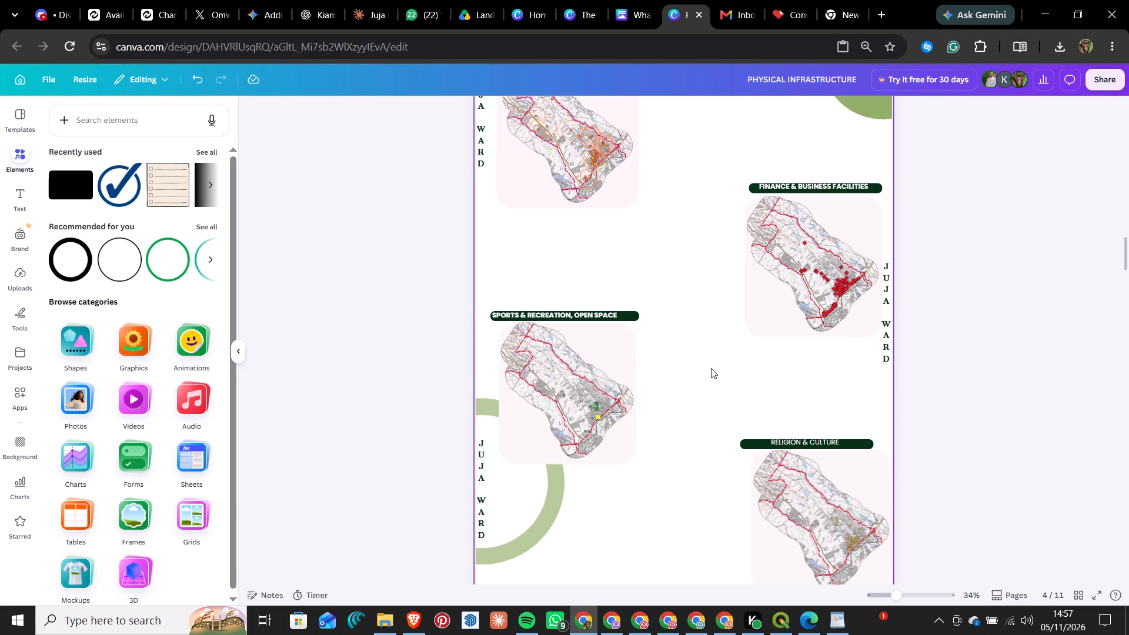
{"action": "key", "text": "ctrl+v"}
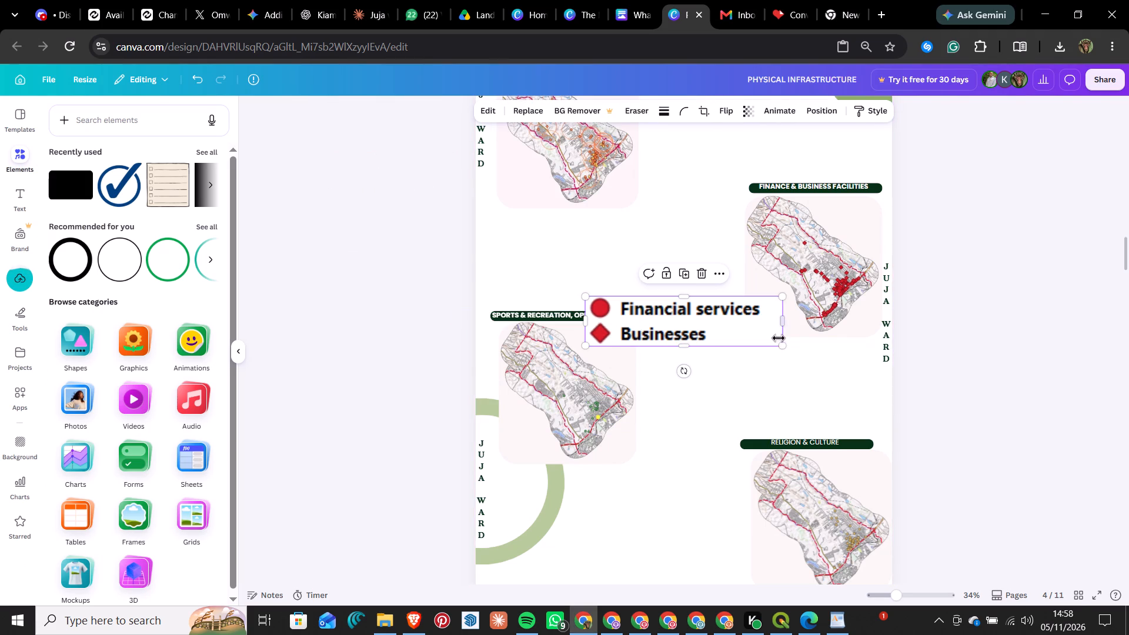
{"action": "left_click_drag", "start_coordinate": [779, 346], "coordinate": [663, 332]}
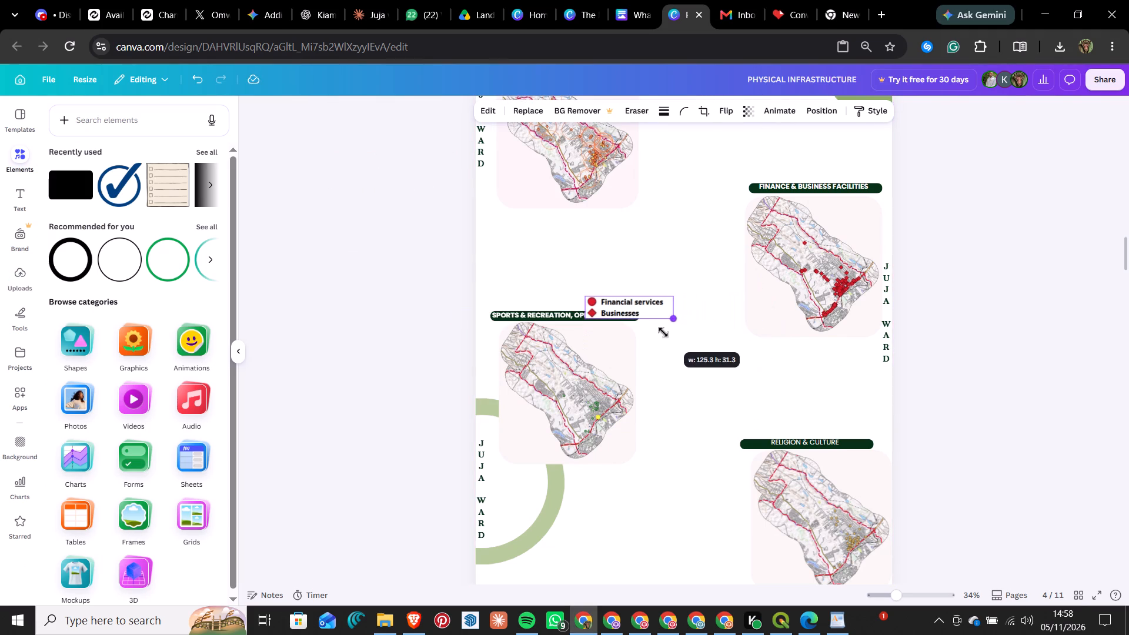
{"action": "left_click_drag", "start_coordinate": [663, 332], "coordinate": [657, 325]}
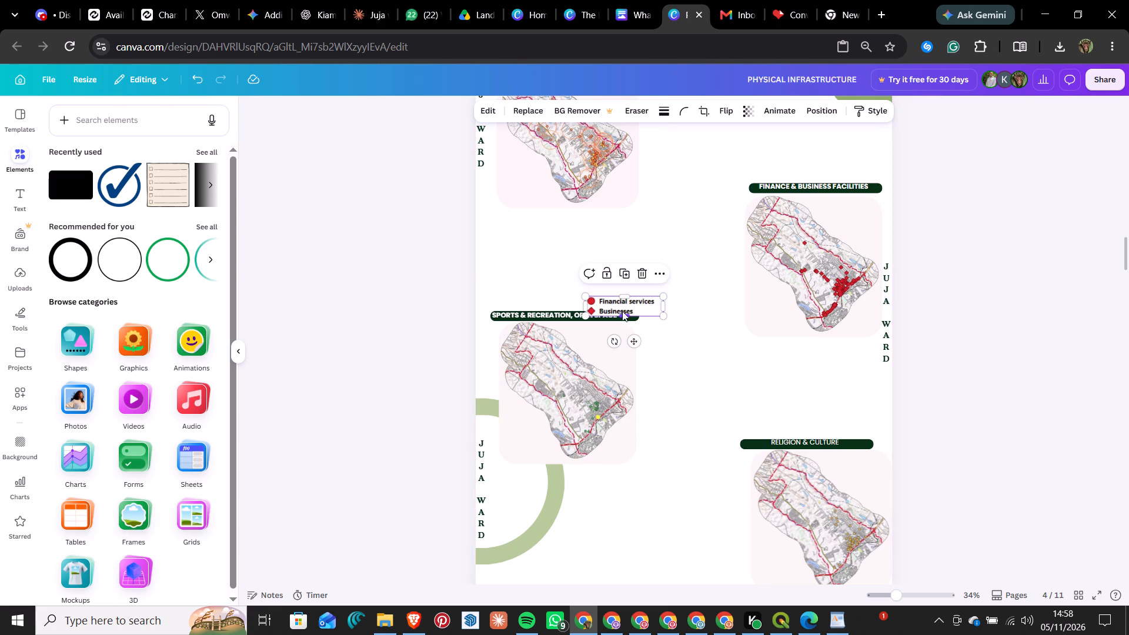
Fit the legend snip at a smaller size into the lower-left corner of the Finance & Business Facilities map.
{"action": "left_click_drag", "start_coordinate": [629, 341], "coordinate": [773, 343]}
{"action": "left_click_drag", "start_coordinate": [806, 317], "coordinate": [764, 317]}
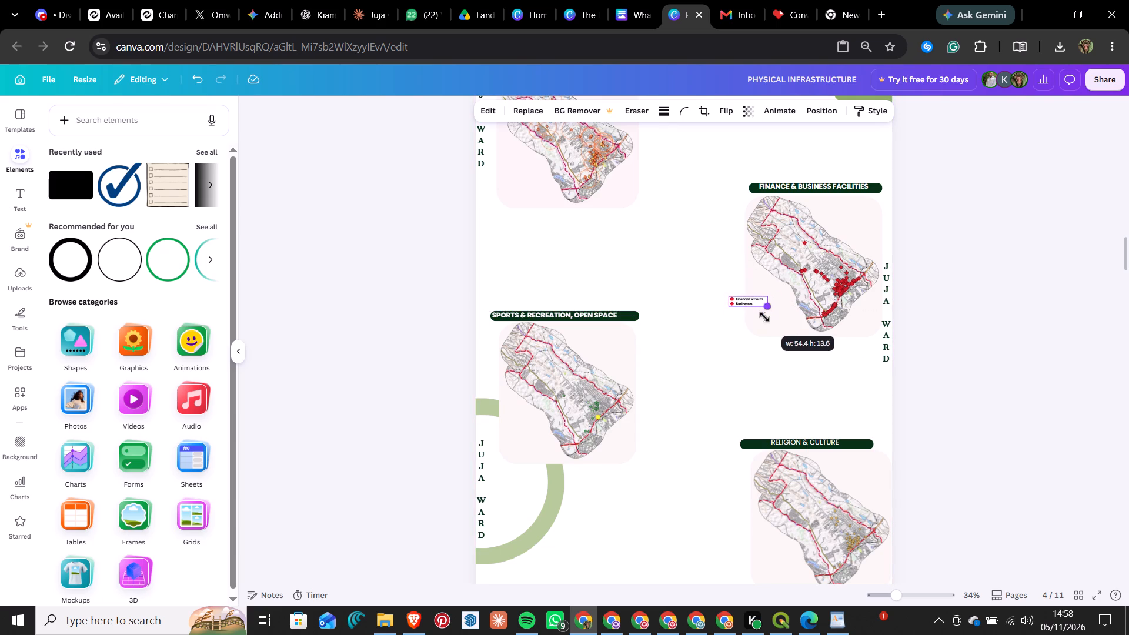
{"action": "left_click_drag", "start_coordinate": [764, 317], "coordinate": [770, 321]}
{"action": "left_click_drag", "start_coordinate": [760, 331], "coordinate": [766, 335]}
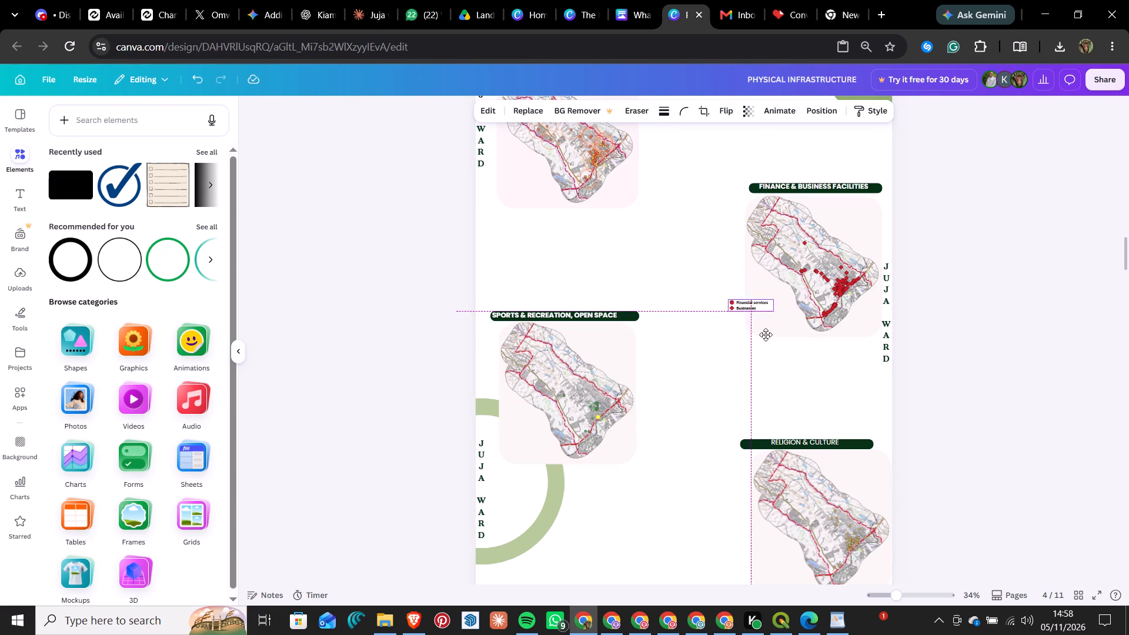
{"action": "left_click_drag", "start_coordinate": [766, 335], "coordinate": [785, 351]}
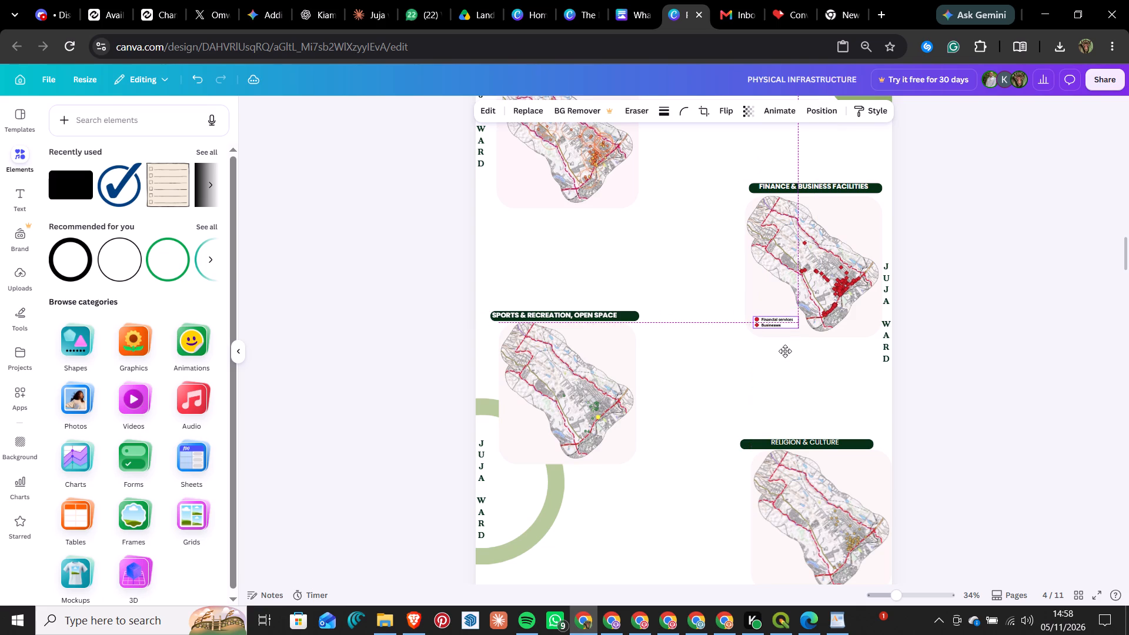
{"action": "left_click_drag", "start_coordinate": [785, 351], "coordinate": [786, 354]}
{"action": "left_click", "coordinate": [956, 349]}
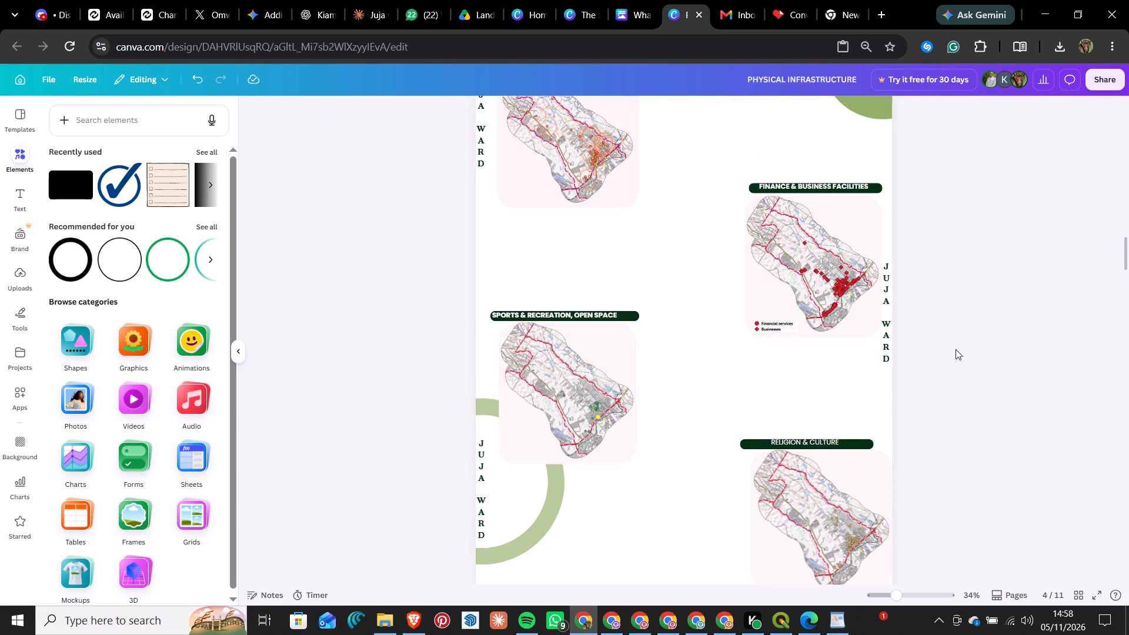
Switch to QGIS to reach the Security, Recreation, and Parks and gardens entries in the Juja social facilities layer group.
{"action": "scroll", "coordinate": [930, 333], "scroll_direction": "down", "scroll_amount": 3}
{"action": "scroll", "coordinate": [929, 333], "scroll_direction": "up", "scroll_amount": 4}
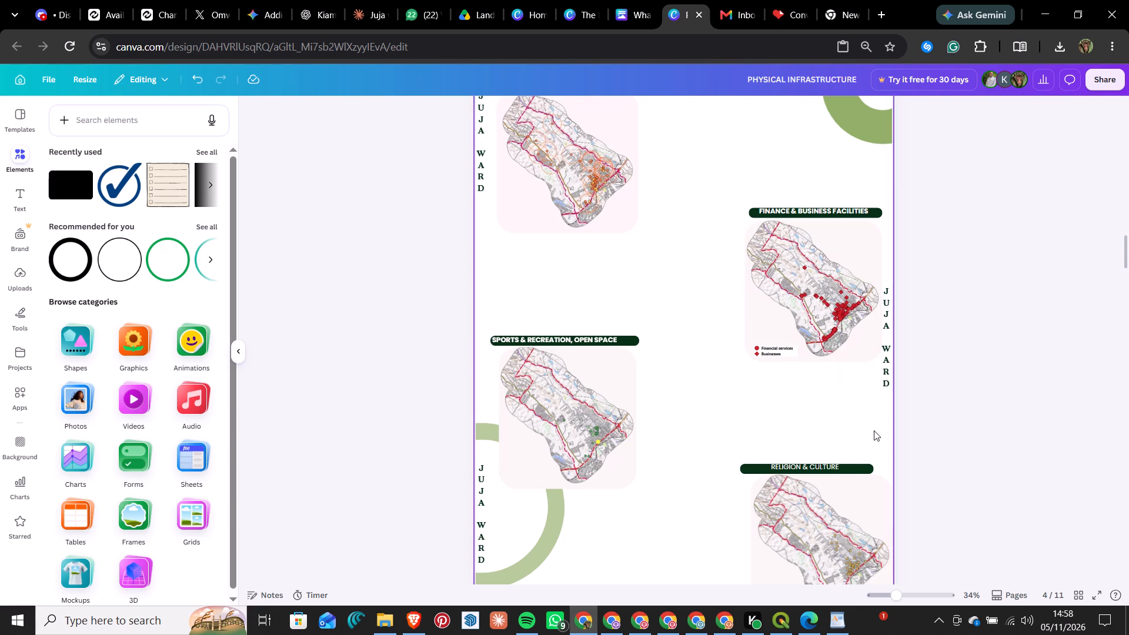
{"action": "scroll", "coordinate": [791, 444], "scroll_direction": "up", "scroll_amount": 1}
{"action": "scroll", "coordinate": [790, 444], "scroll_direction": "down", "scroll_amount": 5}
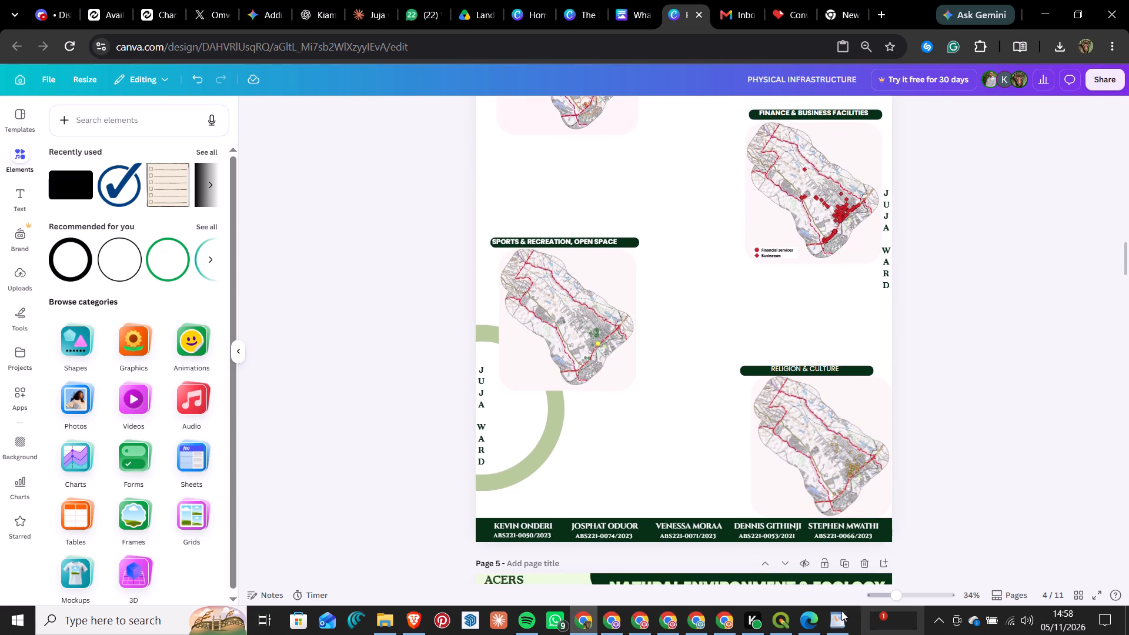
{"action": "left_click", "coordinate": [784, 624]}
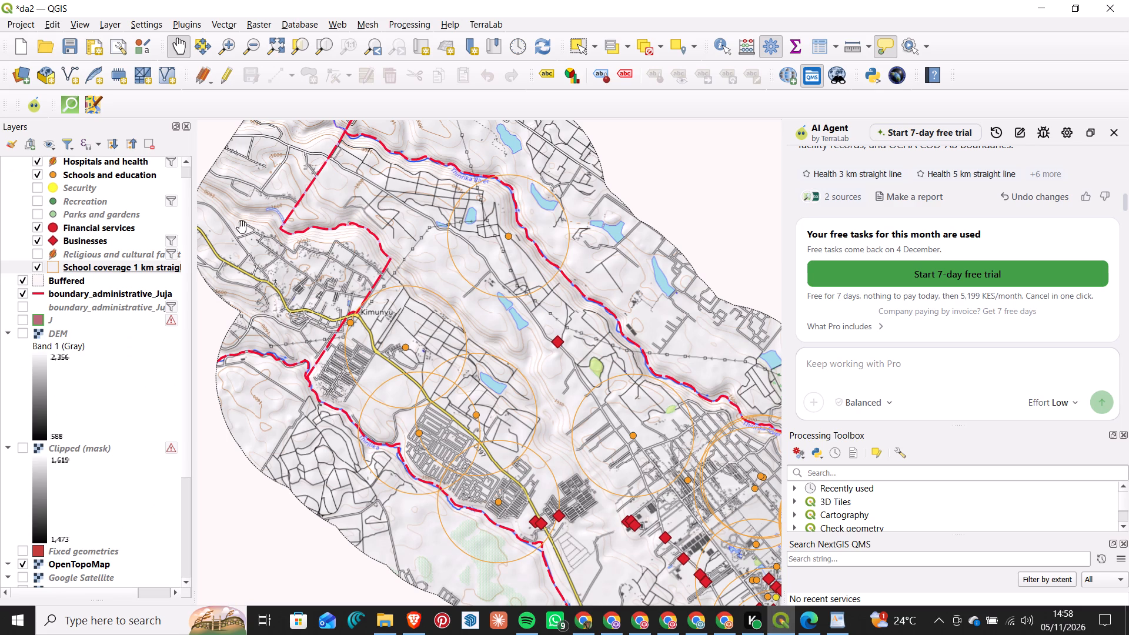
{"action": "scroll", "coordinate": [45, 203], "scroll_direction": "up", "scroll_amount": 1}
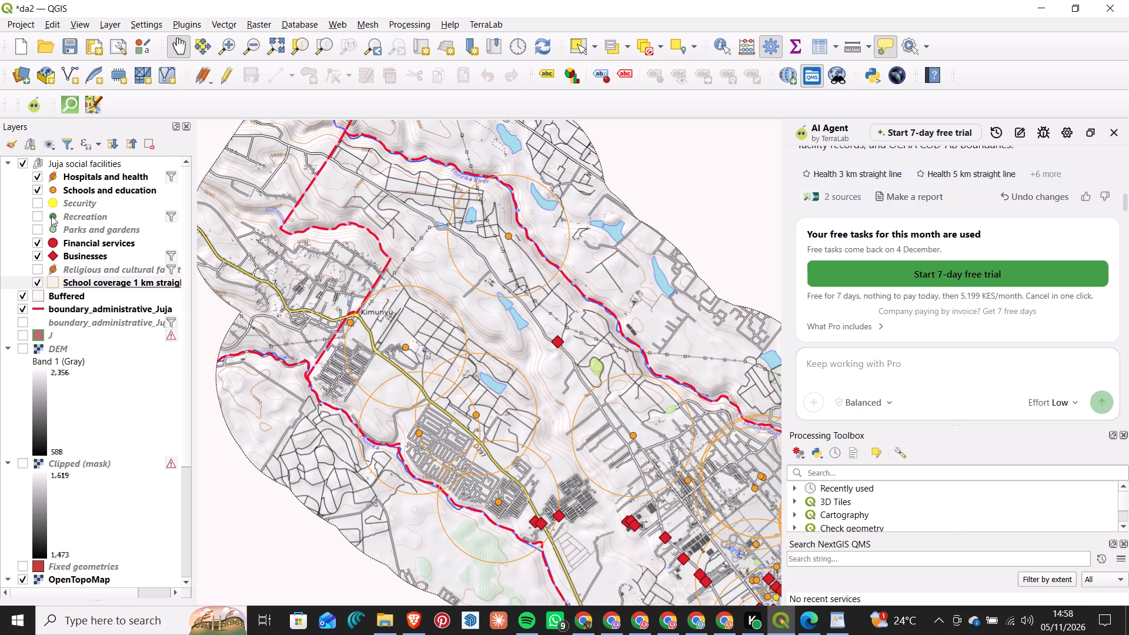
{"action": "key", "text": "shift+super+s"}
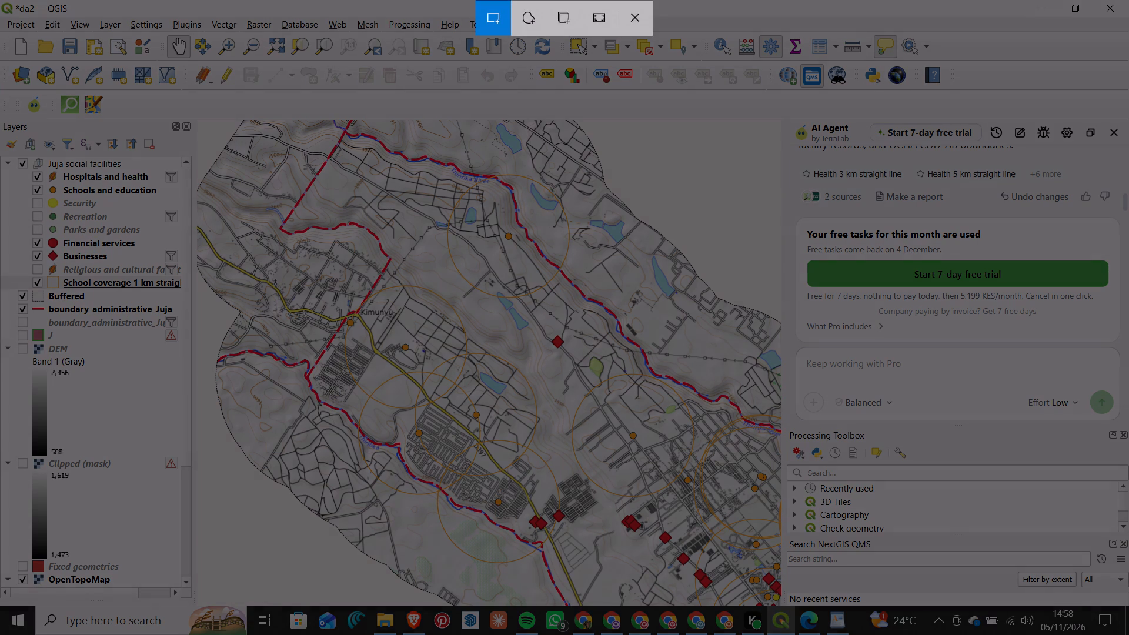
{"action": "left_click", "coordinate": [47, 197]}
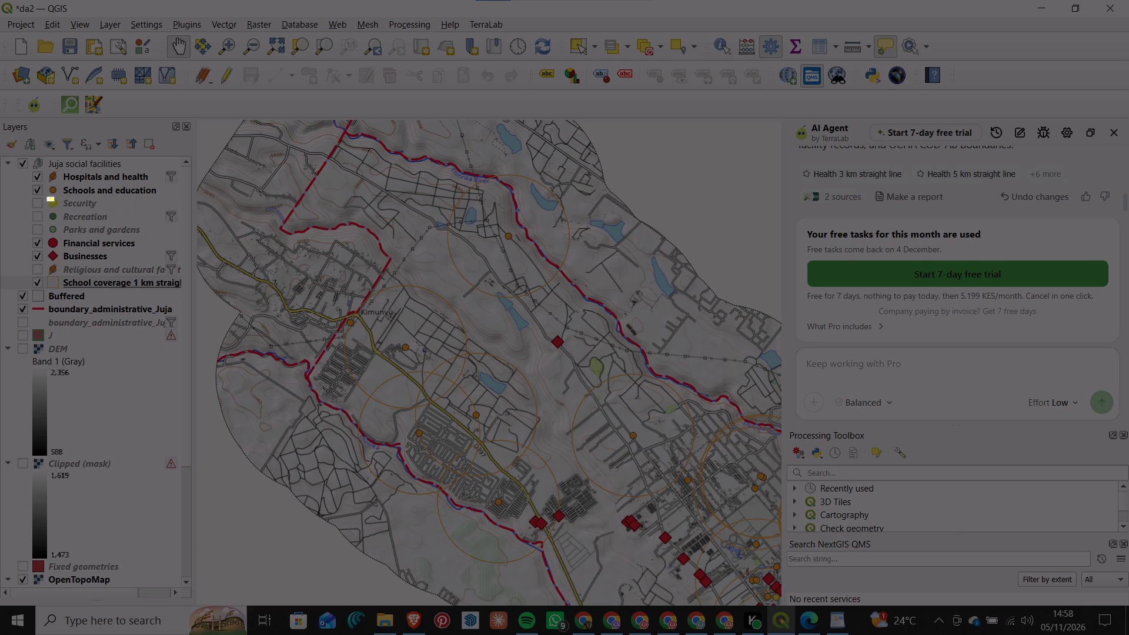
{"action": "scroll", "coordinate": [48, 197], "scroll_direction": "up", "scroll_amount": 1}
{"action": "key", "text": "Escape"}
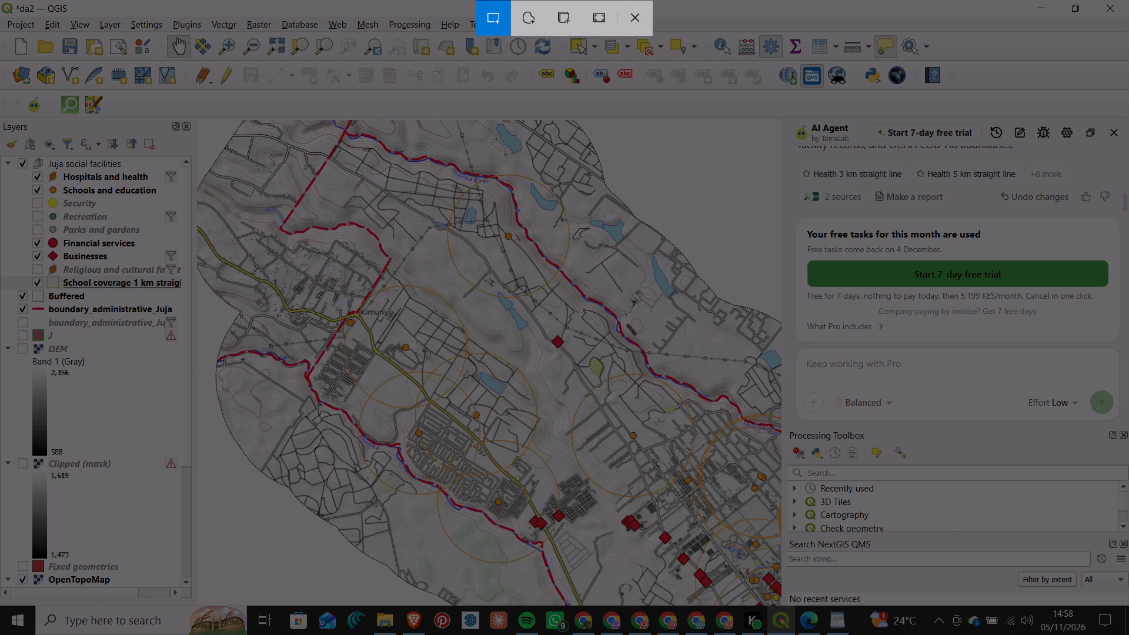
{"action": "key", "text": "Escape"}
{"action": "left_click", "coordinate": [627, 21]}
Turn on the Security, Recreation, and Parks and gardens layers, and turn off the Financial services layer.
{"action": "left_click", "coordinate": [41, 201]}
{"action": "scroll", "coordinate": [40, 201], "scroll_direction": "down", "scroll_amount": 1}
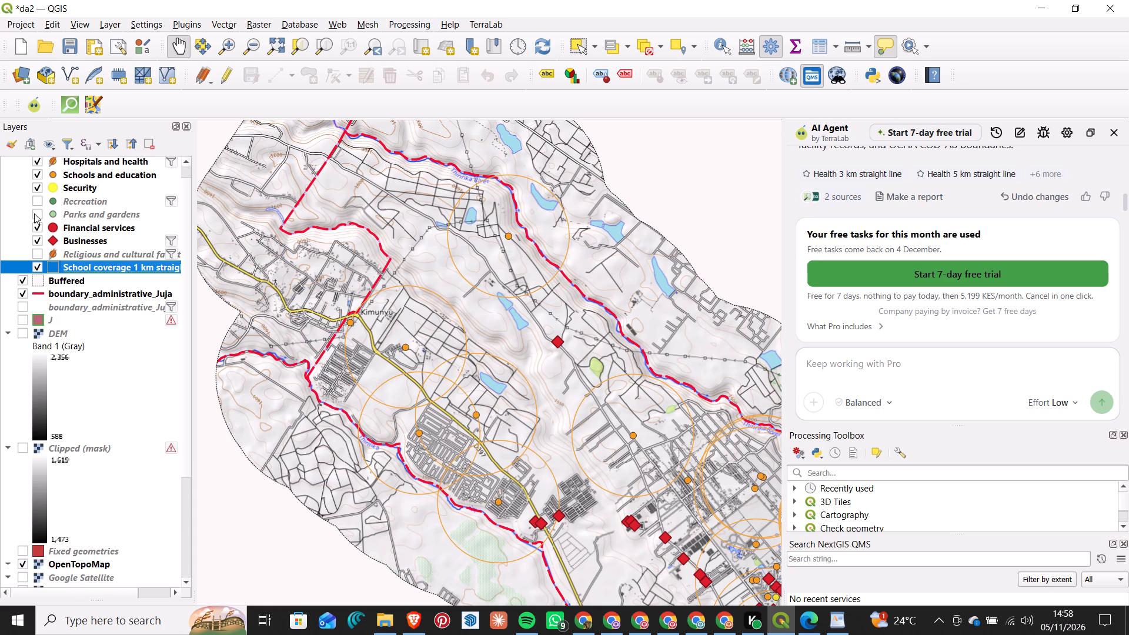
{"action": "left_click", "coordinate": [38, 199]}
{"action": "scroll", "coordinate": [38, 214], "scroll_direction": "down", "scroll_amount": 1}
{"action": "left_click", "coordinate": [38, 215]}
{"action": "scroll", "coordinate": [52, 196], "scroll_direction": "down", "scroll_amount": 1}
{"action": "scroll", "coordinate": [52, 196], "scroll_direction": "up", "scroll_amount": 2}
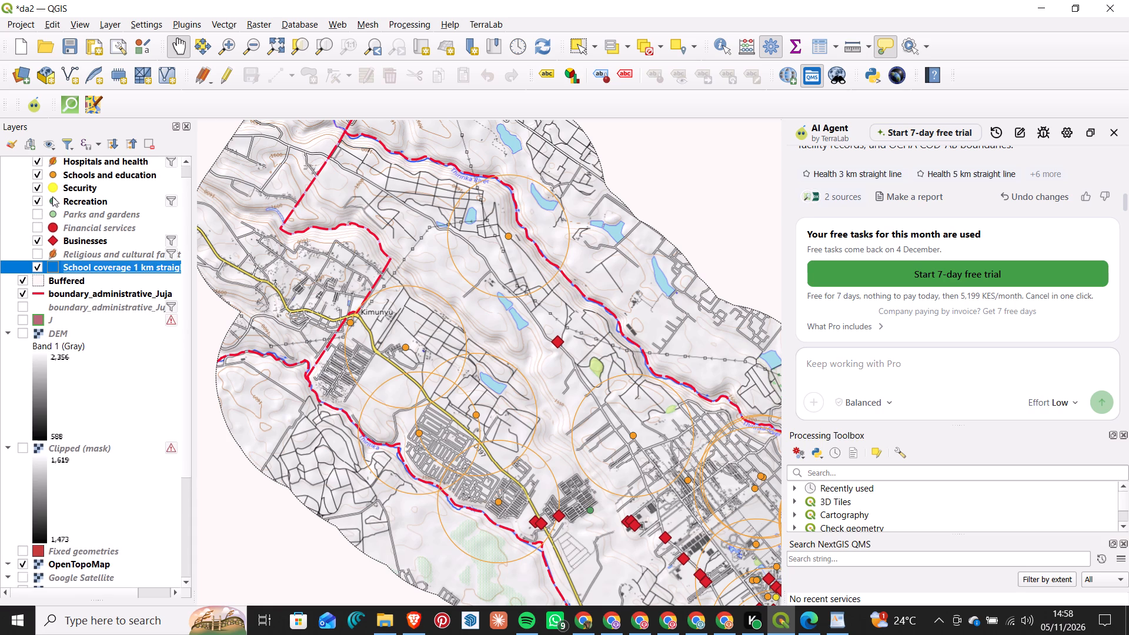
{"action": "scroll", "coordinate": [52, 196], "scroll_direction": "up", "scroll_amount": 2}
{"action": "left_click", "coordinate": [35, 234]}
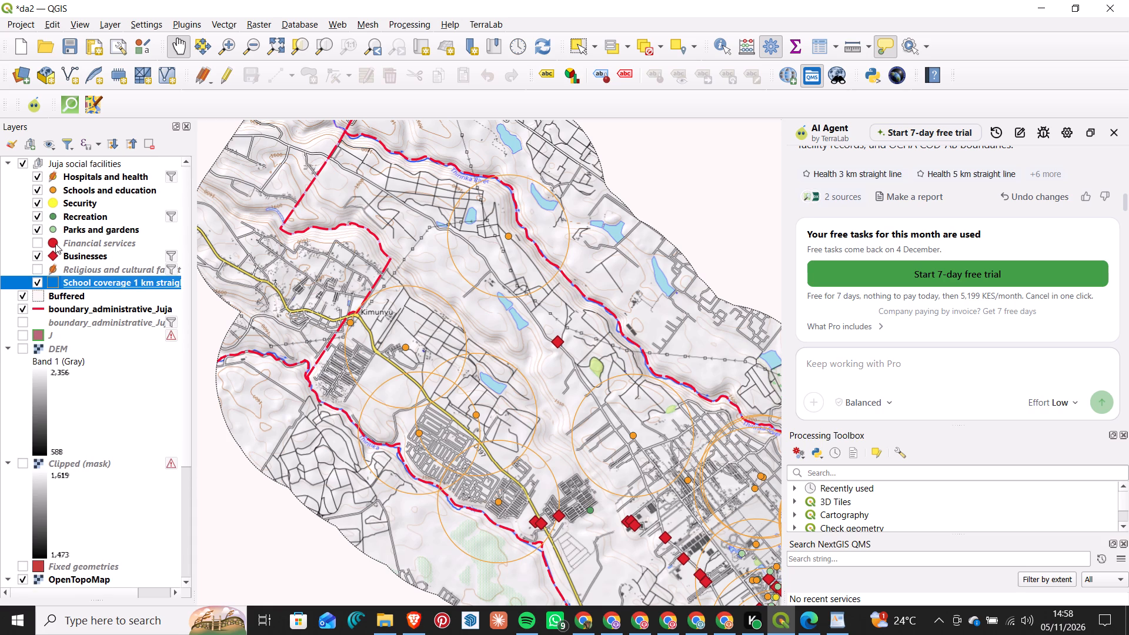
Take a screen snip of the Security, Recreation, and Parks and gardens symbols and names in the layer list.
{"action": "key", "text": "shift+super+s"}
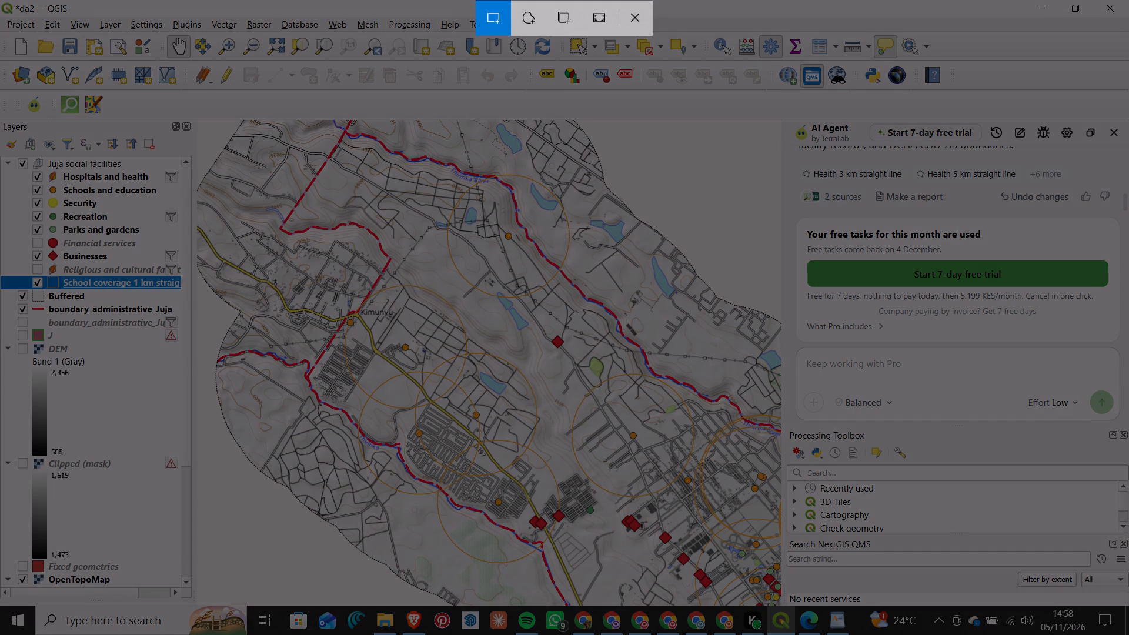
{"action": "left_click_drag", "start_coordinate": [46, 196], "coordinate": [88, 231]}
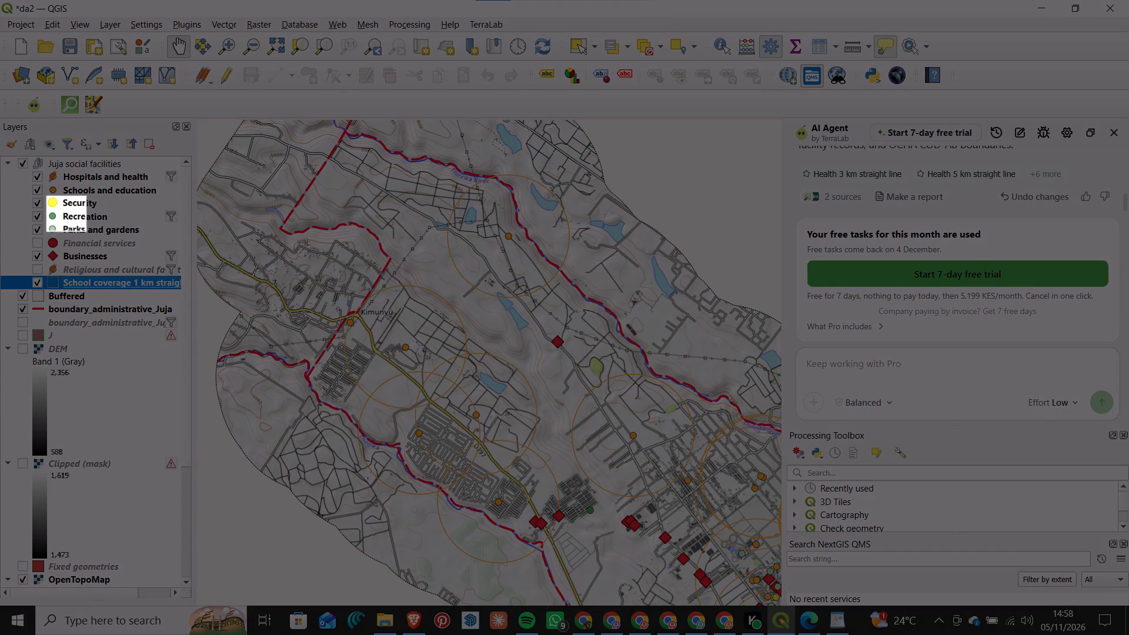
{"action": "left_click_drag", "start_coordinate": [88, 231], "coordinate": [149, 235]}
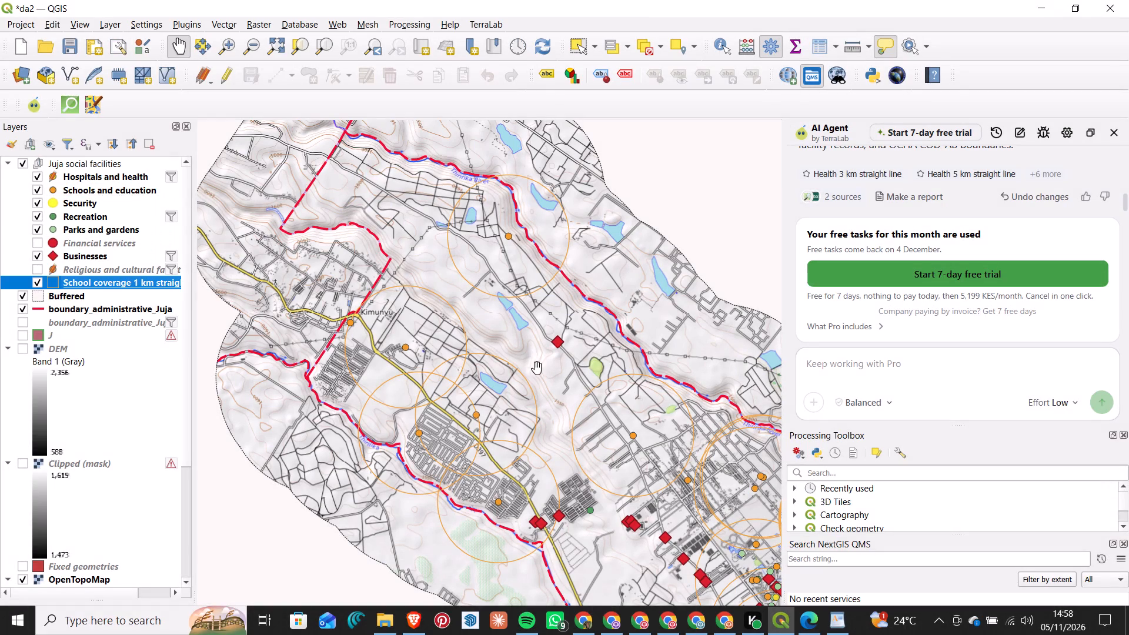
Switch back to Canva, paste the Security, Recreation, and Parks and gardens legend snip onto page 4, and shrink it to about a quarter size.
{"action": "key", "text": "alt+Tab"}
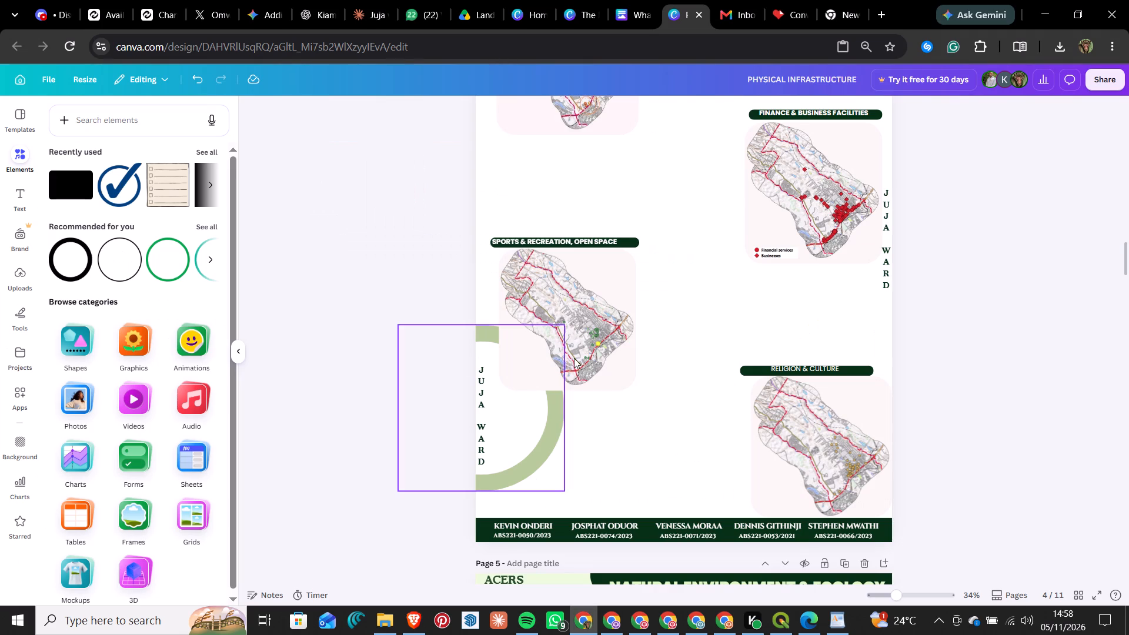
{"action": "scroll", "coordinate": [552, 342], "scroll_direction": "up", "scroll_amount": 2}
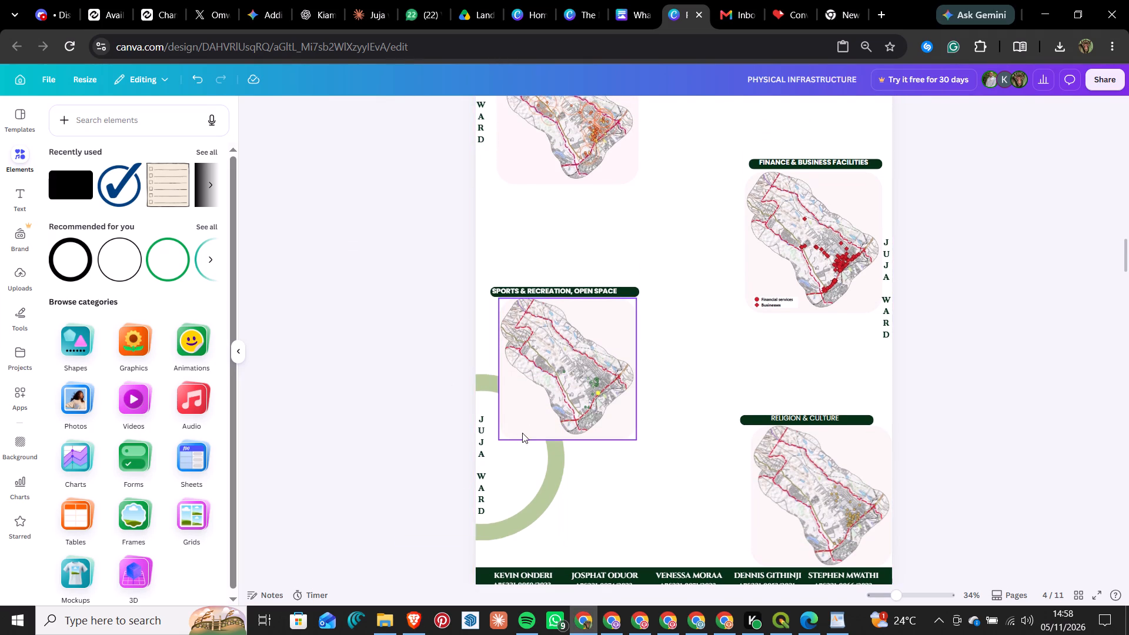
{"action": "key", "text": "ctrl+v"}
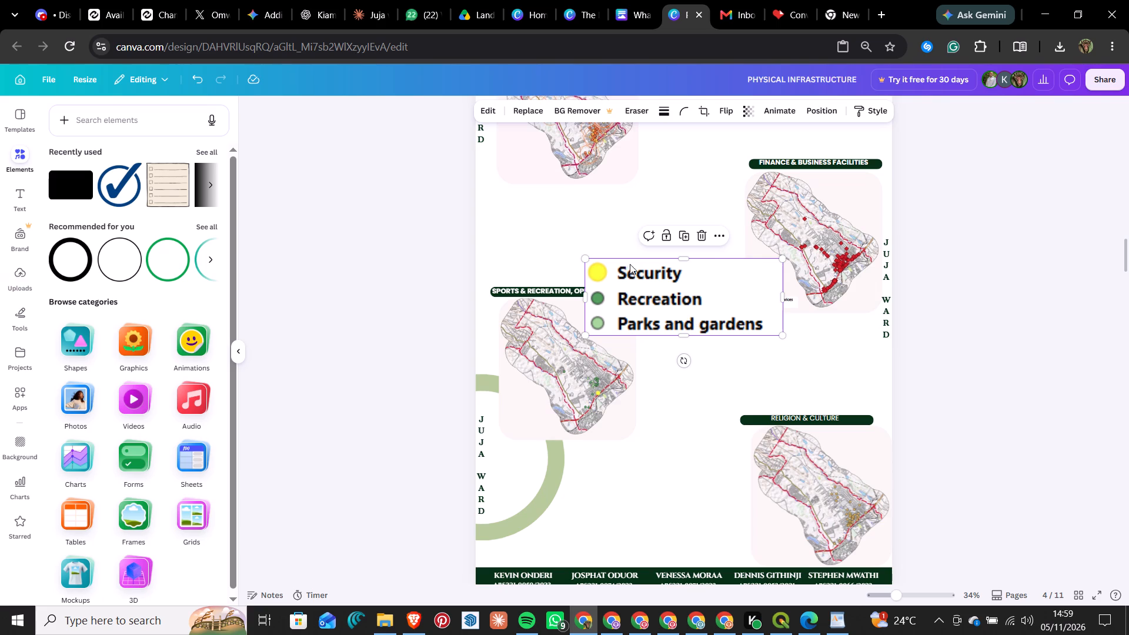
{"action": "left_click_drag", "start_coordinate": [654, 306], "coordinate": [623, 326]}
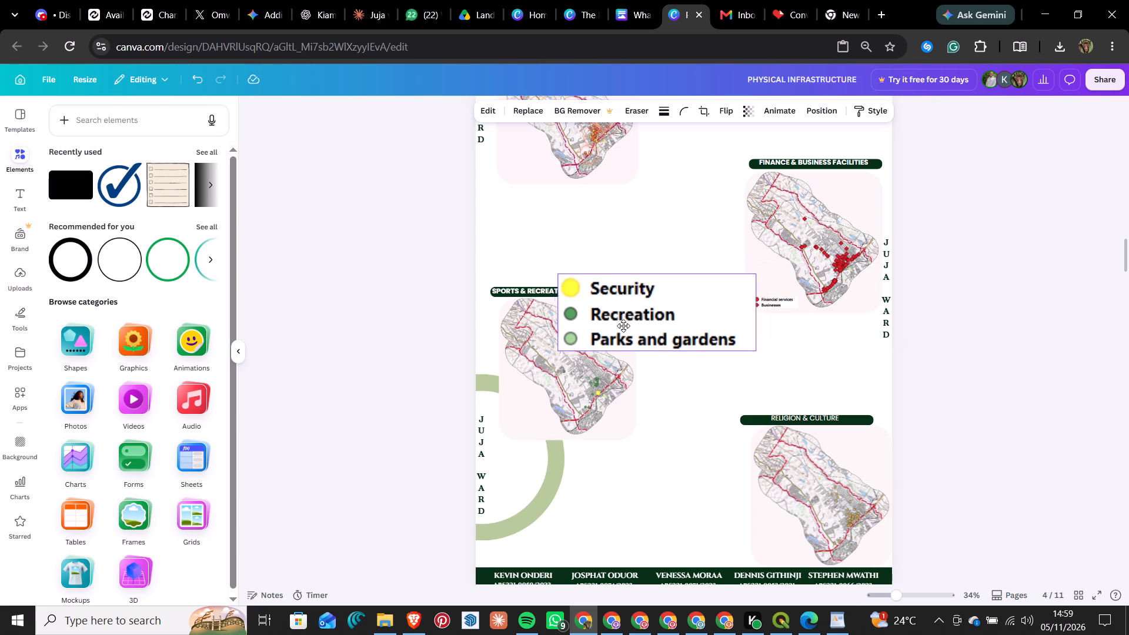
{"action": "left_click_drag", "start_coordinate": [623, 326], "coordinate": [579, 411]}
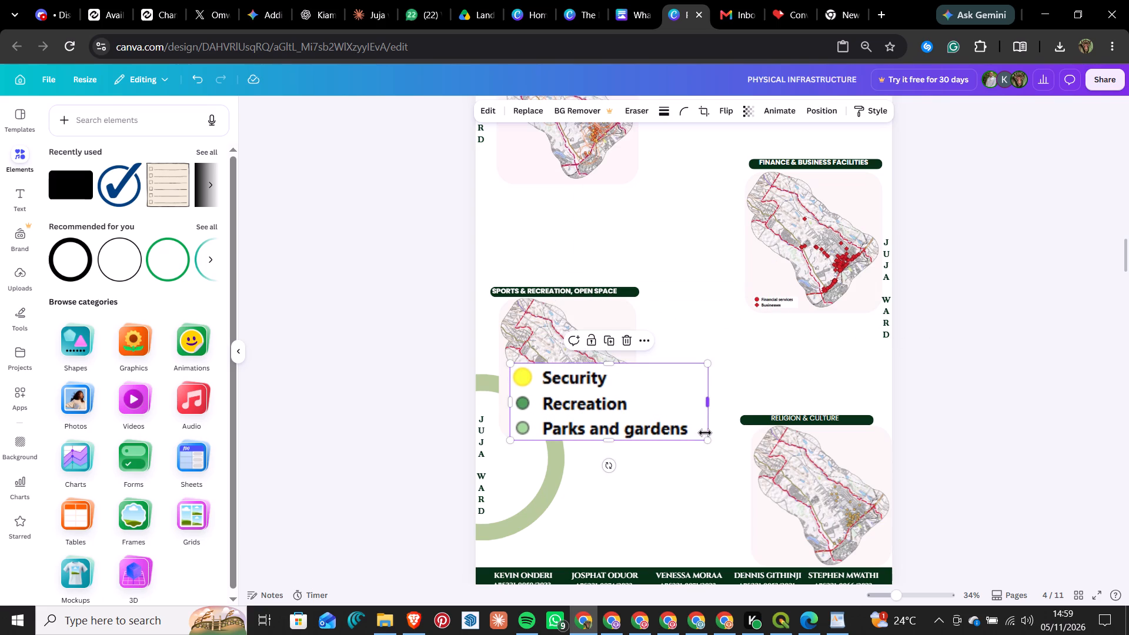
{"action": "left_click", "coordinate": [705, 433]}
{"action": "left_click_drag", "start_coordinate": [706, 438], "coordinate": [572, 403]}
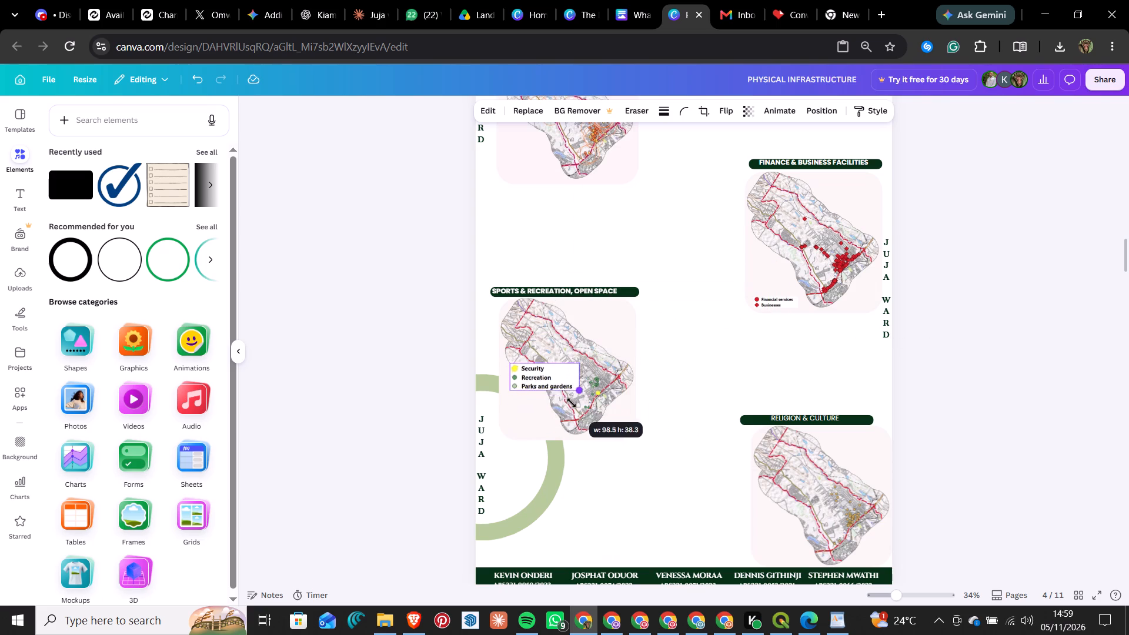
{"action": "left_click_drag", "start_coordinate": [572, 403], "coordinate": [546, 396]}
Place the legend snip in the lower-left corner of the Sports & Recreation, Open Space map and enlarge it slightly.
{"action": "left_click", "coordinate": [532, 376]}
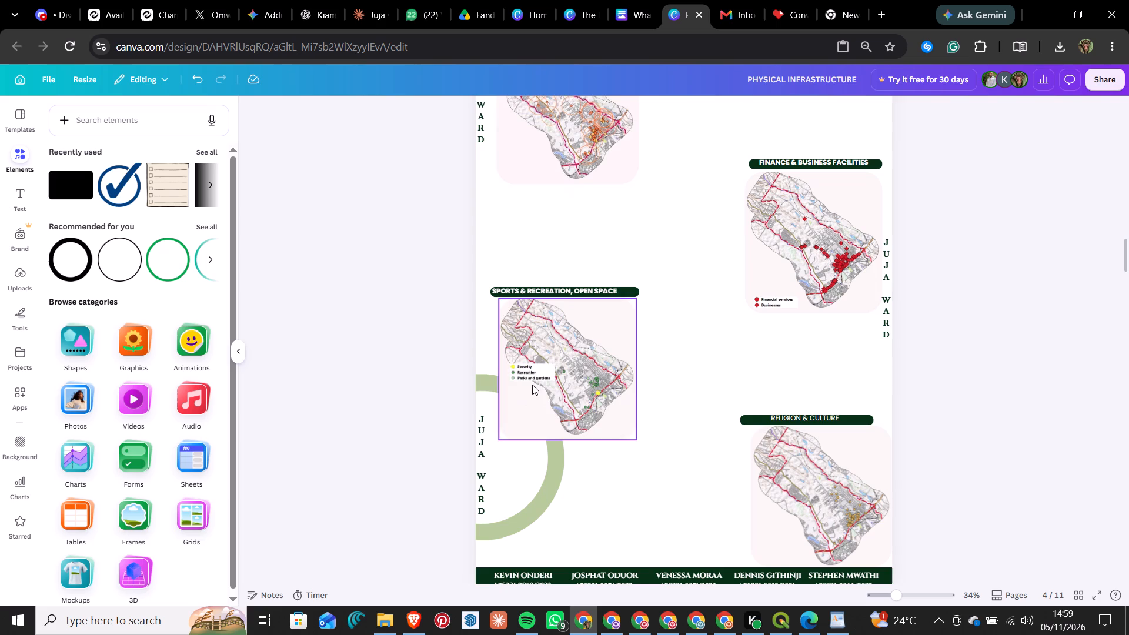
{"action": "left_click_drag", "start_coordinate": [526, 375], "coordinate": [519, 428]}
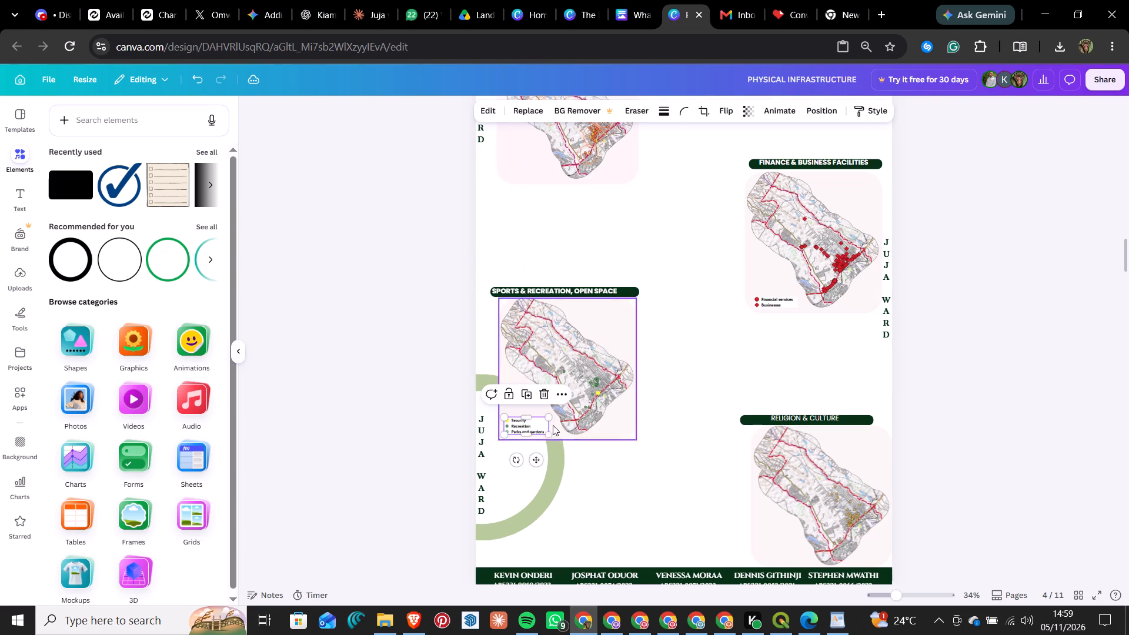
{"action": "left_click_drag", "start_coordinate": [549, 419], "coordinate": [557, 419]}
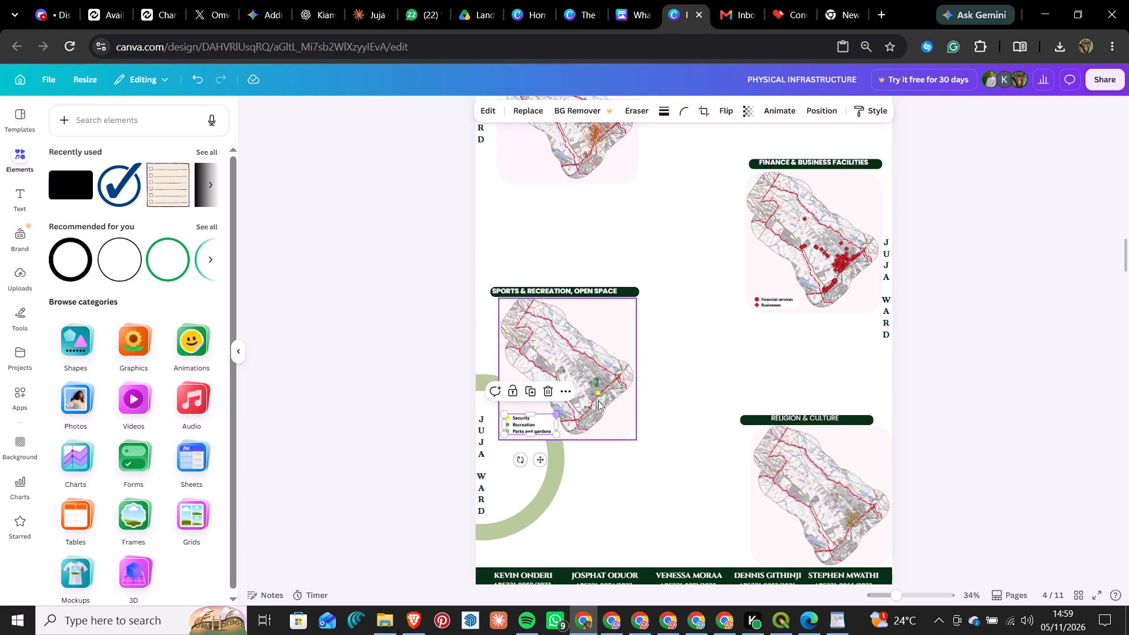
{"action": "left_click", "coordinate": [699, 336]}
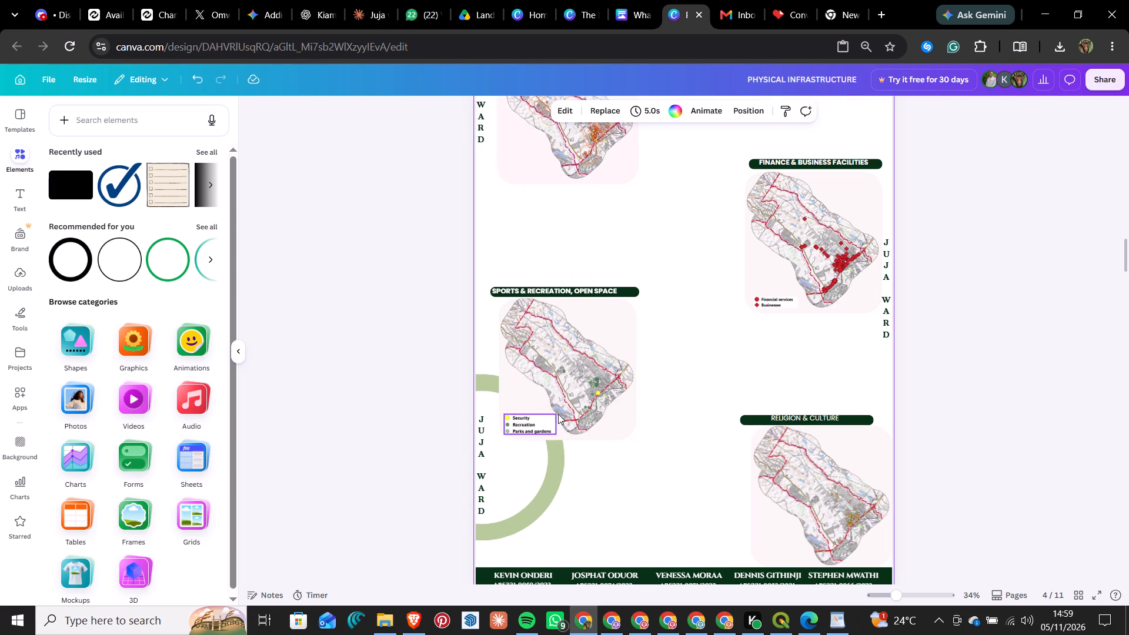
Change the Sports & Recreation, Open Space map heading to "SECURITY, RECREATION, OPEN SPACE".
{"action": "left_click", "coordinate": [517, 290]}
{"action": "left_click", "coordinate": [528, 291]}
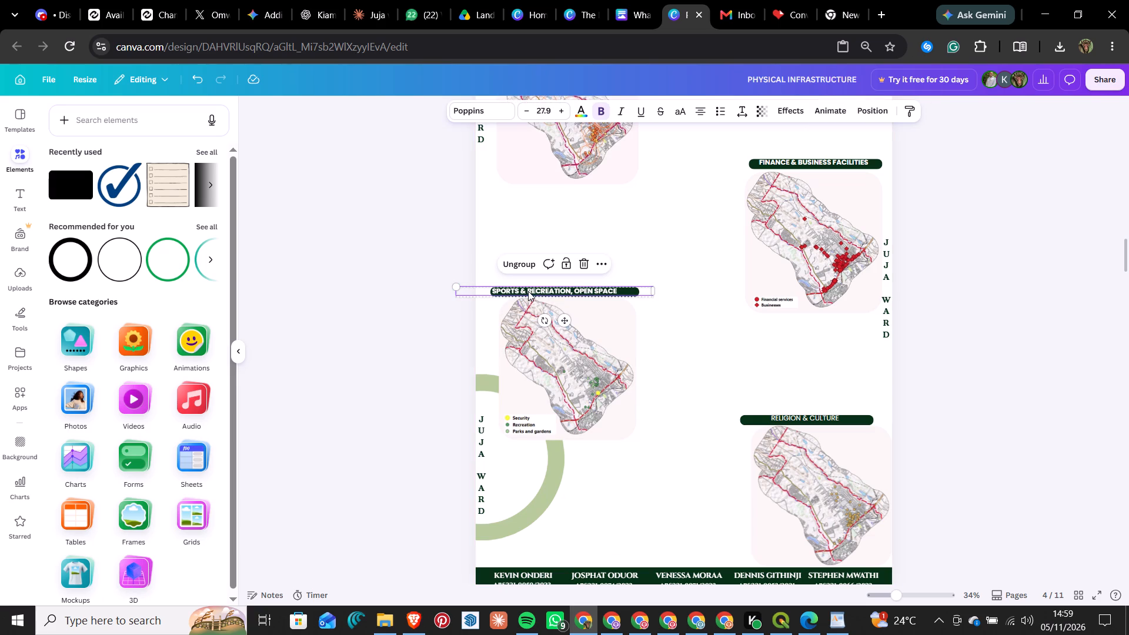
{"action": "left_click", "coordinate": [525, 292]}
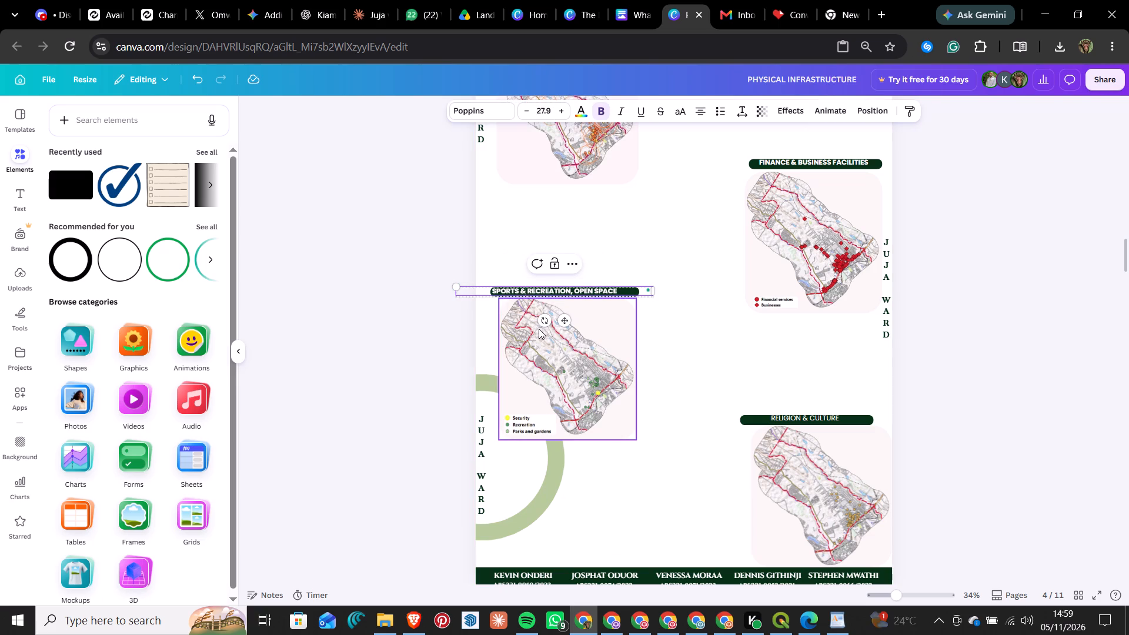
{"action": "key", "text": "BackSpace"}
{"action": "key", "text": "BackSpace"}
{"action": "key", "text": "BackSpace"}
{"action": "key", "text": "BackSpace"}
{"action": "key", "text": "BackSpace"}
{"action": "key", "text": "BackSpace"}
{"action": "key", "text": "BackSpace"}
{"action": "key", "text": "BackSpace"}
{"action": "key", "text": "BackSpace"}
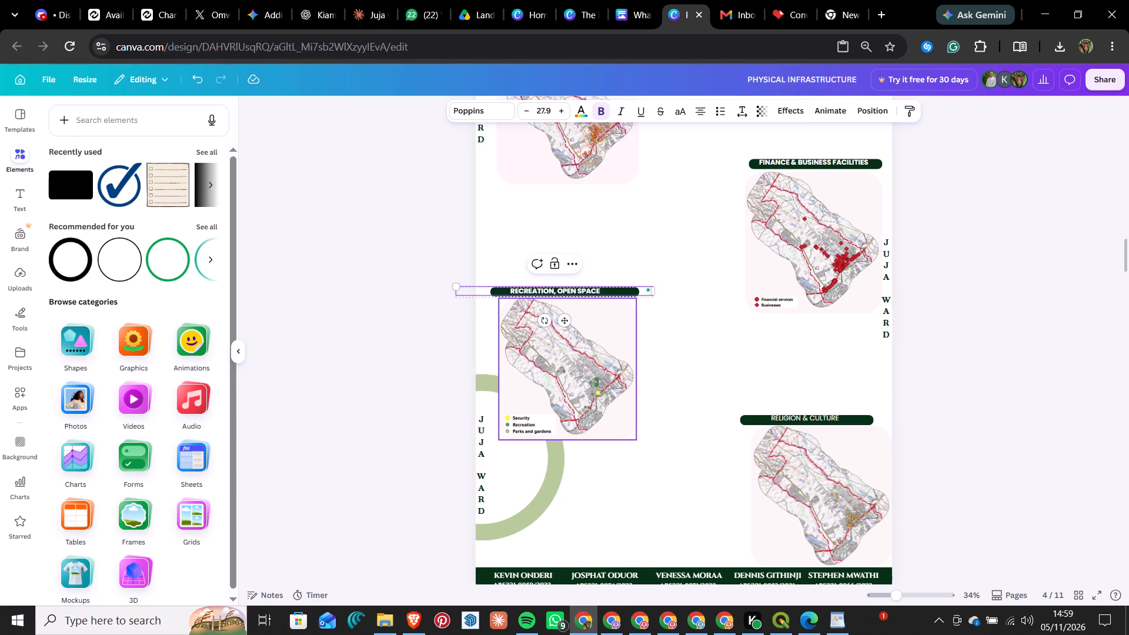
{"action": "type", "text": "SECURITY"}
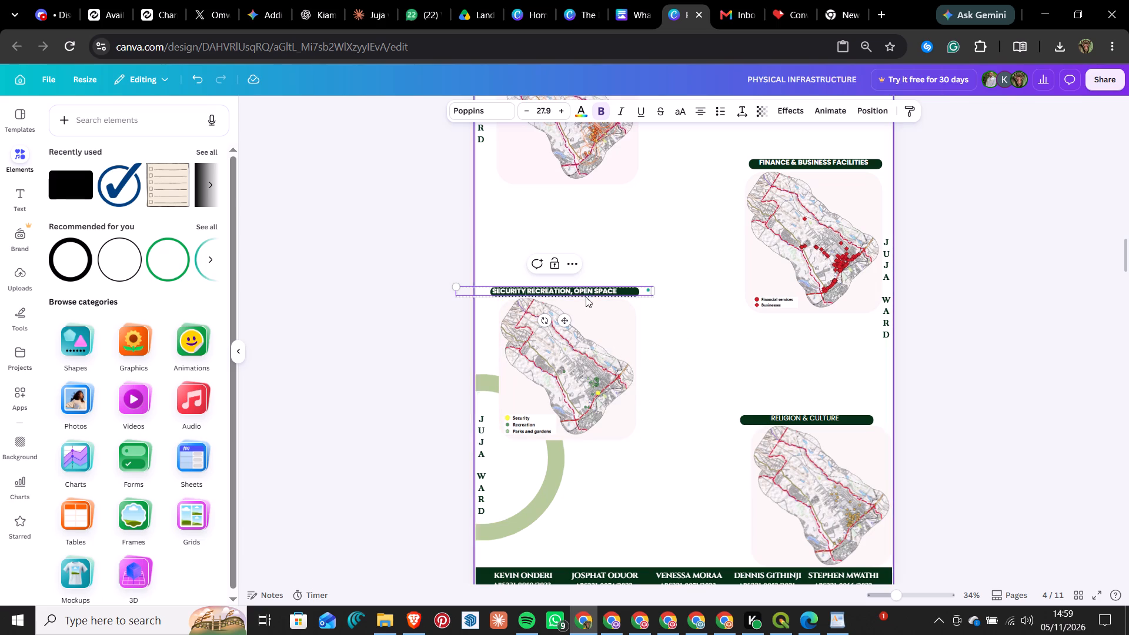
{"action": "key", "text": "comma"}
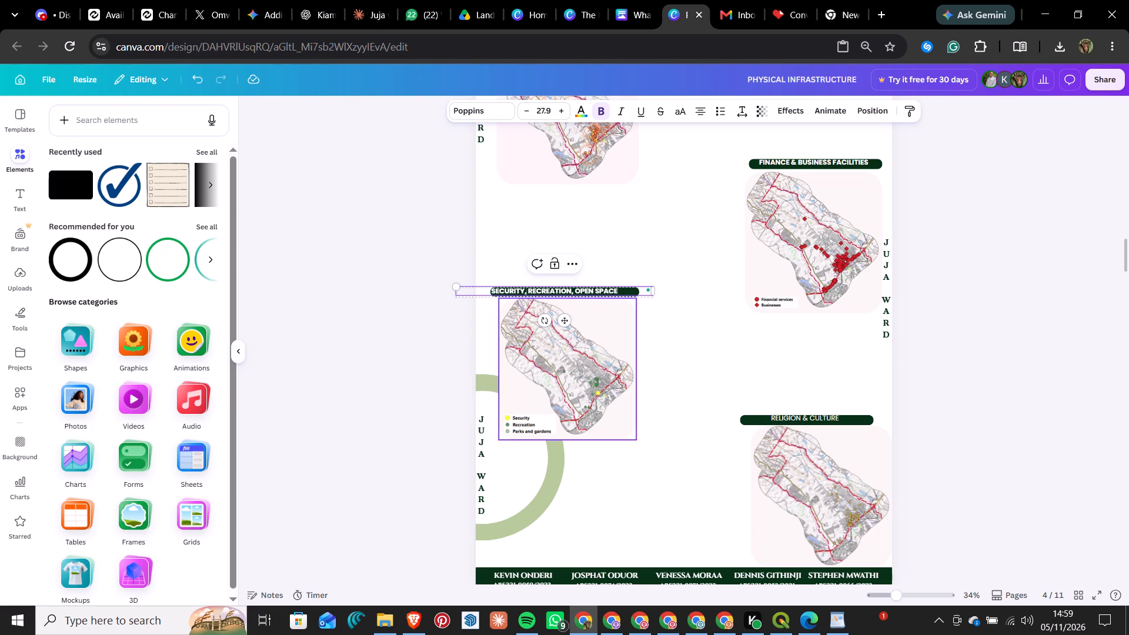
{"action": "scroll", "coordinate": [550, 330], "scroll_direction": "down", "scroll_amount": 1}
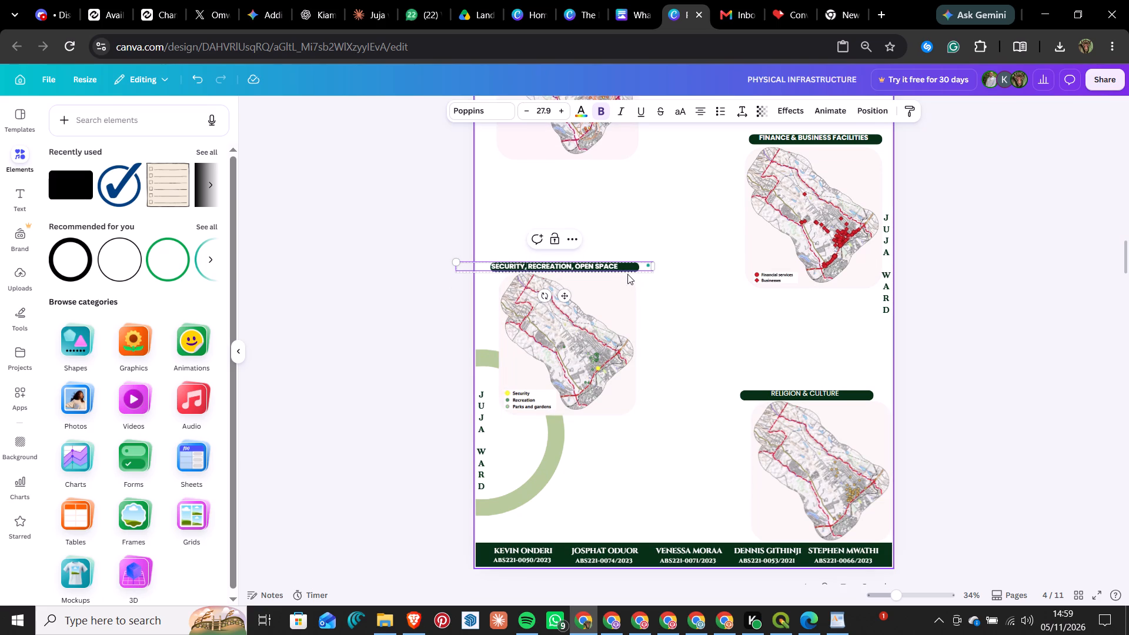
{"action": "left_click", "coordinate": [686, 303]}
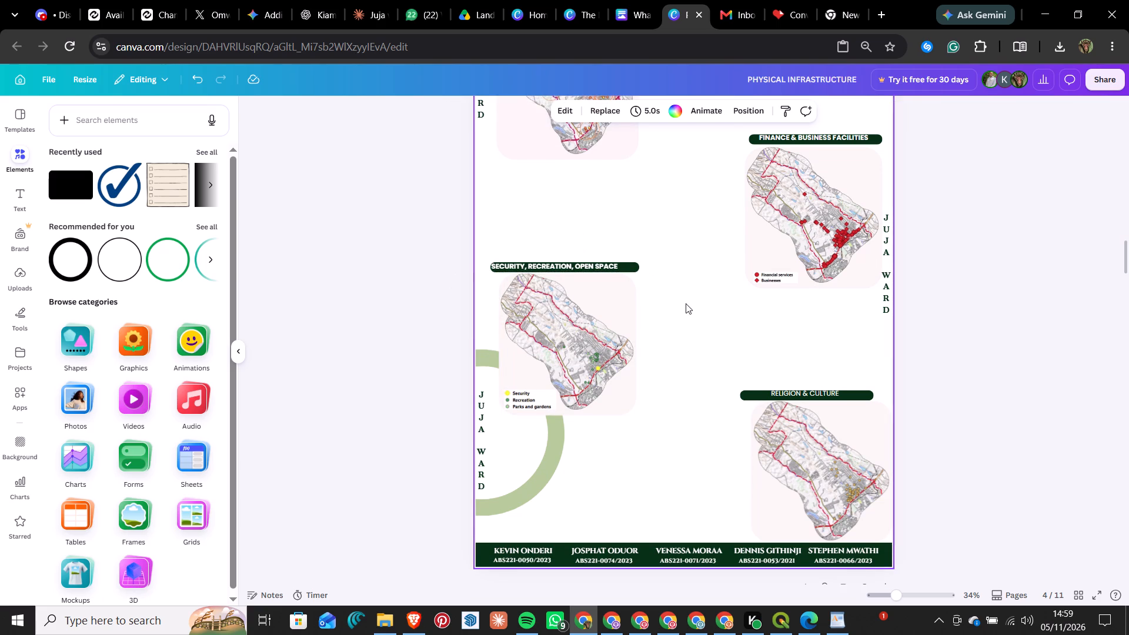
Switch to QGIS and turn on the Religious and cultural facilities layer in the layer list.
{"action": "scroll", "coordinate": [744, 346], "scroll_direction": "up", "scroll_amount": 2}
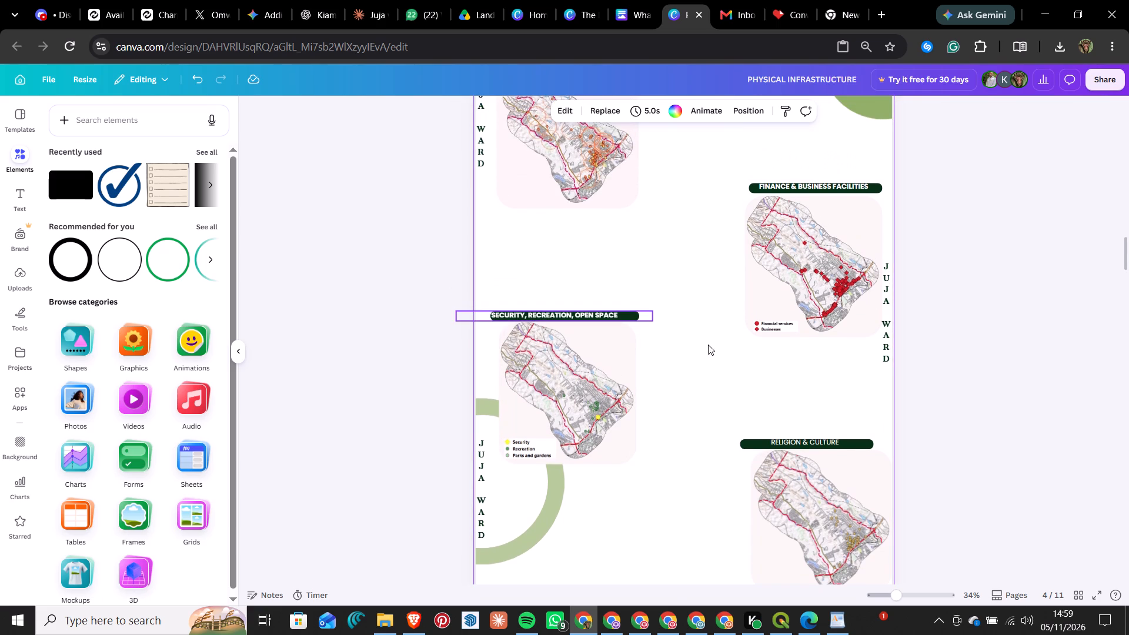
{"action": "scroll", "coordinate": [721, 464], "scroll_direction": "up", "scroll_amount": 2}
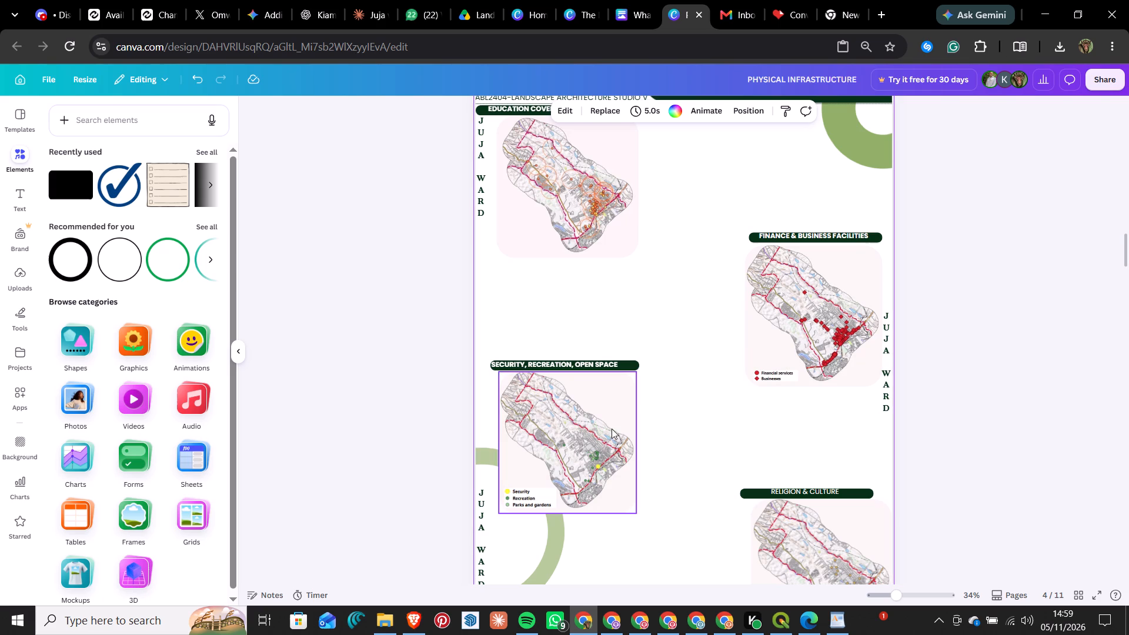
{"action": "scroll", "coordinate": [704, 282], "scroll_direction": "up", "scroll_amount": 6}
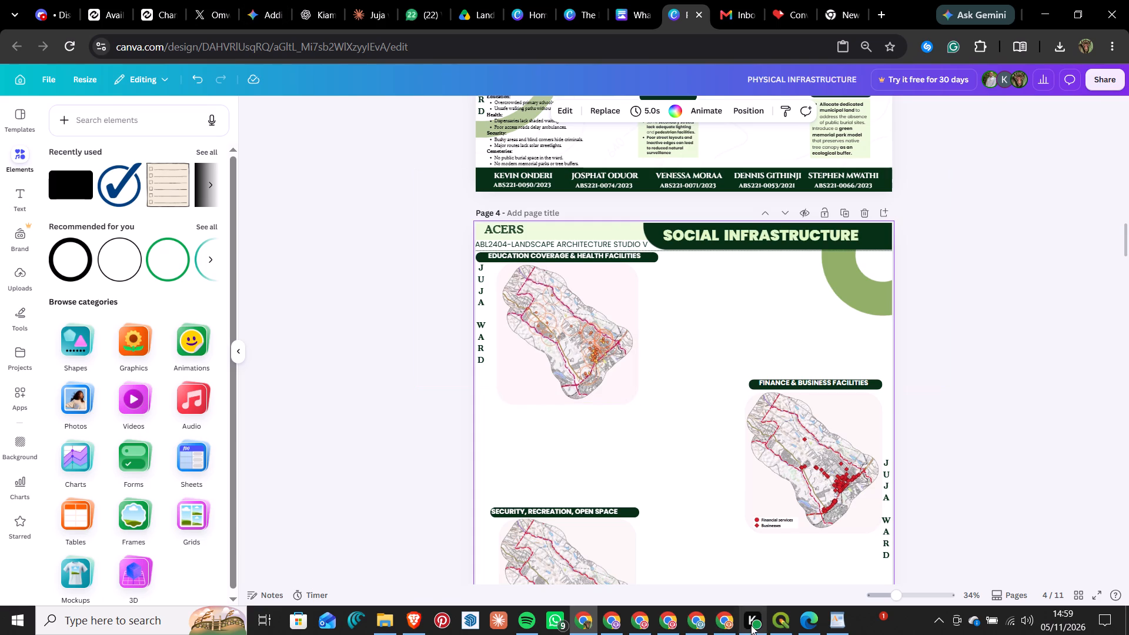
{"action": "left_click", "coordinate": [788, 621]}
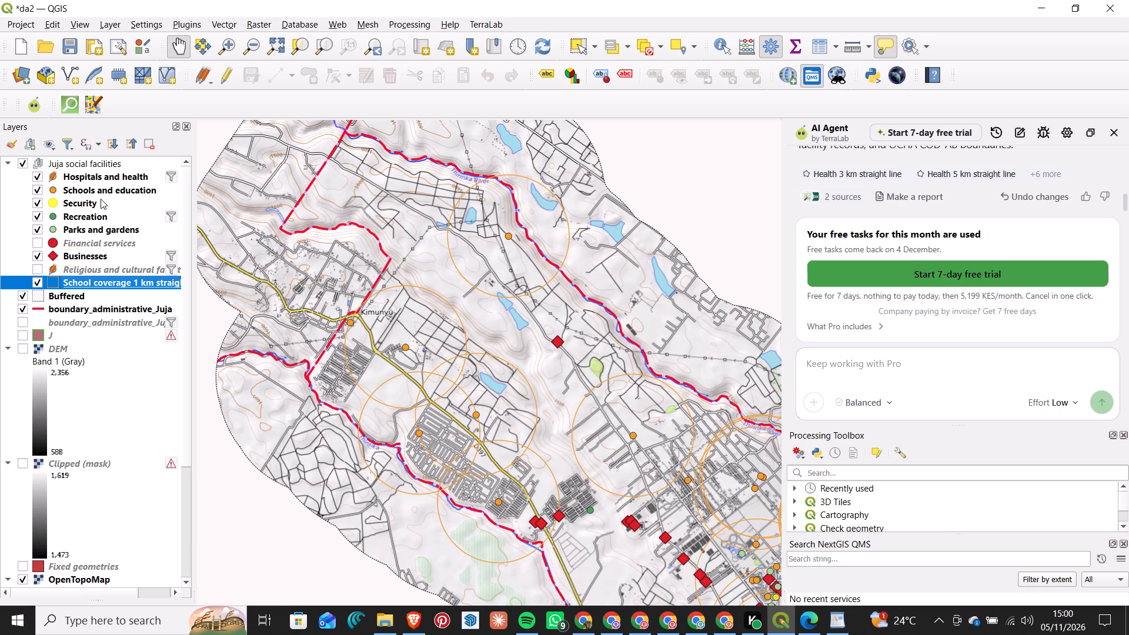
{"action": "left_click", "coordinate": [41, 277]}
{"action": "left_click", "coordinate": [37, 268]}
Stop editing the Hospitals and health layer and the Religious and cultural facilities layer, saving the changes to both.
{"action": "left_click", "coordinate": [70, 179]}
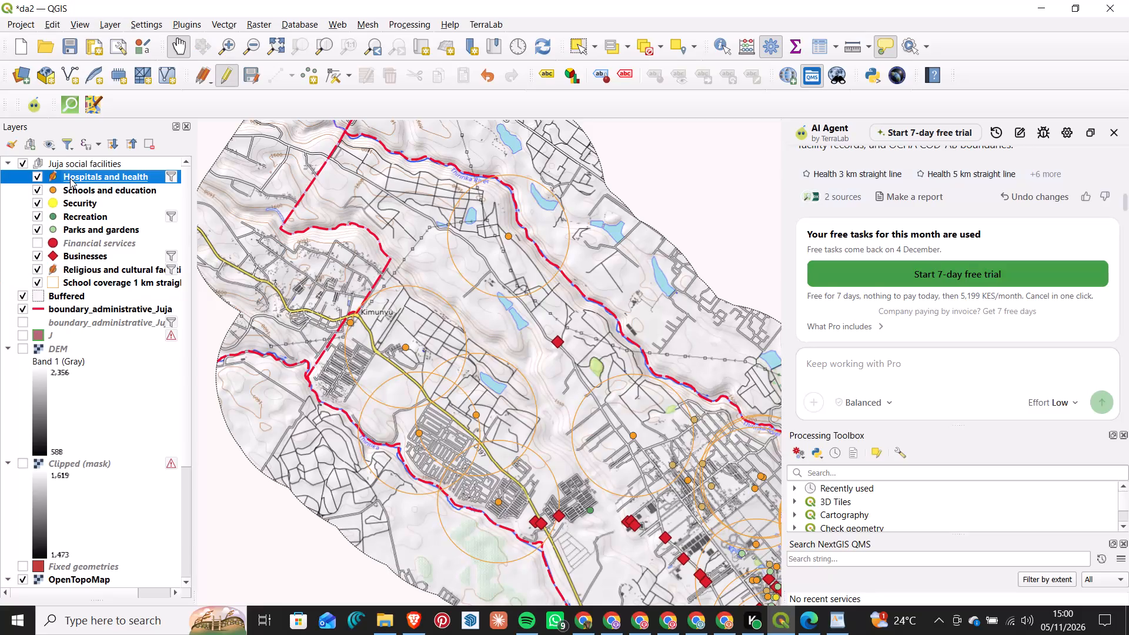
{"action": "left_click", "coordinate": [228, 73]}
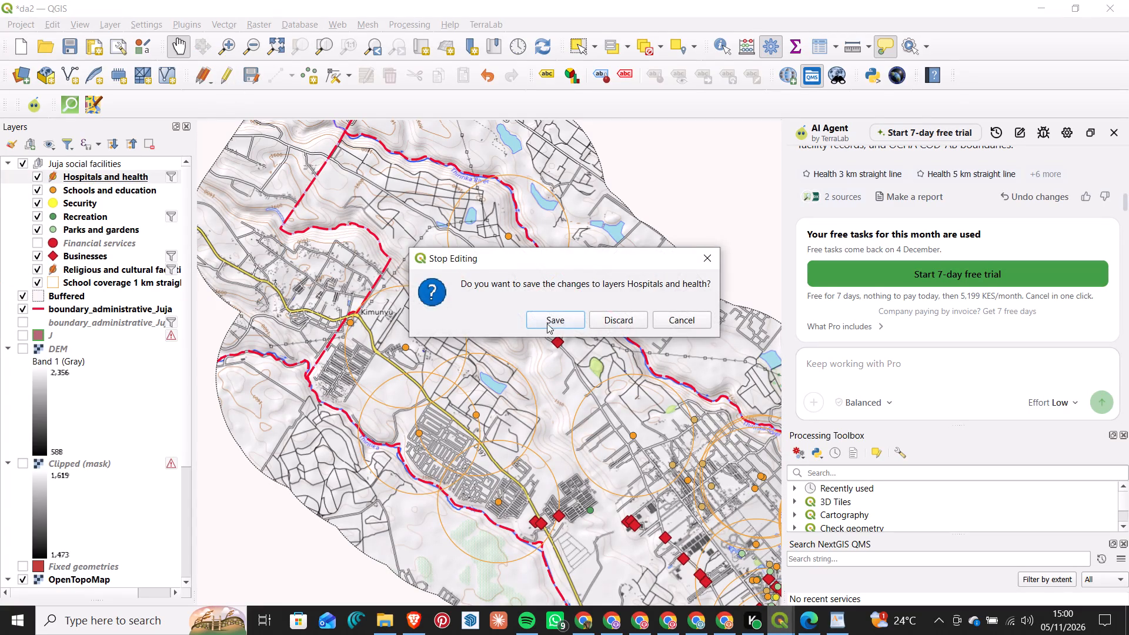
{"action": "left_click", "coordinate": [555, 320]}
{"action": "left_click", "coordinate": [77, 270]}
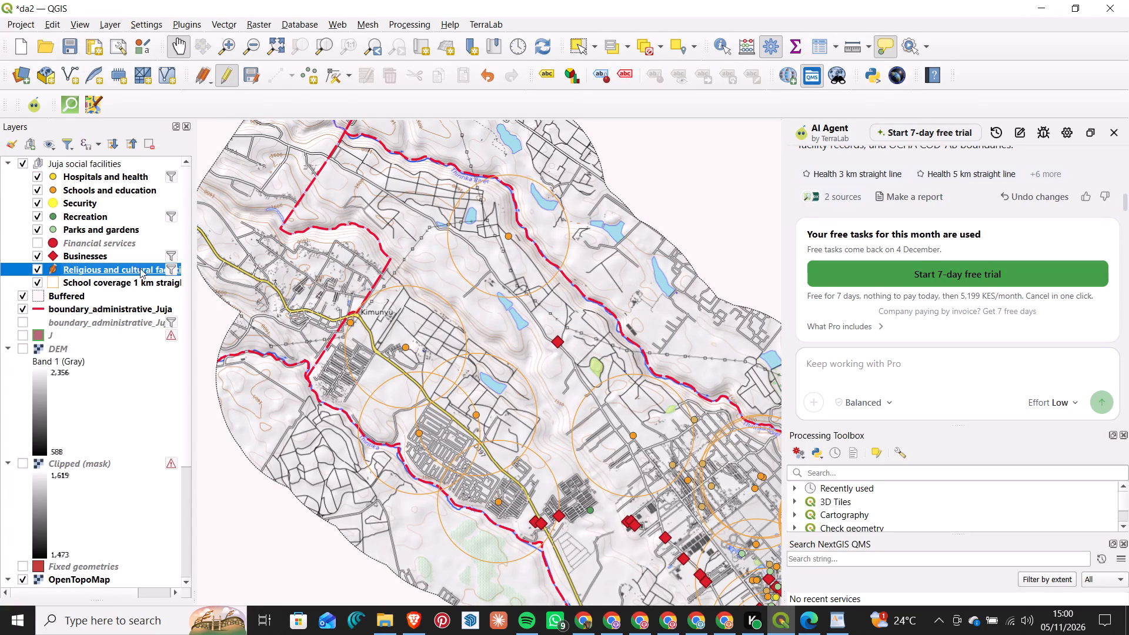
{"action": "left_click", "coordinate": [222, 76]}
{"action": "scroll", "coordinate": [222, 76], "scroll_direction": "up", "scroll_amount": 1}
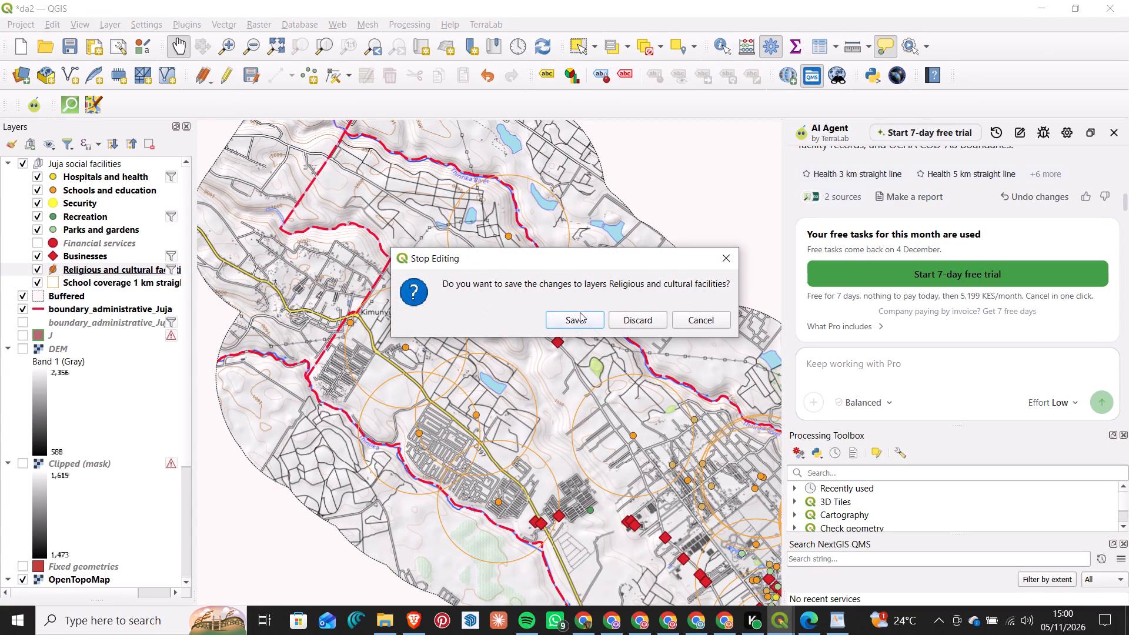
{"action": "left_click", "coordinate": [574, 316]}
Take a screen snip of the Hospitals and health and Schools and education symbols and names in the layer list.
{"action": "scroll", "coordinate": [98, 187], "scroll_direction": "up", "scroll_amount": 1}
{"action": "scroll", "coordinate": [98, 187], "scroll_direction": "down", "scroll_amount": 1}
{"action": "scroll", "coordinate": [97, 186], "scroll_direction": "up", "scroll_amount": 1}
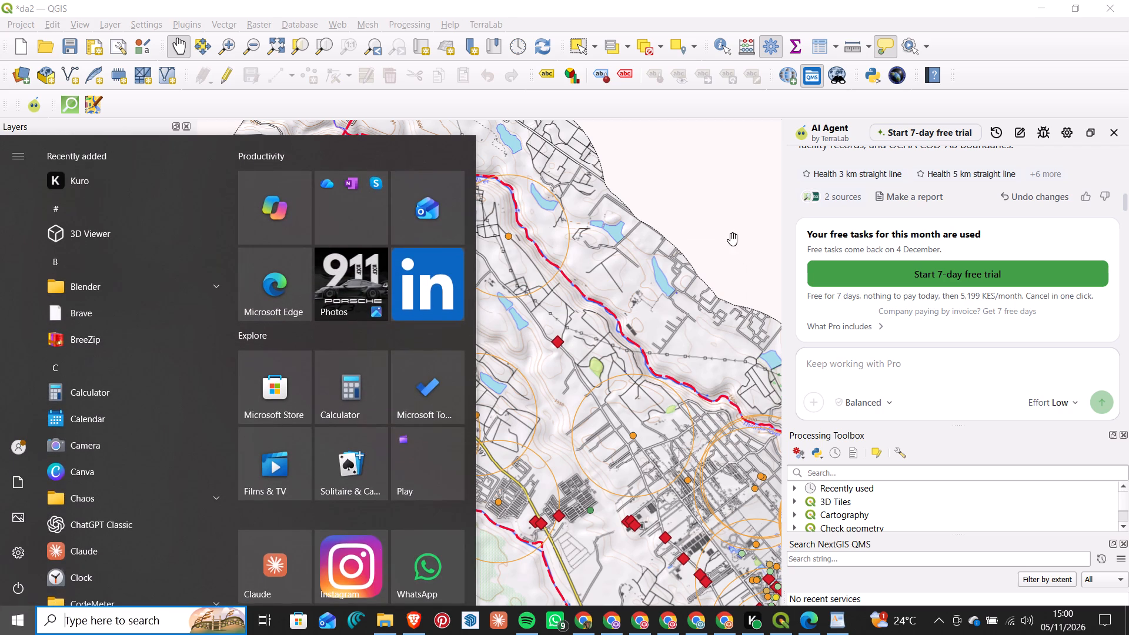
{"action": "left_click", "coordinate": [737, 230]}
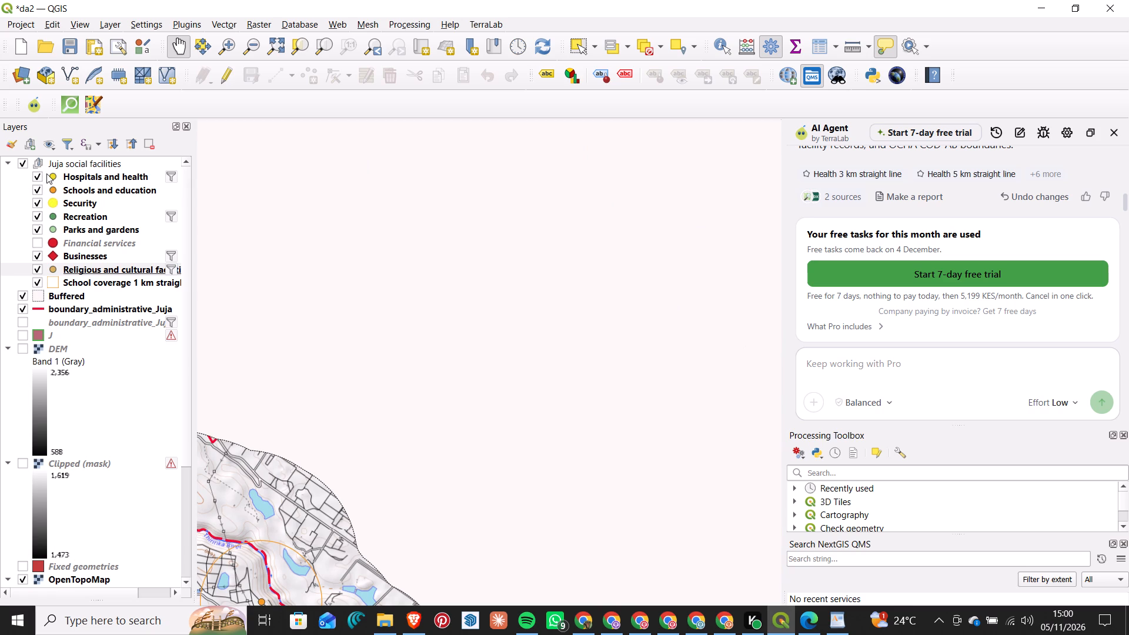
{"action": "key", "text": "shift+super+s"}
{"action": "left_click_drag", "start_coordinate": [43, 171], "coordinate": [44, 181]}
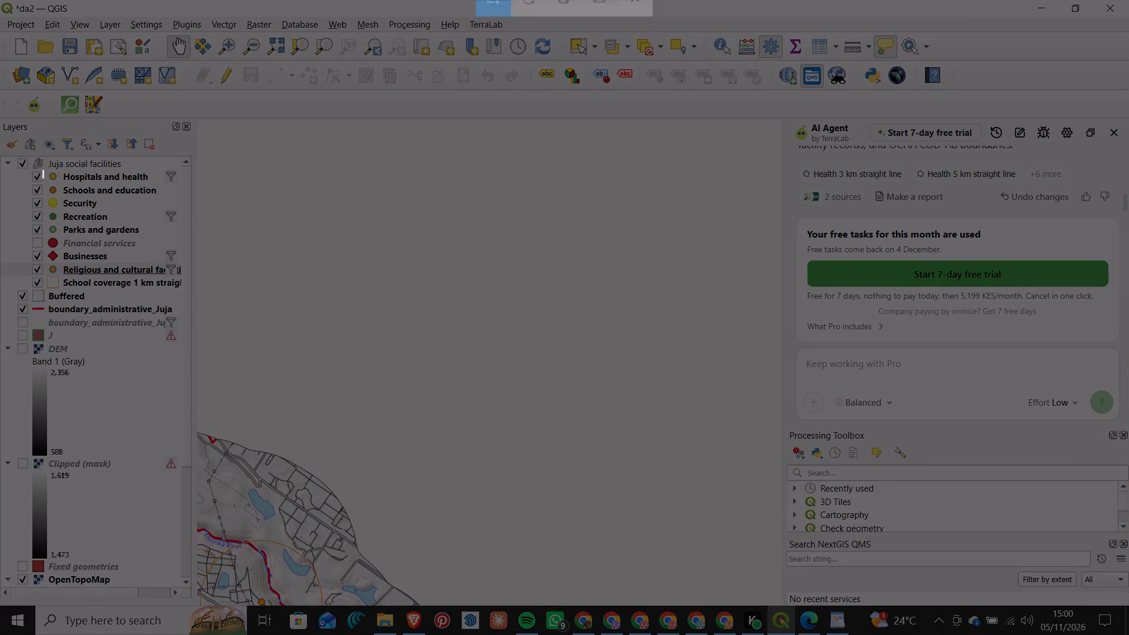
{"action": "left_click_drag", "start_coordinate": [44, 181], "coordinate": [162, 197]}
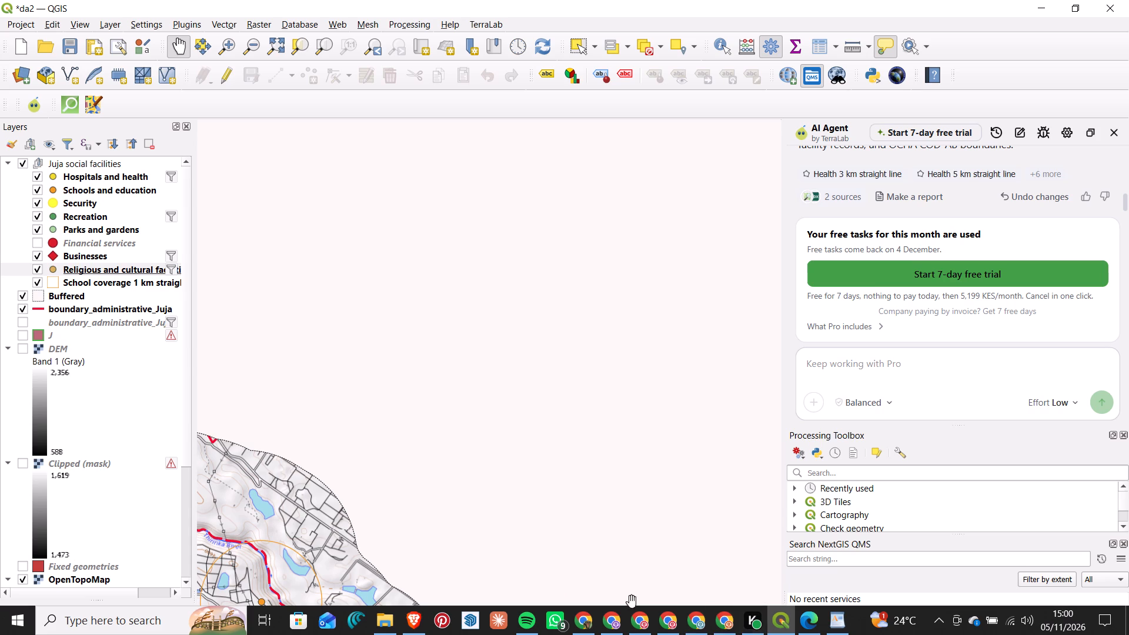
Switch back to Canva, paste the legend snip, and fit it at about a third size in the Education map's lower-left corner.
{"action": "left_click", "coordinate": [581, 625]}
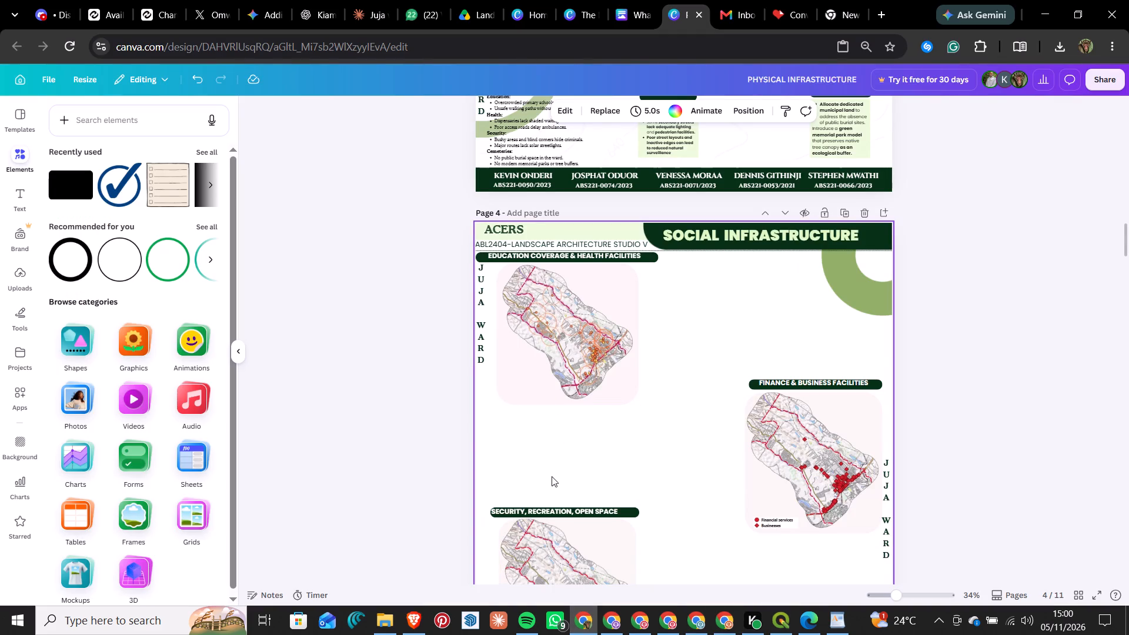
{"action": "key", "text": "ctrl+v"}
{"action": "left_click_drag", "start_coordinate": [670, 517], "coordinate": [598, 446]}
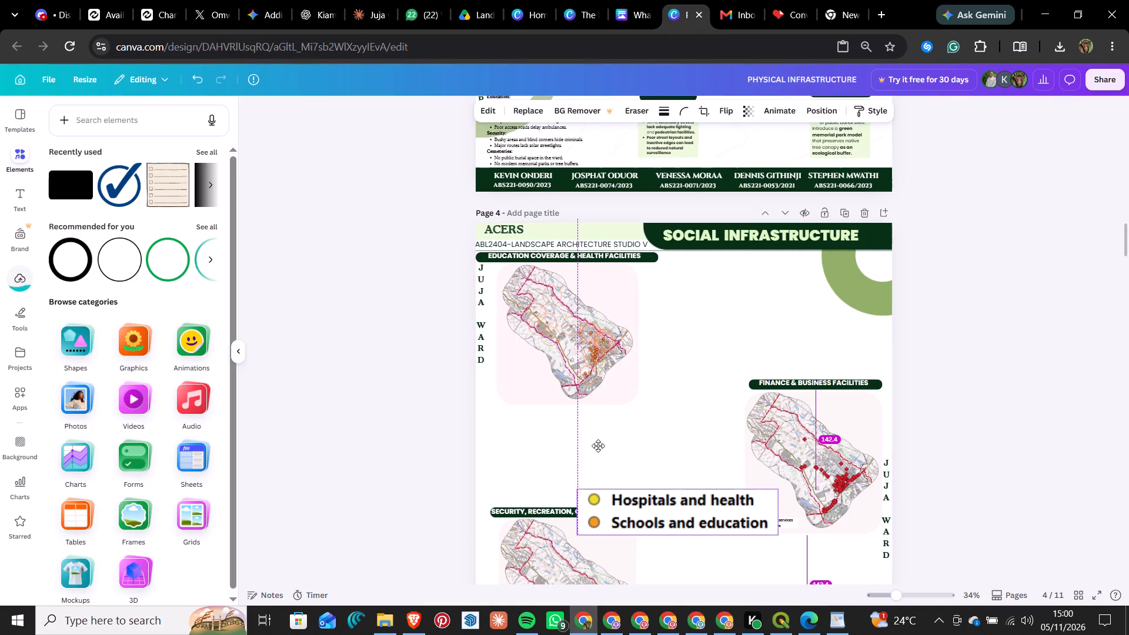
{"action": "left_click_drag", "start_coordinate": [598, 446], "coordinate": [570, 406]}
{"action": "left_click_drag", "start_coordinate": [687, 431], "coordinate": [622, 420]}
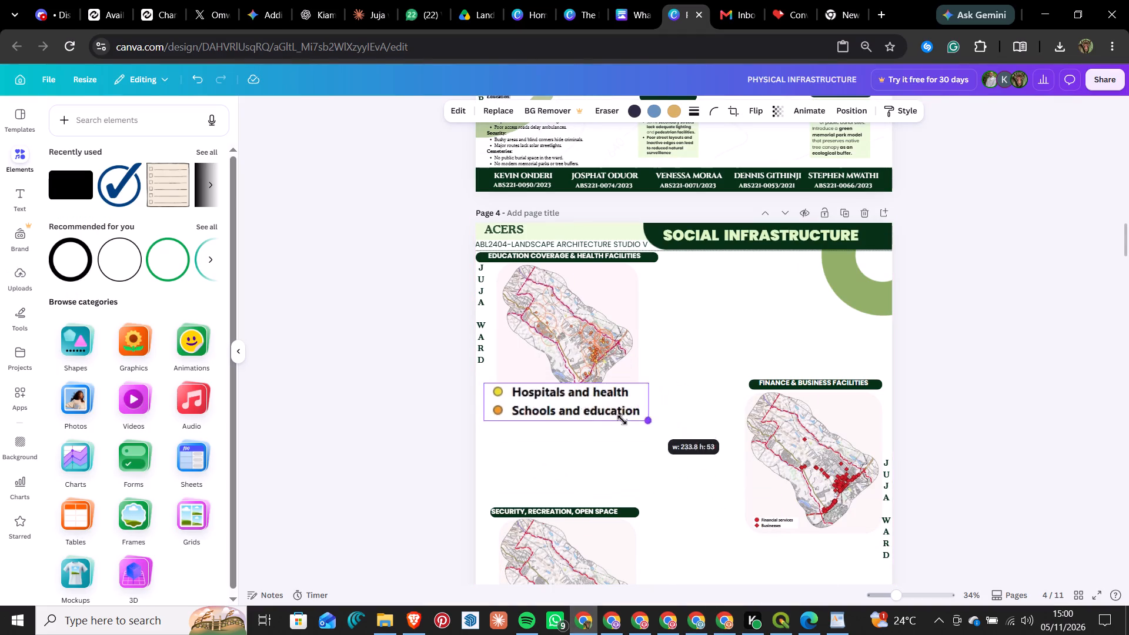
{"action": "left_click_drag", "start_coordinate": [622, 420], "coordinate": [550, 409]}
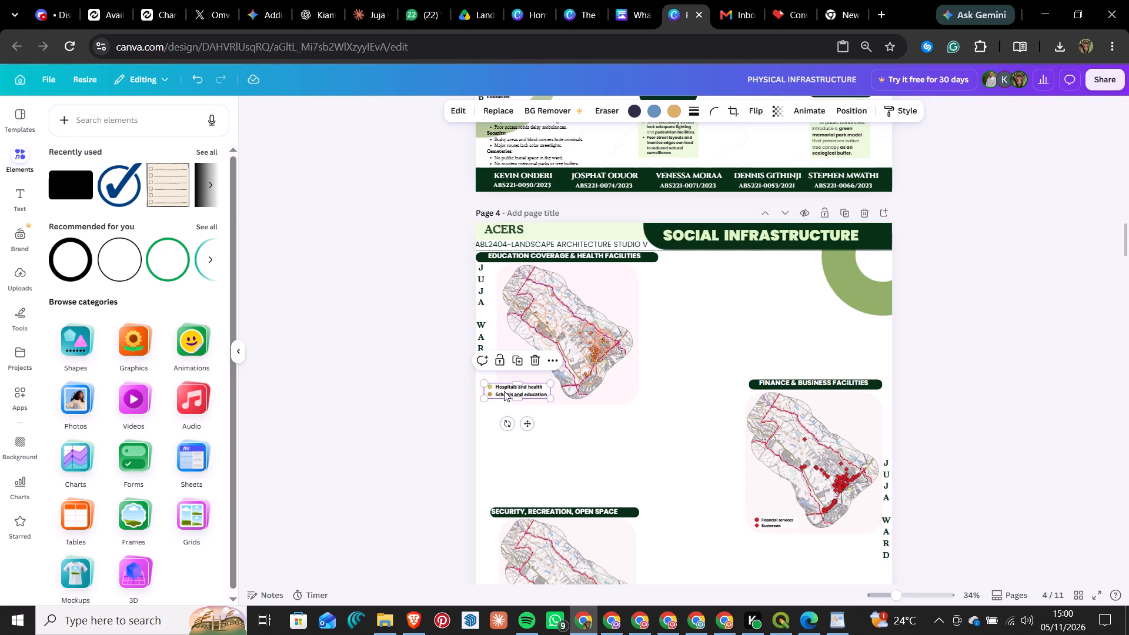
{"action": "left_click_drag", "start_coordinate": [523, 425], "coordinate": [537, 425]}
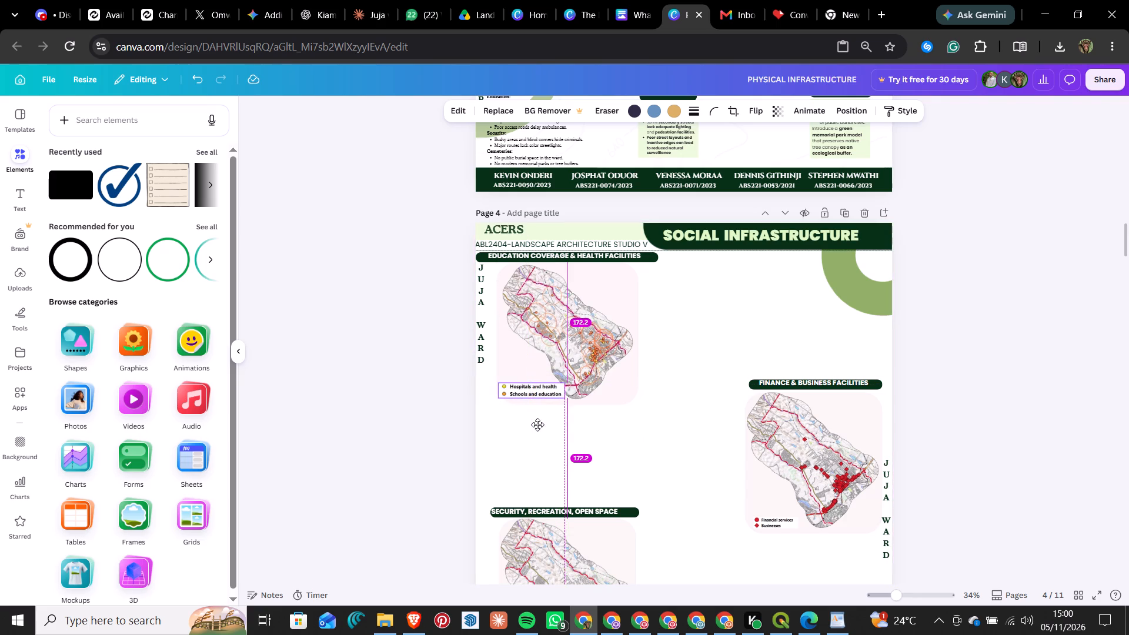
{"action": "left_click_drag", "start_coordinate": [537, 425], "coordinate": [538, 425]}
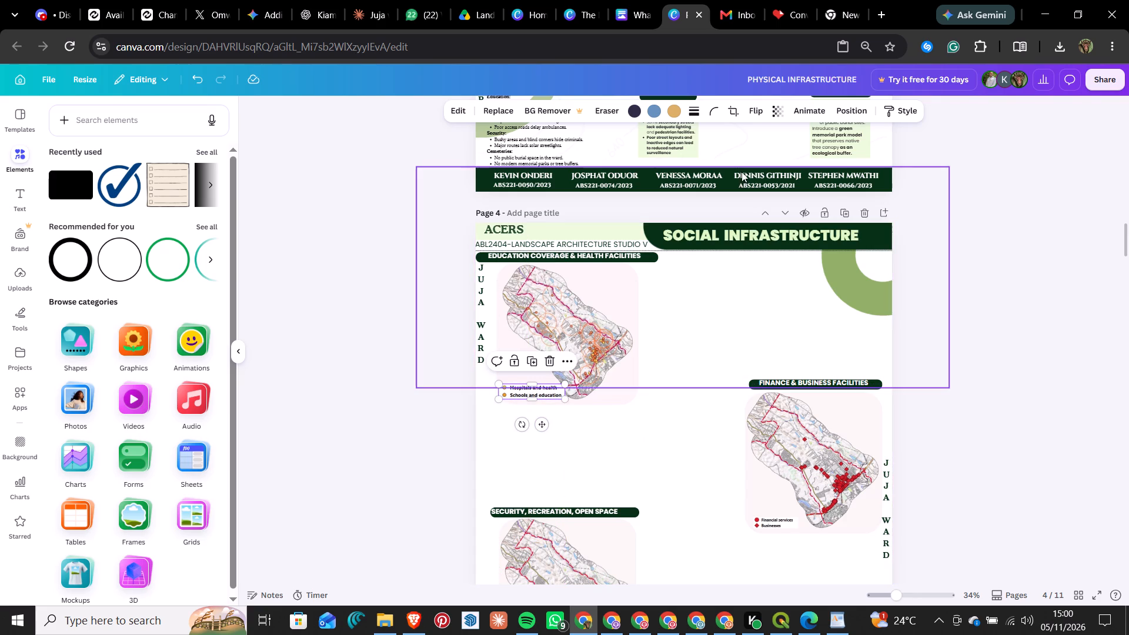
Strongly round the corners of the Hospitals and health and Schools and education legend snip.
{"action": "left_click", "coordinate": [709, 117]}
{"action": "left_click_drag", "start_coordinate": [682, 156], "coordinate": [755, 165]}
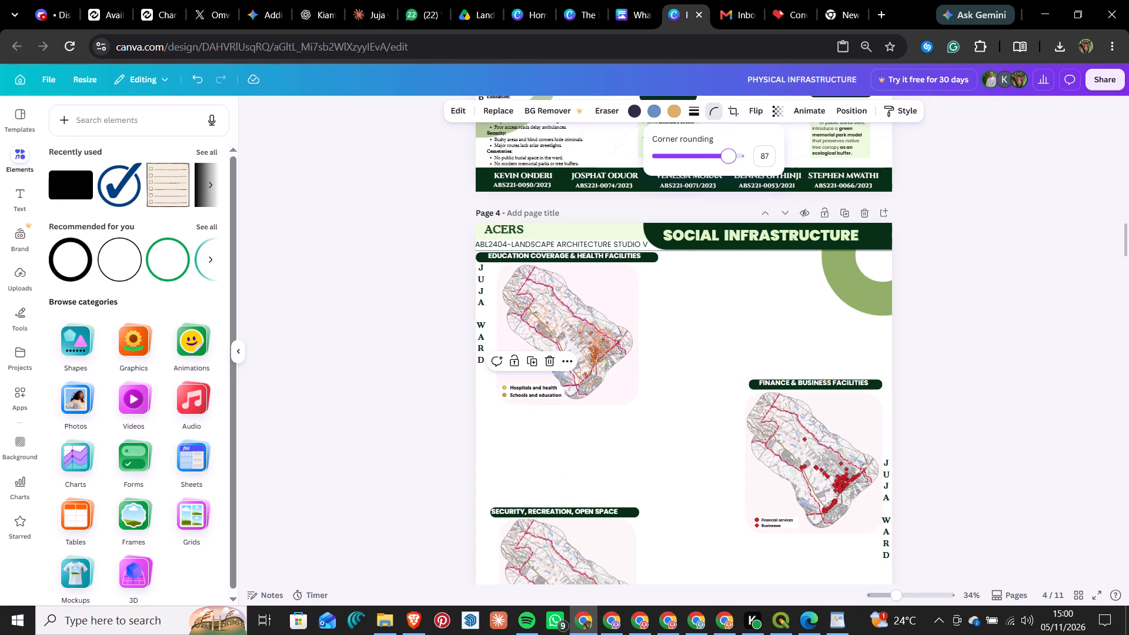
{"action": "left_click_drag", "start_coordinate": [755, 165], "coordinate": [820, 176]}
{"action": "left_click", "coordinate": [612, 458]}
{"action": "left_click", "coordinate": [533, 393]}
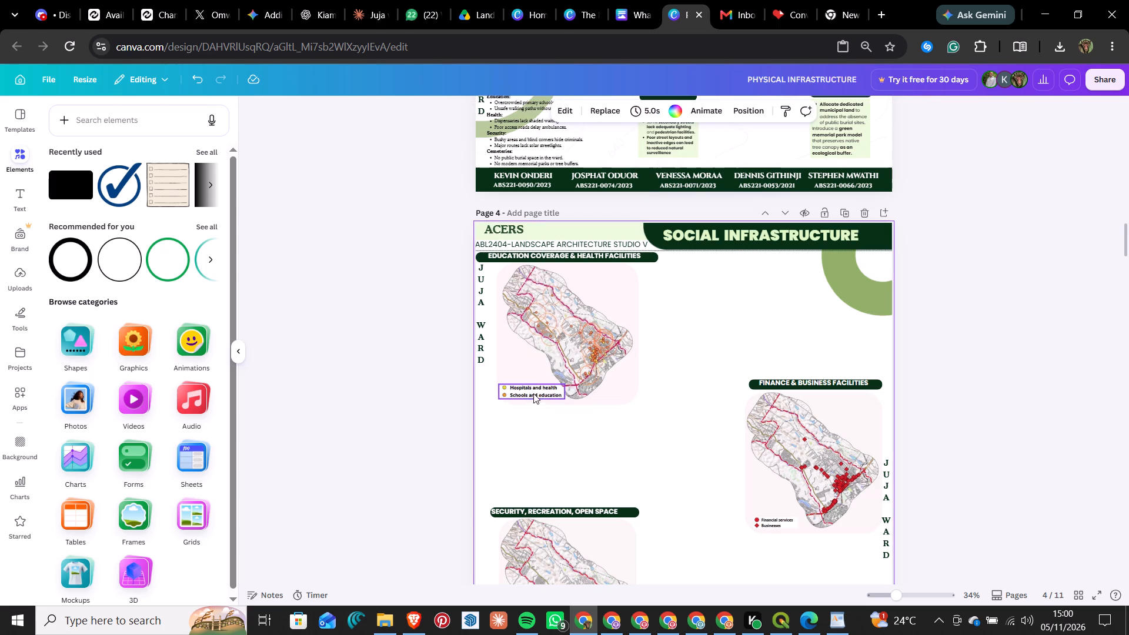
{"action": "left_click", "coordinate": [594, 454]}
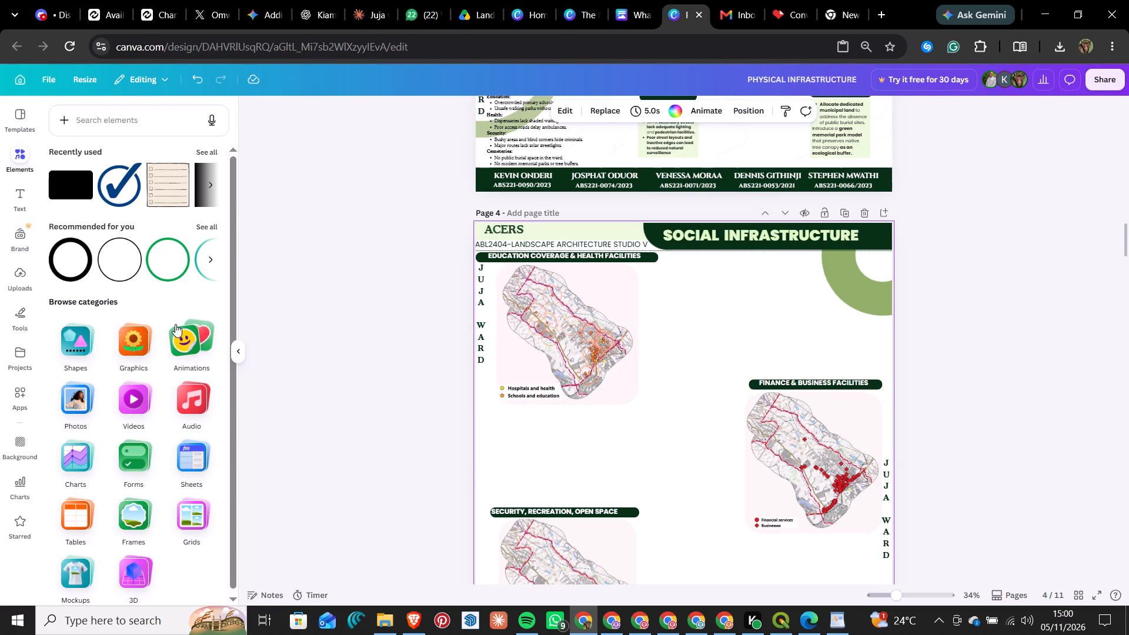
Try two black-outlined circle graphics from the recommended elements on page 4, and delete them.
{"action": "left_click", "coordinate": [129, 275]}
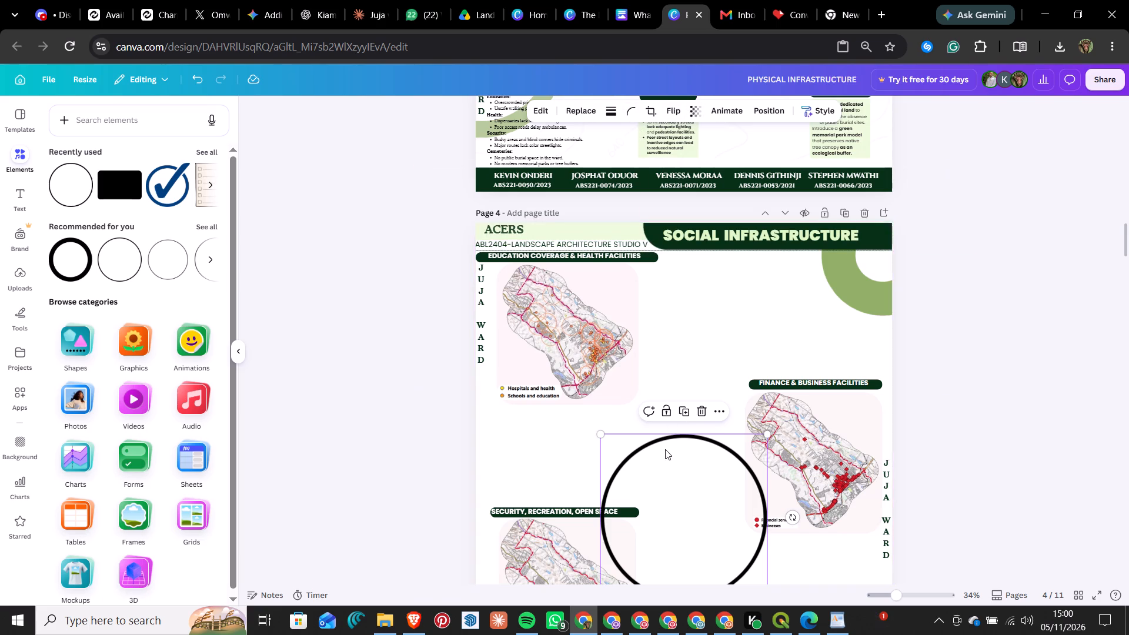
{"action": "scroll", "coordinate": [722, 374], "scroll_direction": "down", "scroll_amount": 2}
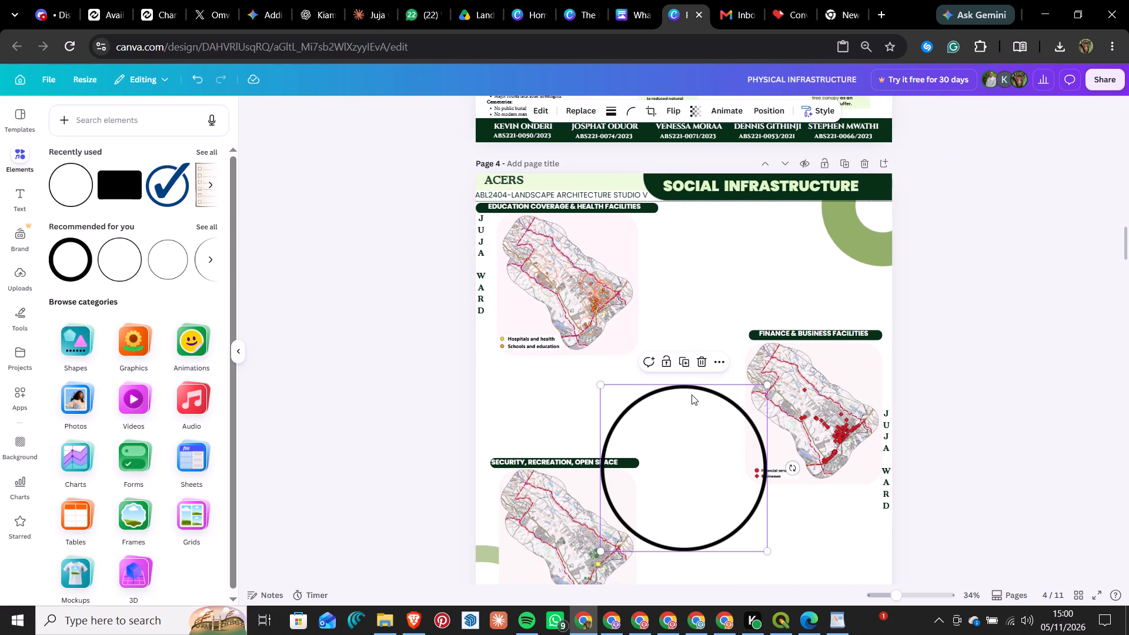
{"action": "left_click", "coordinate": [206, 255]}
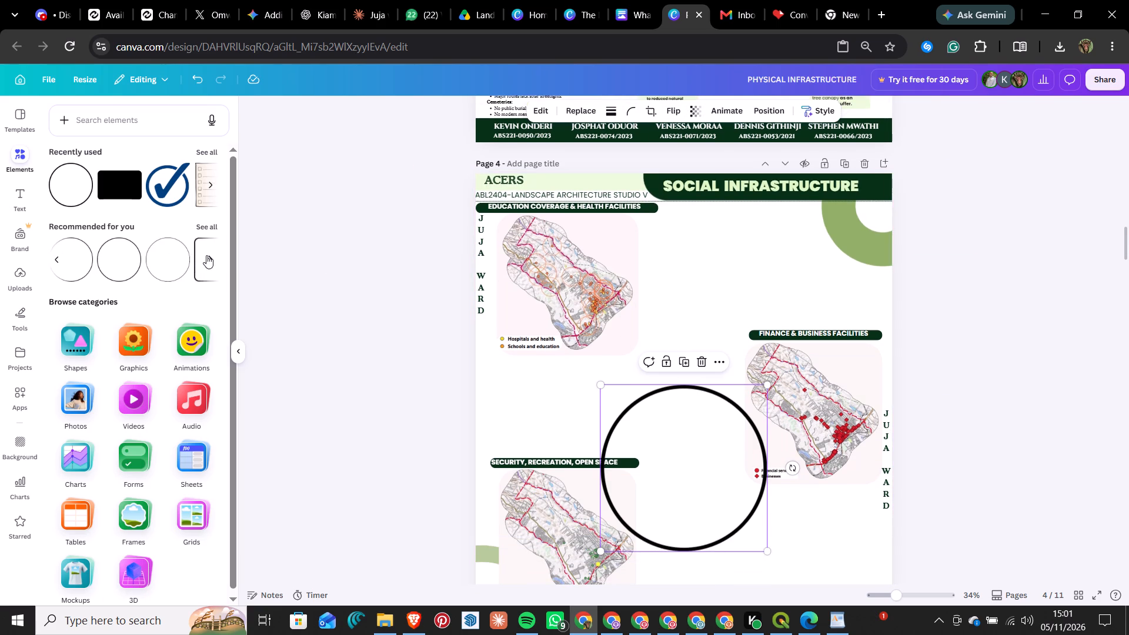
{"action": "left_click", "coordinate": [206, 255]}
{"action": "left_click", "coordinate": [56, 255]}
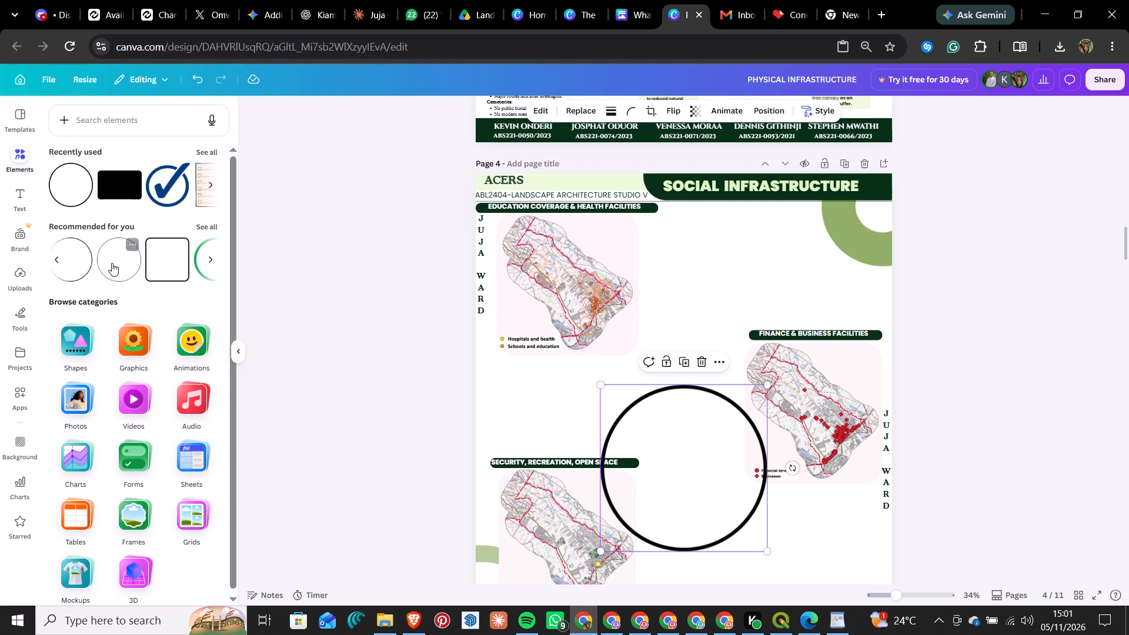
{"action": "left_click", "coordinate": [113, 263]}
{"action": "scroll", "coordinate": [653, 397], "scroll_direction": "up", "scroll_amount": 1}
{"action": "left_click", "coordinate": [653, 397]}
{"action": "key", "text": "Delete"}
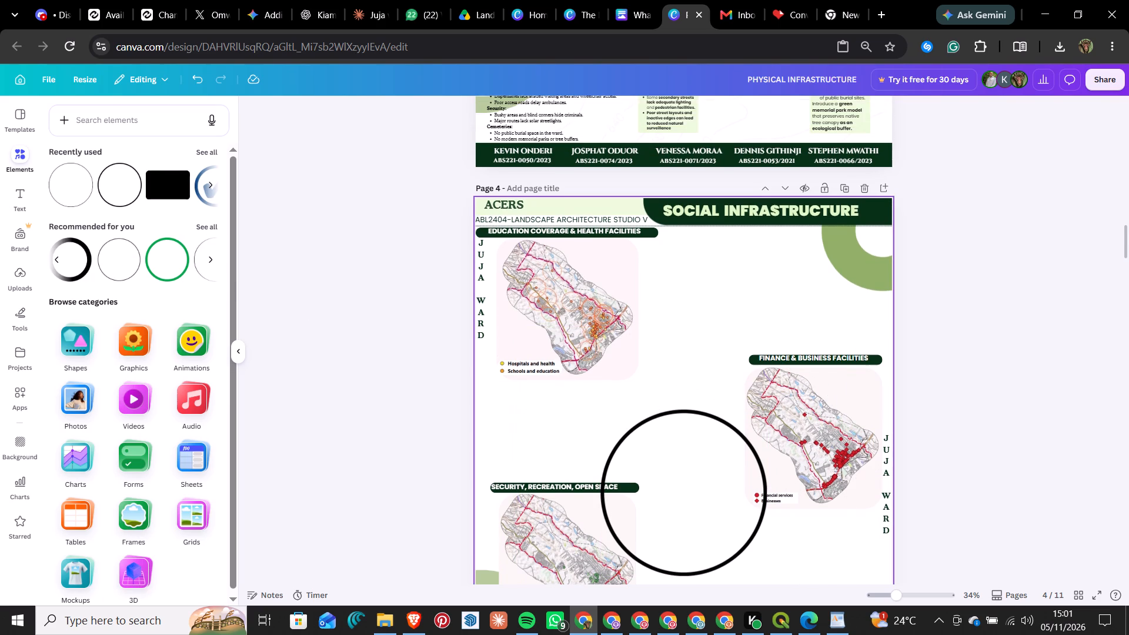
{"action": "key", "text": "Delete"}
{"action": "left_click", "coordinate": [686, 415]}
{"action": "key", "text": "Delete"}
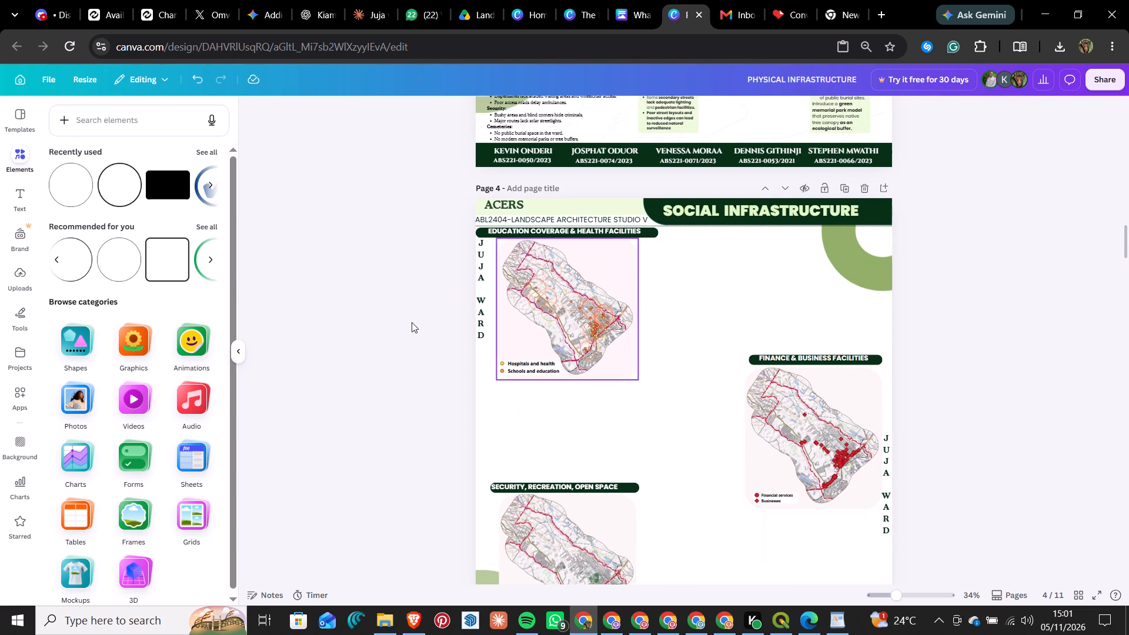
Add a thin-outlined circle to page 4 and recolour its black outline to the design's orange.
{"action": "left_click", "coordinate": [148, 269]}
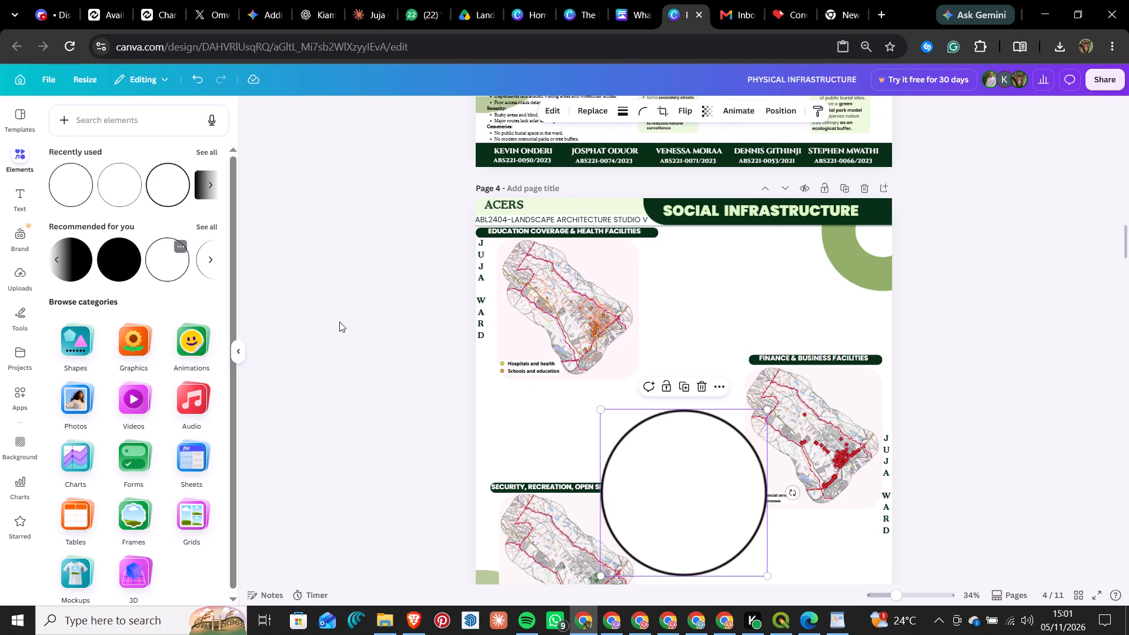
{"action": "left_click", "coordinate": [590, 106]}
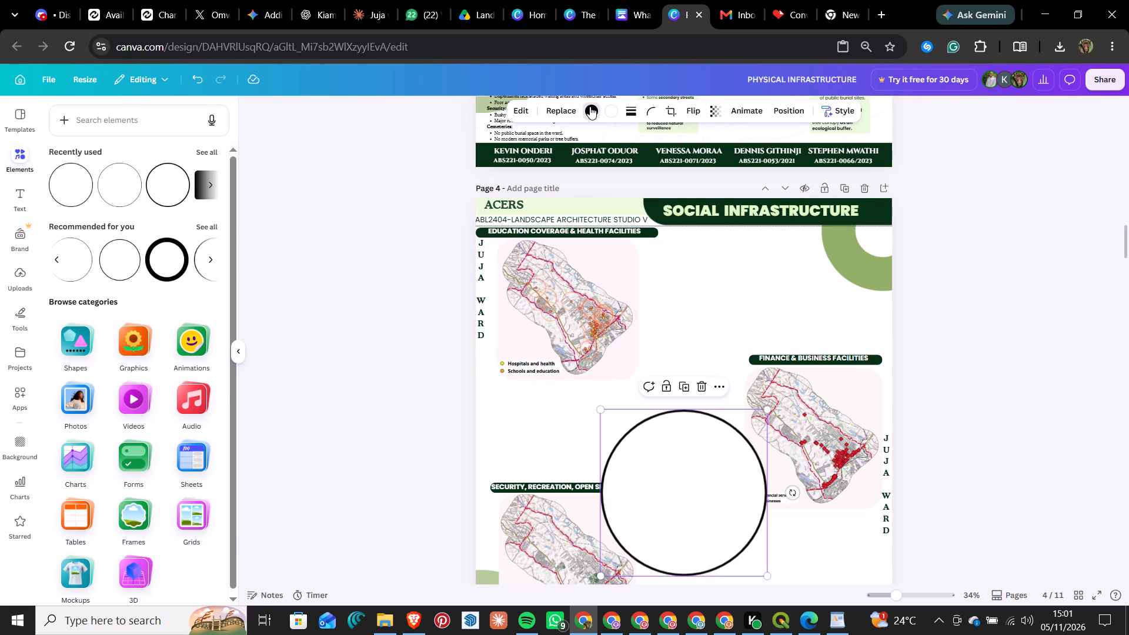
{"action": "left_click", "coordinate": [88, 261]}
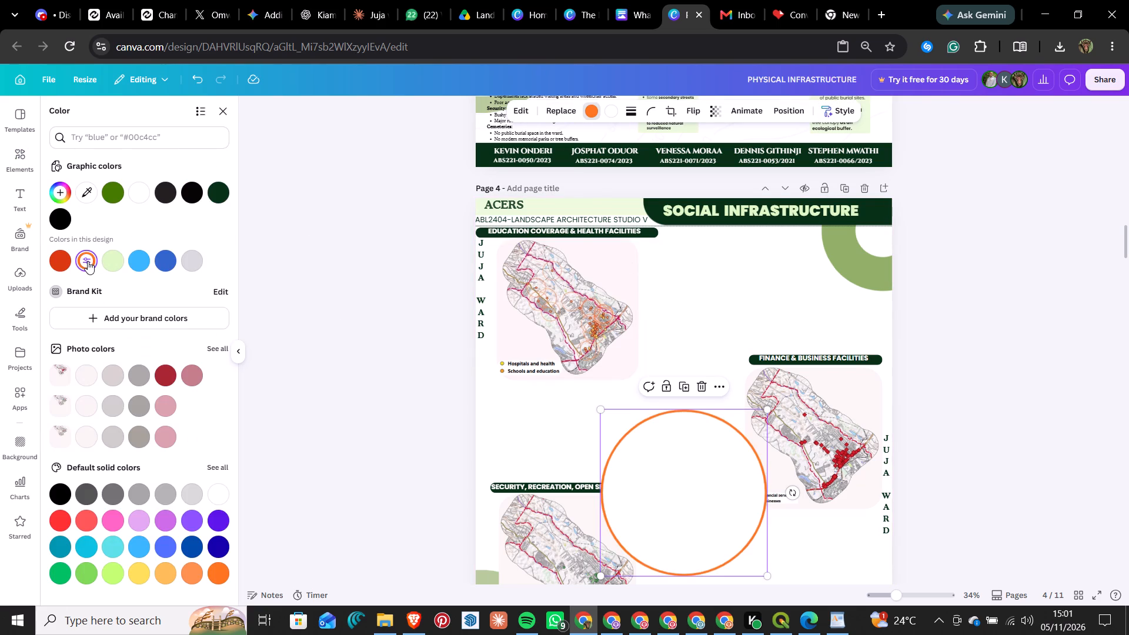
Shrink the orange circle to about 16 by 16 and place it just above the Hospitals and health legend symbol.
{"action": "scroll", "coordinate": [609, 315], "scroll_direction": "down", "scroll_amount": 2}
{"action": "scroll", "coordinate": [607, 312], "scroll_direction": "up", "scroll_amount": 1}
{"action": "scroll", "coordinate": [603, 308], "scroll_direction": "down", "scroll_amount": 1}
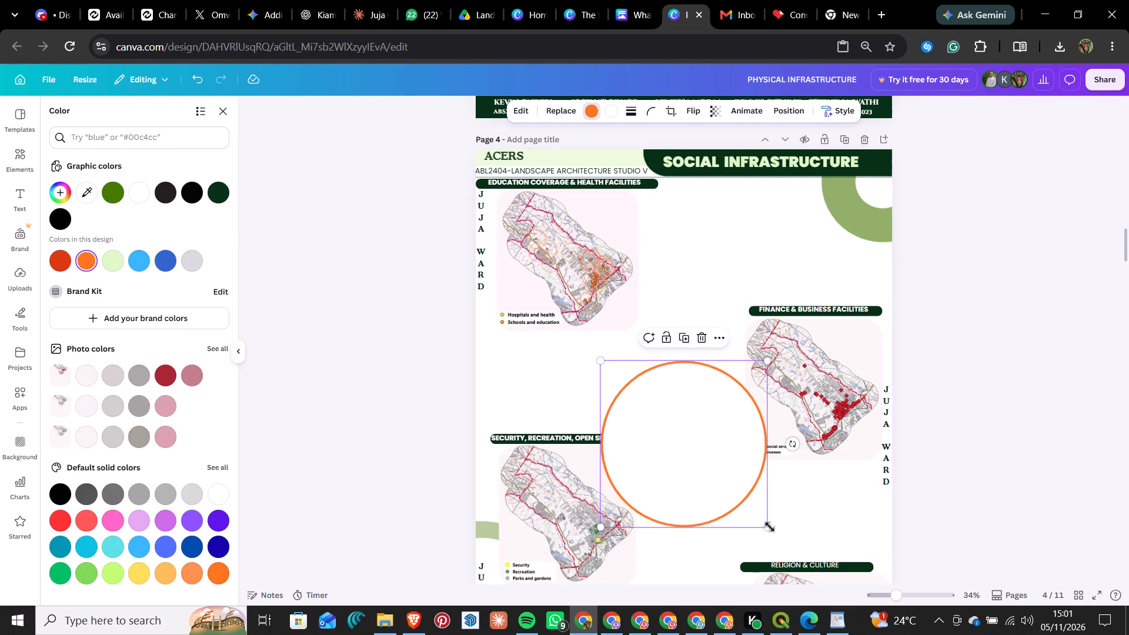
{"action": "left_click_drag", "start_coordinate": [767, 527], "coordinate": [612, 367]}
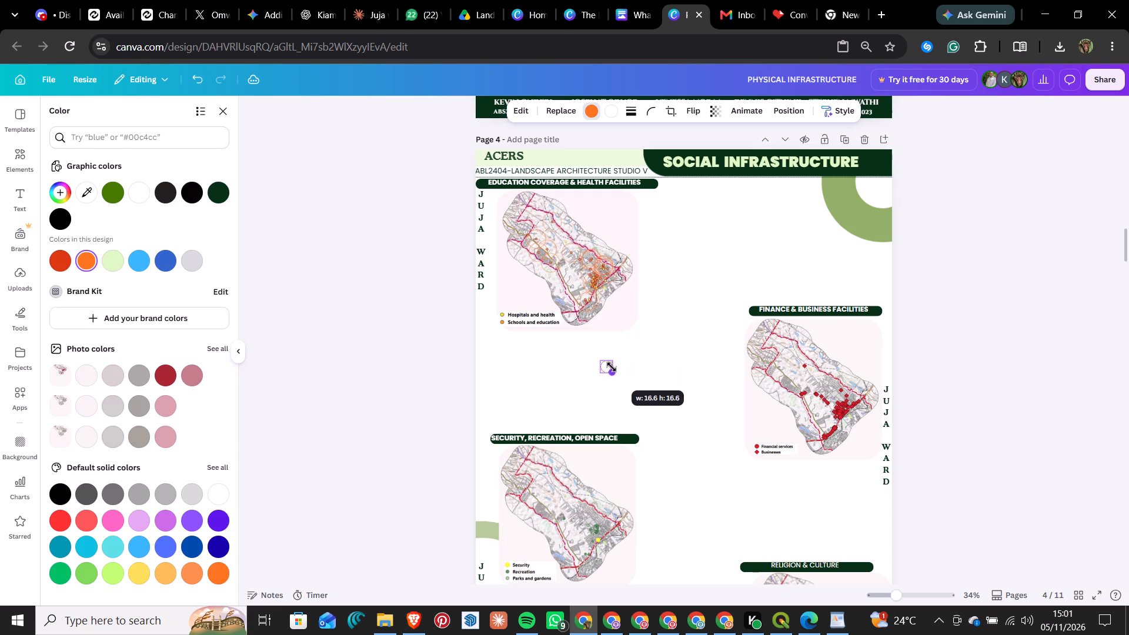
{"action": "left_click_drag", "start_coordinate": [612, 367], "coordinate": [611, 367]}
{"action": "scroll", "coordinate": [607, 379], "scroll_direction": "up", "scroll_amount": 3}
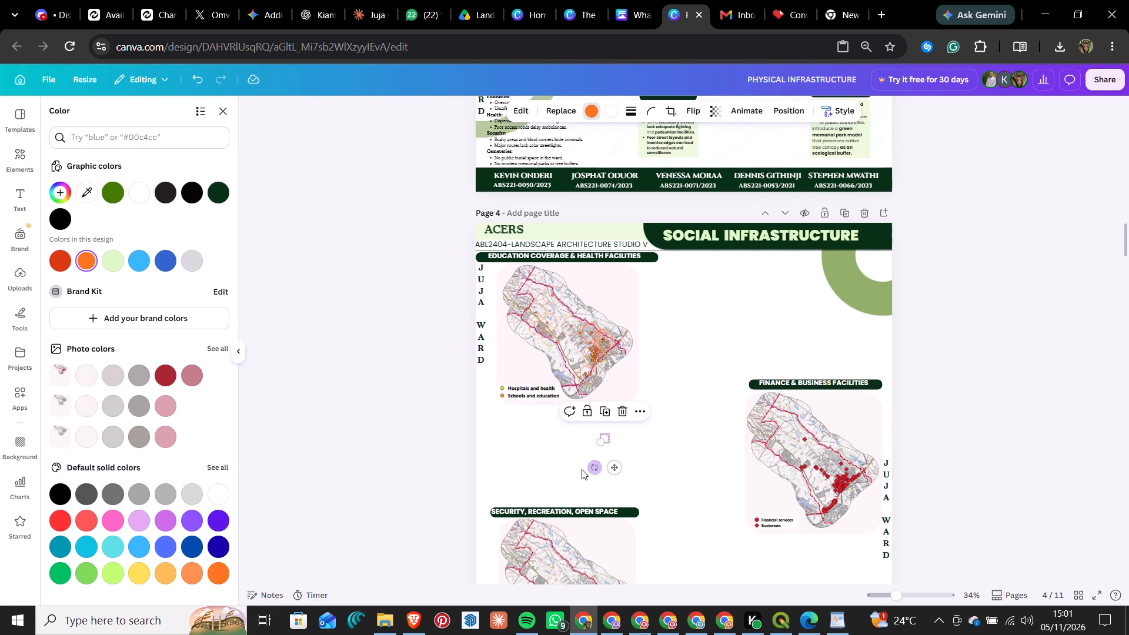
{"action": "left_click_drag", "start_coordinate": [614, 466], "coordinate": [518, 430]}
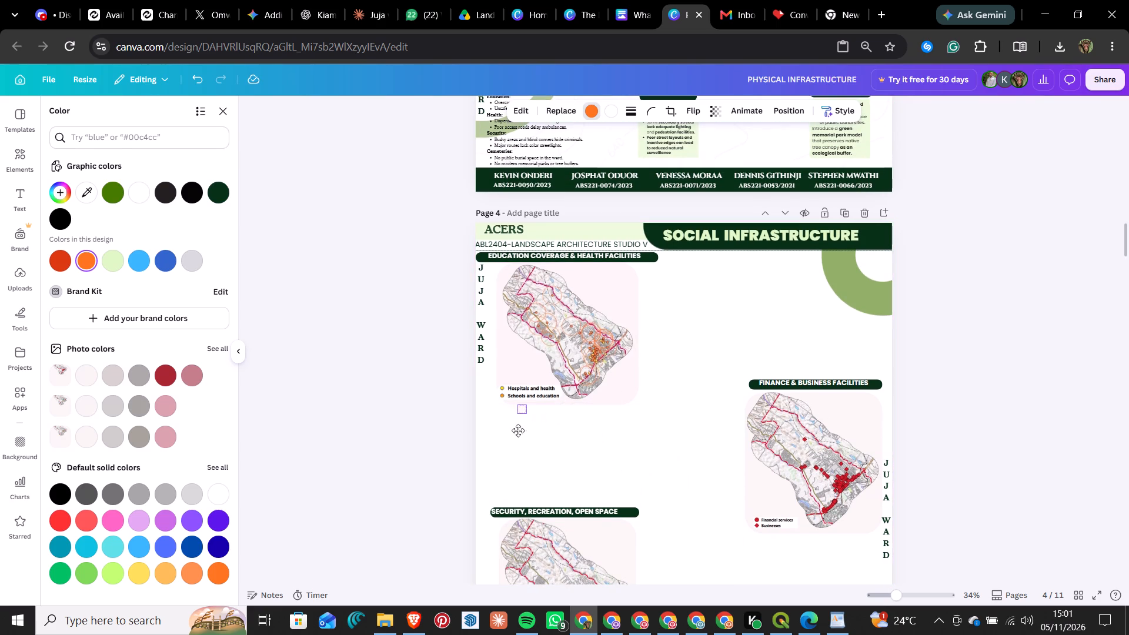
{"action": "left_click_drag", "start_coordinate": [518, 430], "coordinate": [515, 407]}
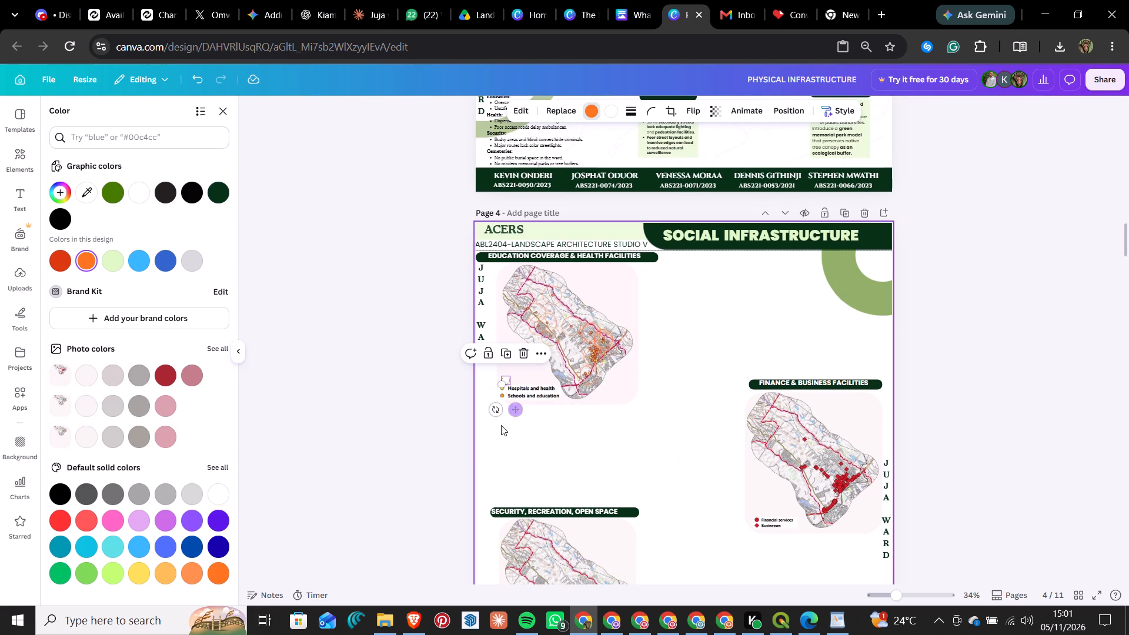
Nudge the Hospitals and Schools legend upward on the Education map and place the orange circle beneath it.
{"action": "left_click", "coordinate": [577, 432]}
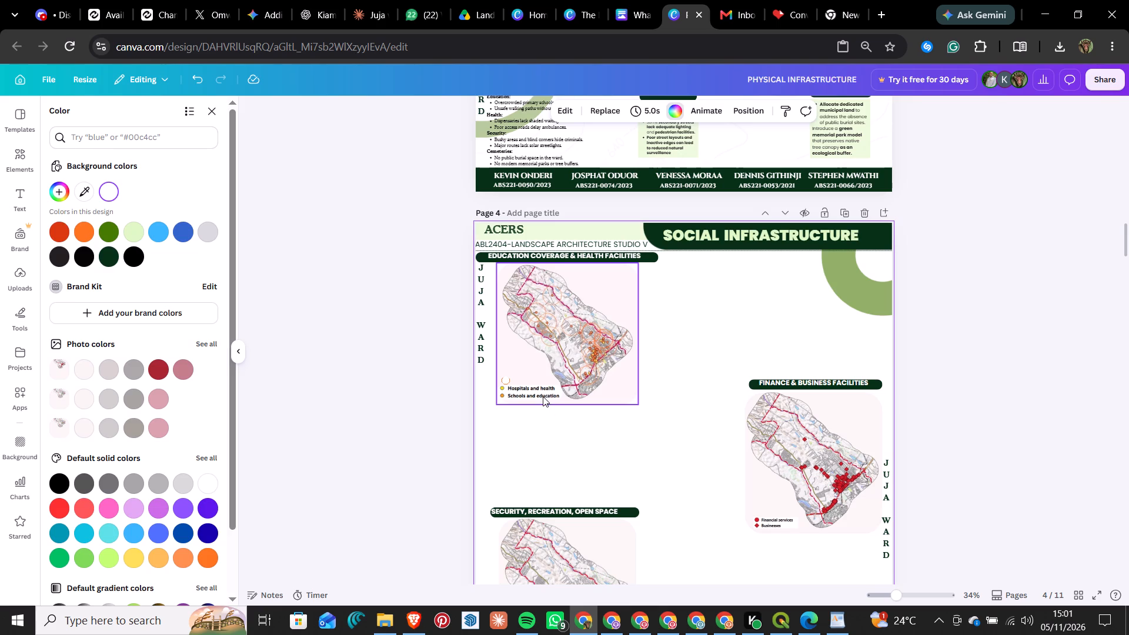
{"action": "left_click_drag", "start_coordinate": [543, 396], "coordinate": [542, 373]}
{"action": "left_click_drag", "start_coordinate": [503, 383], "coordinate": [509, 393]}
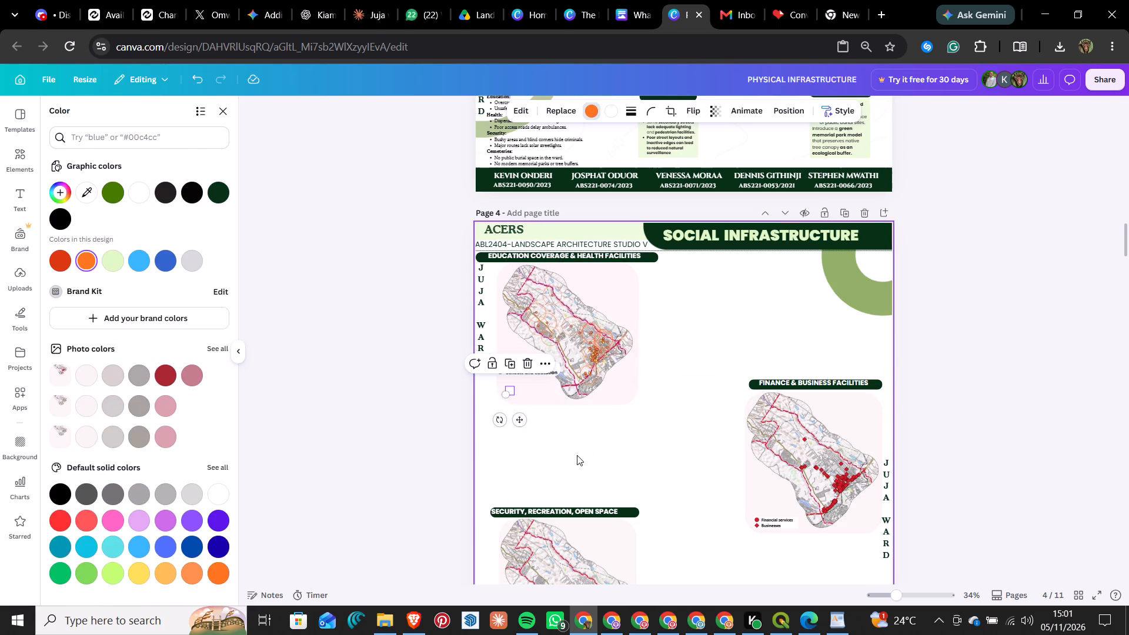
Enlarge the orange circle below the Education map's legend so it exceeds the legend's dot symbols.
{"action": "scroll", "coordinate": [571, 456], "scroll_direction": "up", "scroll_amount": 4, "text": "ctrl"}
{"action": "scroll", "coordinate": [504, 372], "scroll_direction": "up", "scroll_amount": 2, "text": "ctrl"}
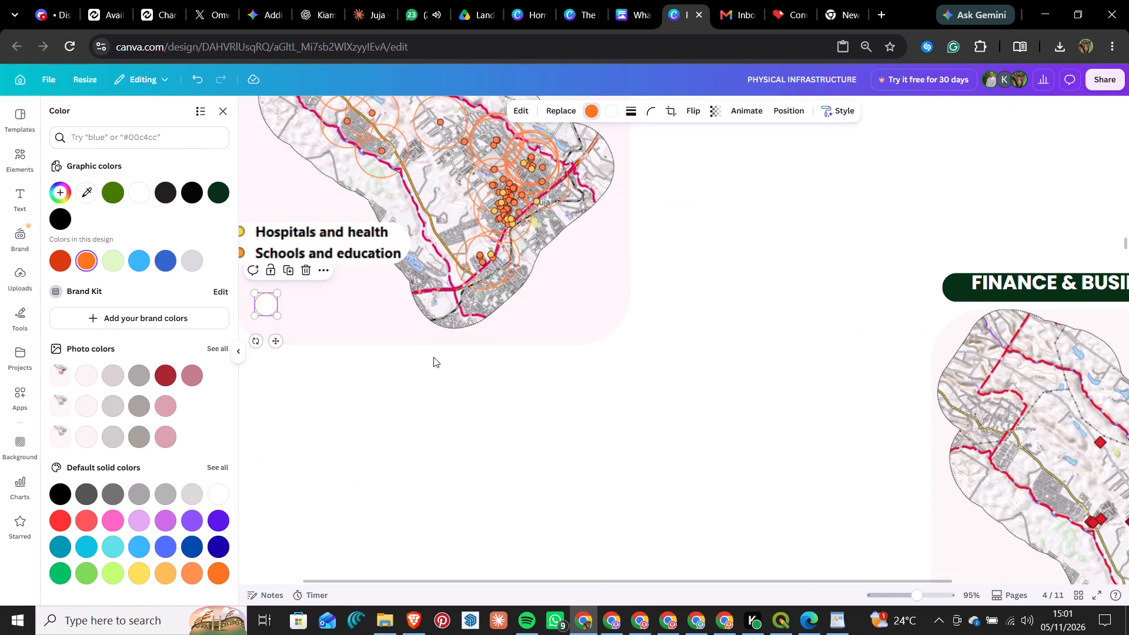
{"action": "scroll", "coordinate": [765, 377], "scroll_direction": "up", "scroll_amount": 1}
{"action": "scroll", "coordinate": [781, 389], "scroll_direction": "down", "scroll_amount": 3}
{"action": "left_click_drag", "start_coordinate": [636, 581], "coordinate": [468, 572]}
{"action": "scroll", "coordinate": [321, 239], "scroll_direction": "up", "scroll_amount": 5, "text": "ctrl"}
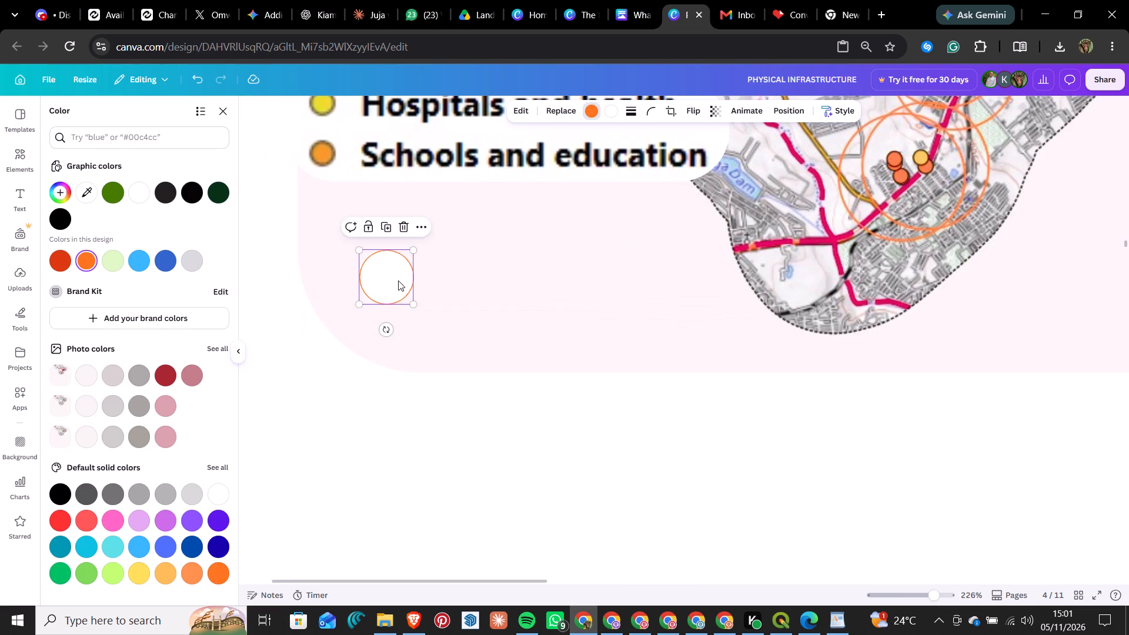
{"action": "scroll", "coordinate": [408, 300], "scroll_direction": "down", "scroll_amount": 2}
{"action": "left_click_drag", "start_coordinate": [412, 278], "coordinate": [433, 290]}
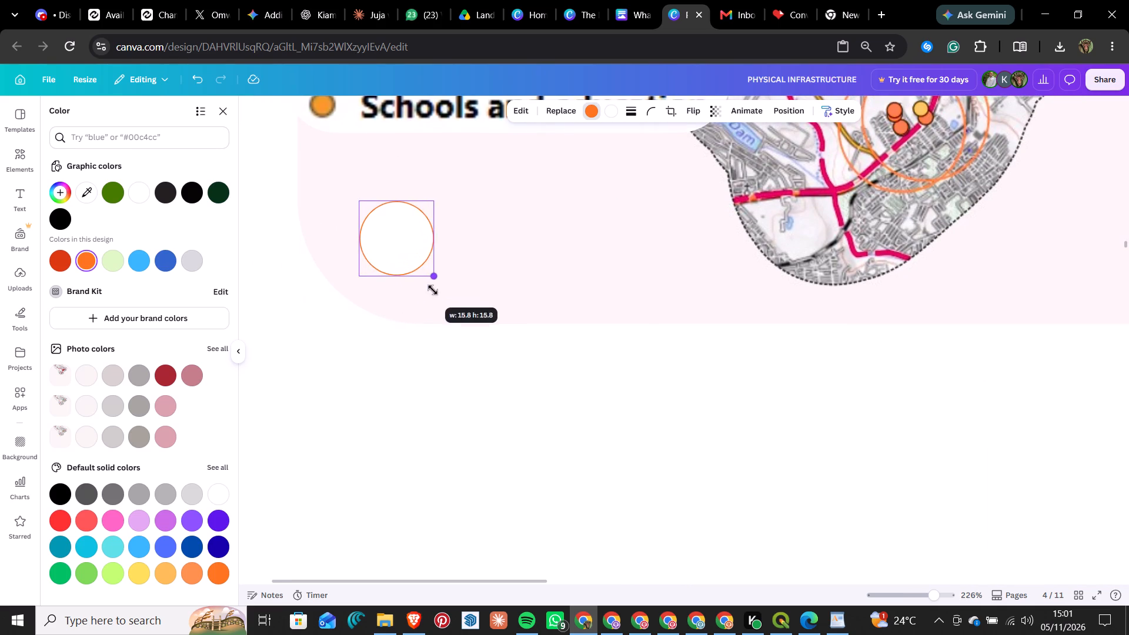
{"action": "left_click_drag", "start_coordinate": [433, 290], "coordinate": [445, 295]}
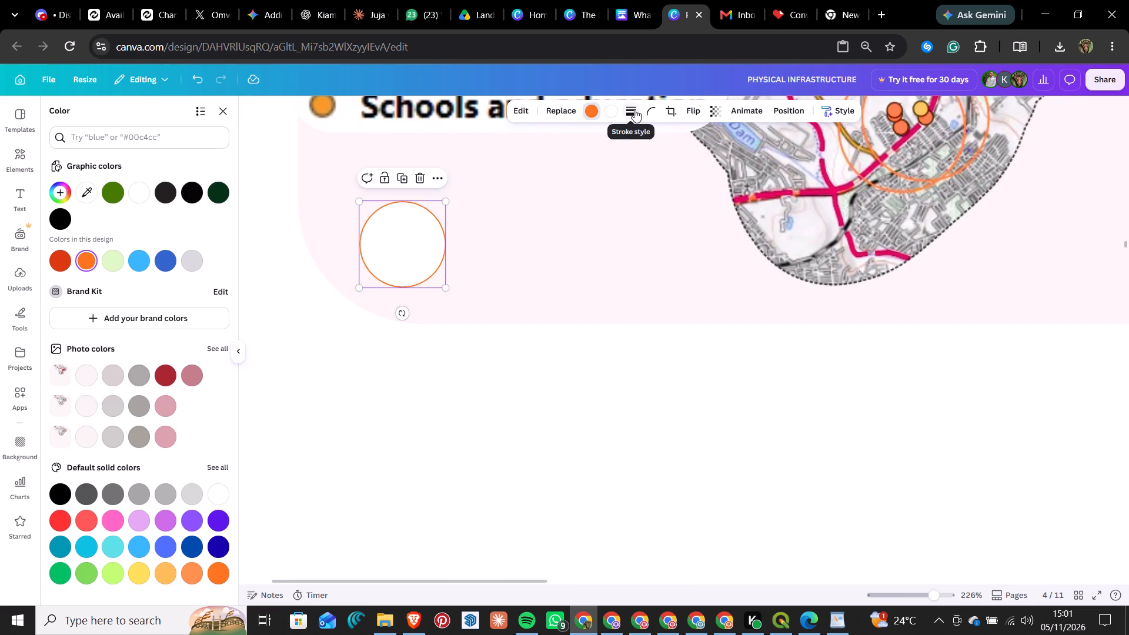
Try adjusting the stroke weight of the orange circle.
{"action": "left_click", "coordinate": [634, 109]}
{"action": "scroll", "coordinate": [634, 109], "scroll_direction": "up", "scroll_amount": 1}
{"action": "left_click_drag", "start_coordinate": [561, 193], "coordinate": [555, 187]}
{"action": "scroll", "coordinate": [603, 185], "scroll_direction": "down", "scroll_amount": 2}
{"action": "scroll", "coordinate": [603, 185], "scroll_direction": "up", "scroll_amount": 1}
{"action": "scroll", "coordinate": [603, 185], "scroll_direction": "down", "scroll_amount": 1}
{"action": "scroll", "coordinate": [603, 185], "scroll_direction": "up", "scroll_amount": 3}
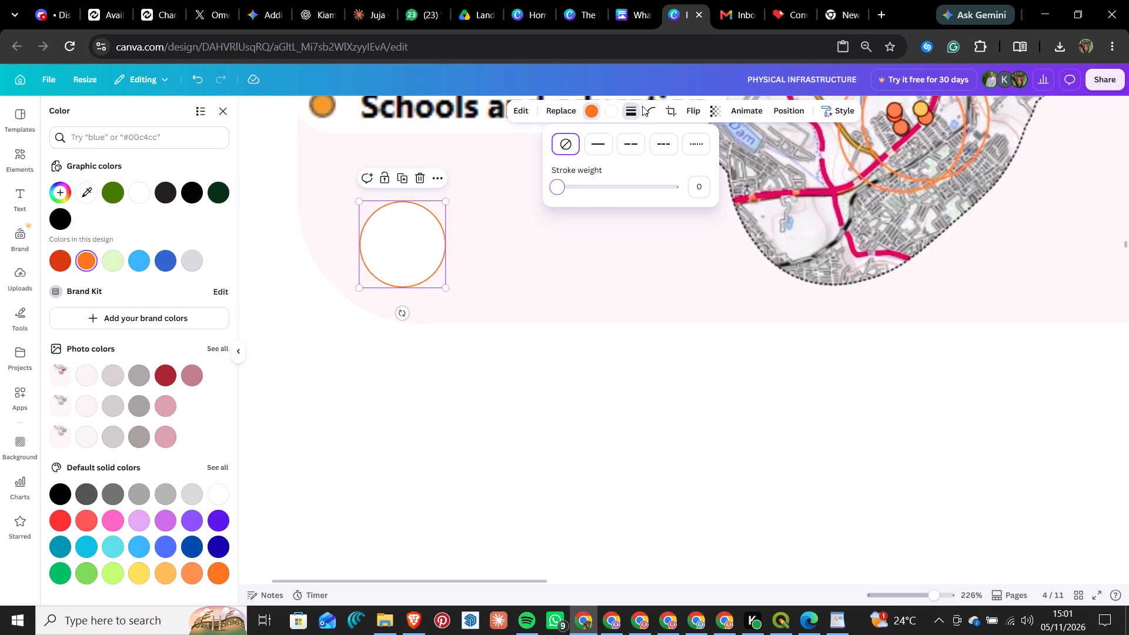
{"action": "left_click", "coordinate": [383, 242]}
Enlarge the orange circle slightly more and position it directly beneath the Schools and education legend symbol.
{"action": "scroll", "coordinate": [384, 242], "scroll_direction": "up", "scroll_amount": 1}
{"action": "scroll", "coordinate": [525, 360], "scroll_direction": "up", "scroll_amount": 1}
{"action": "scroll", "coordinate": [530, 367], "scroll_direction": "down", "scroll_amount": 1}
{"action": "scroll", "coordinate": [725, 459], "scroll_direction": "down", "scroll_amount": 2}
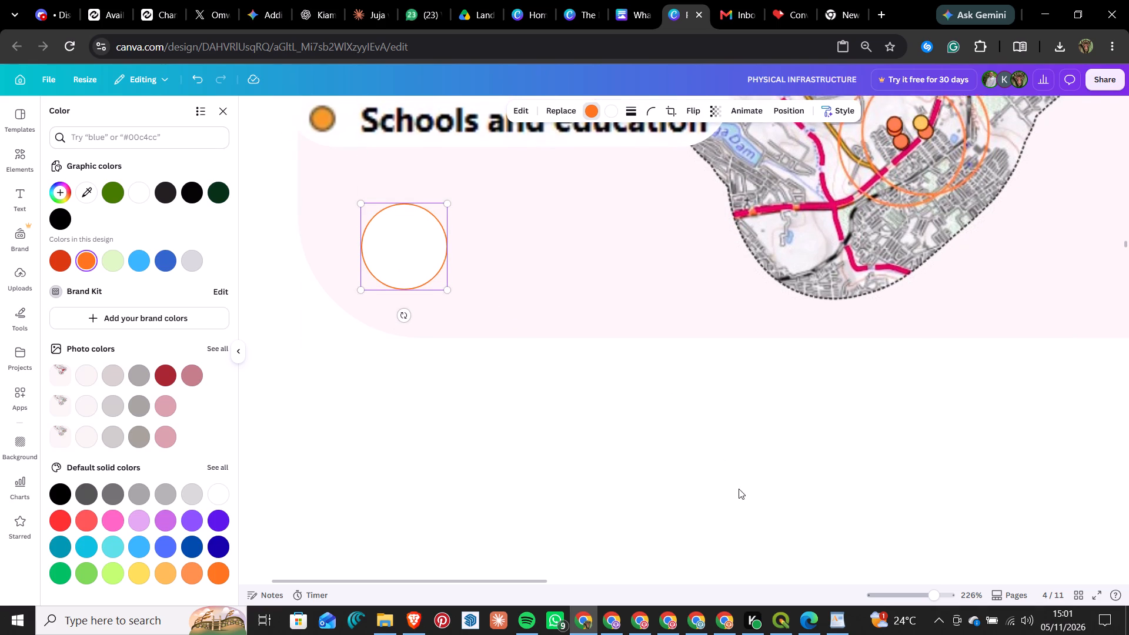
{"action": "scroll", "coordinate": [570, 317], "scroll_direction": "up", "scroll_amount": 6}
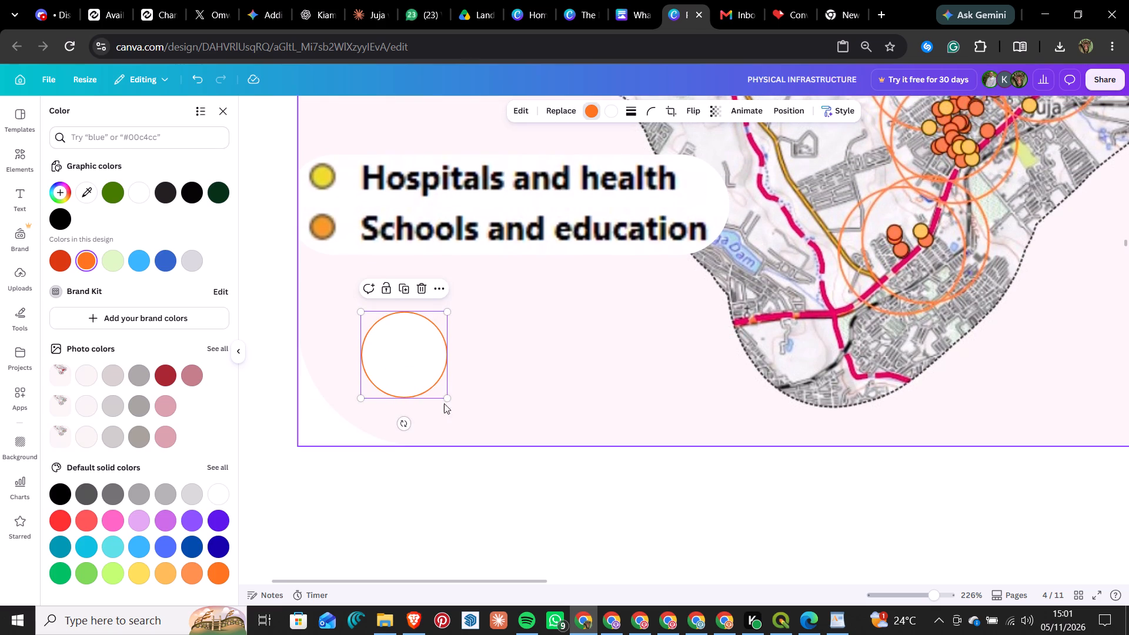
{"action": "left_click_drag", "start_coordinate": [446, 397], "coordinate": [459, 403]}
{"action": "left_click_drag", "start_coordinate": [420, 381], "coordinate": [360, 340]}
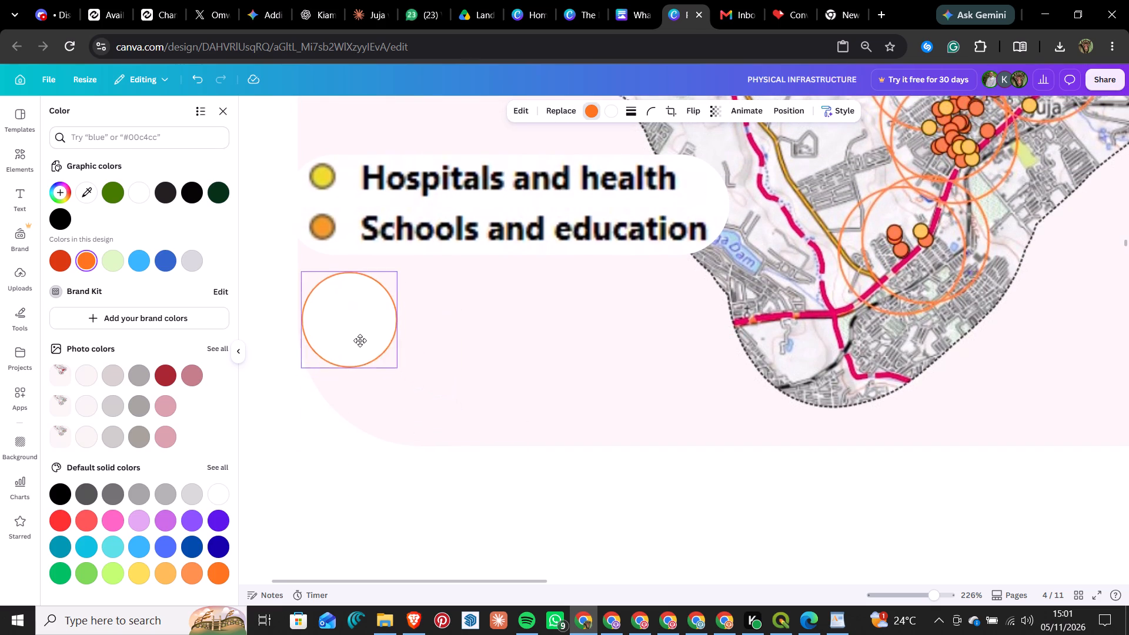
{"action": "left_click_drag", "start_coordinate": [360, 340], "coordinate": [355, 325]}
{"action": "scroll", "coordinate": [355, 325], "scroll_direction": "up", "scroll_amount": 1}
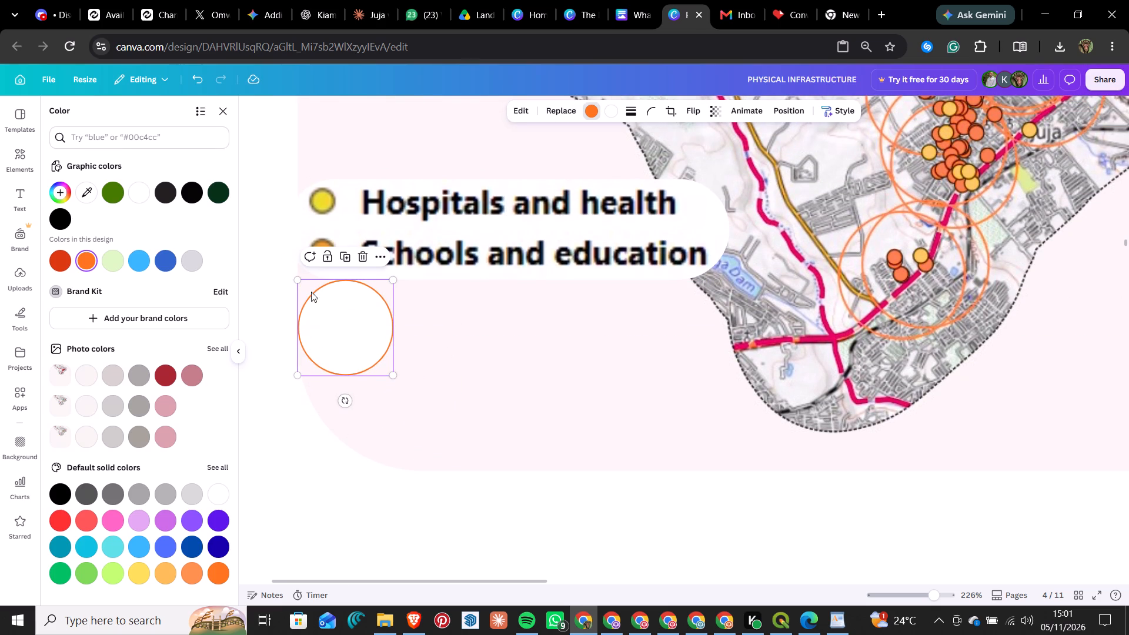
Switch to QGIS, narrow the layer list, and snip the "School coverage 1 km" part of the layer name.
{"action": "left_click", "coordinate": [786, 623]}
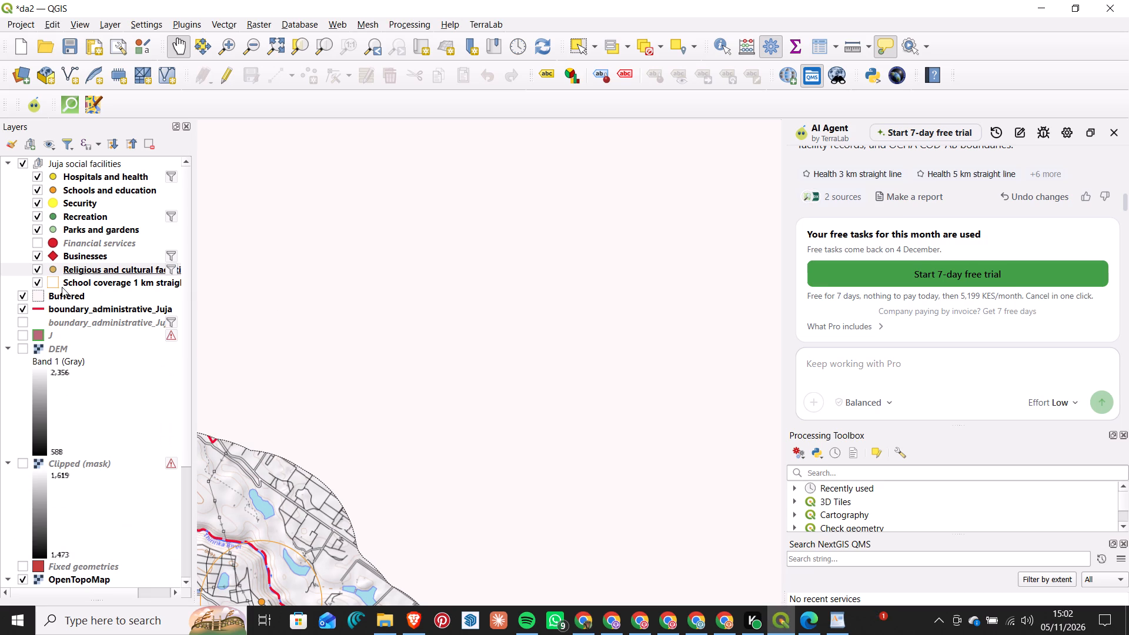
{"action": "left_click_drag", "start_coordinate": [193, 278], "coordinate": [258, 285]}
{"action": "left_click", "coordinate": [129, 282]}
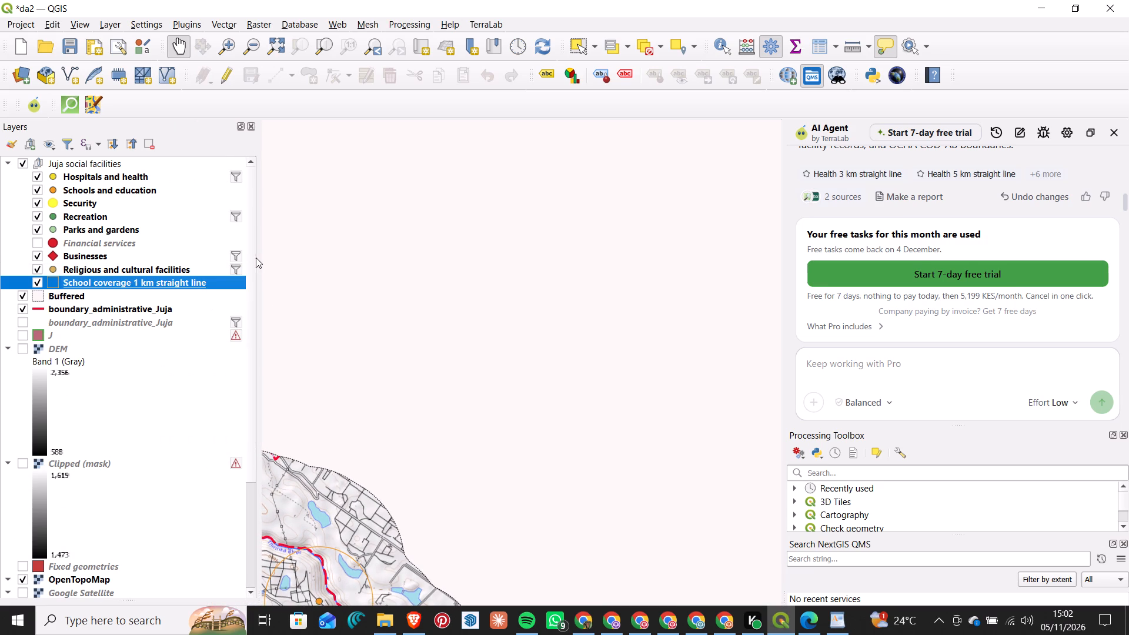
{"action": "left_click_drag", "start_coordinate": [257, 243], "coordinate": [181, 246]}
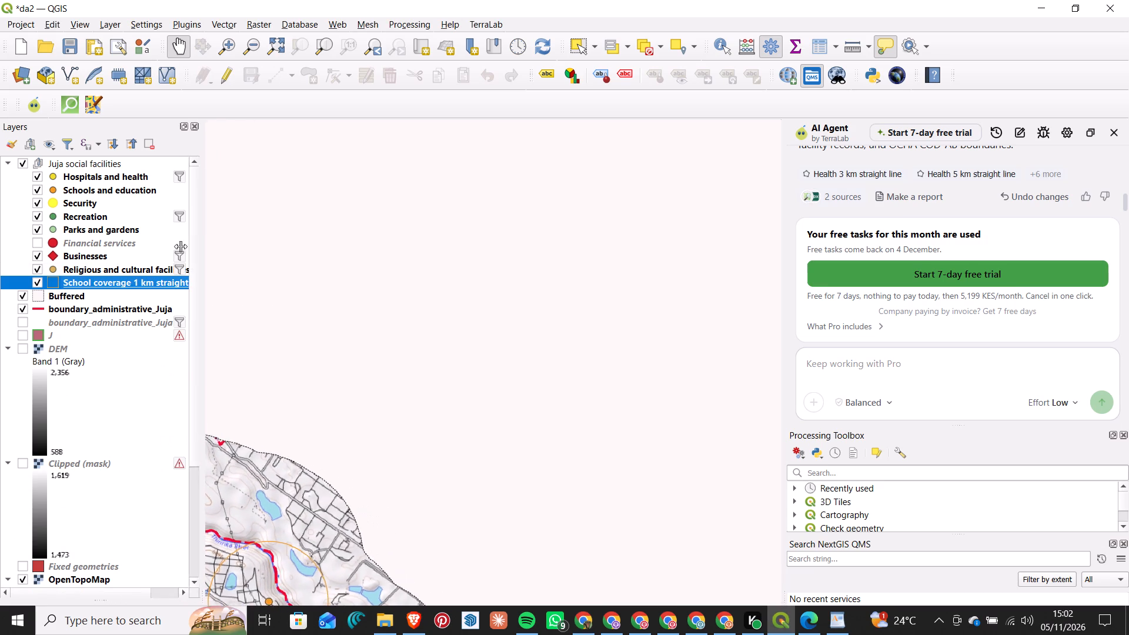
{"action": "left_click_drag", "start_coordinate": [181, 246], "coordinate": [166, 256]}
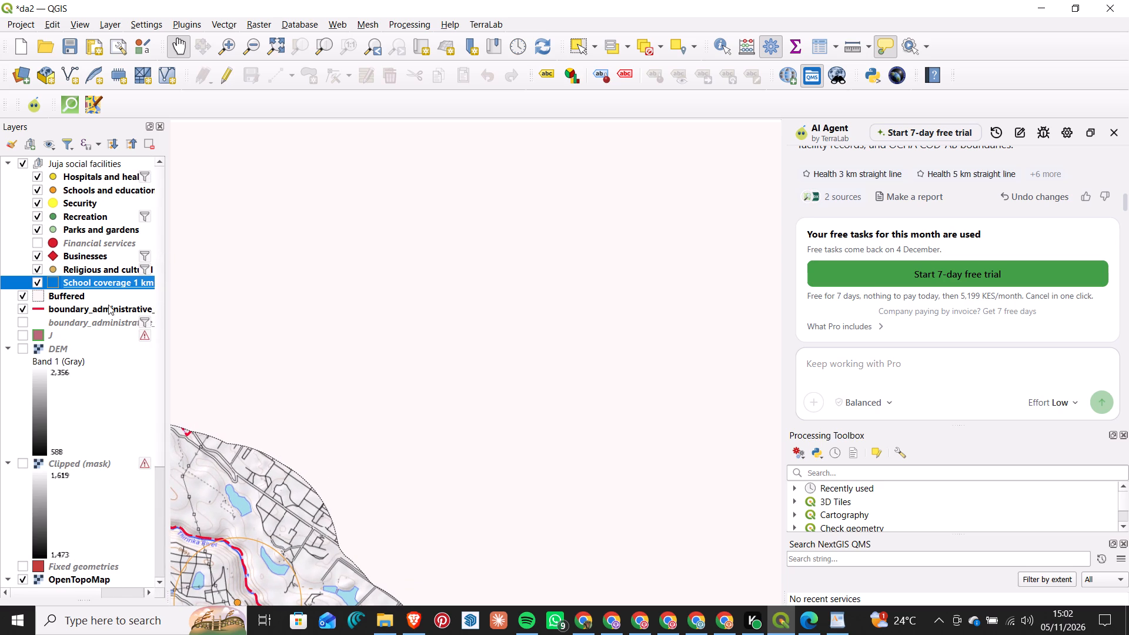
{"action": "left_click", "coordinate": [118, 253]}
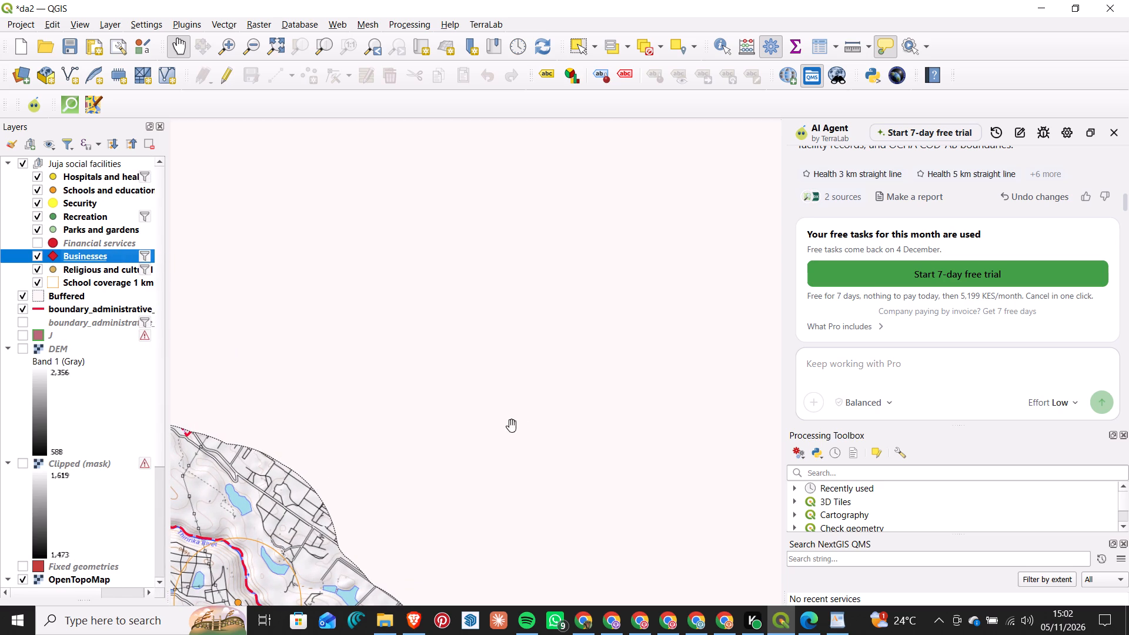
{"action": "key", "text": "shift+super+s"}
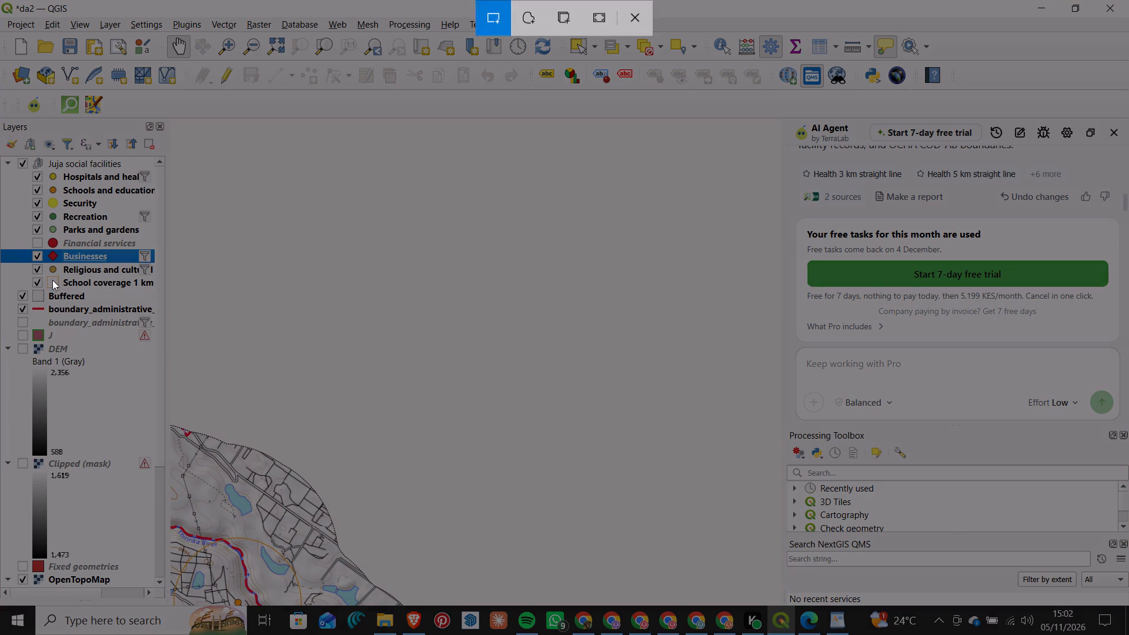
{"action": "left_click_drag", "start_coordinate": [61, 277], "coordinate": [161, 298]}
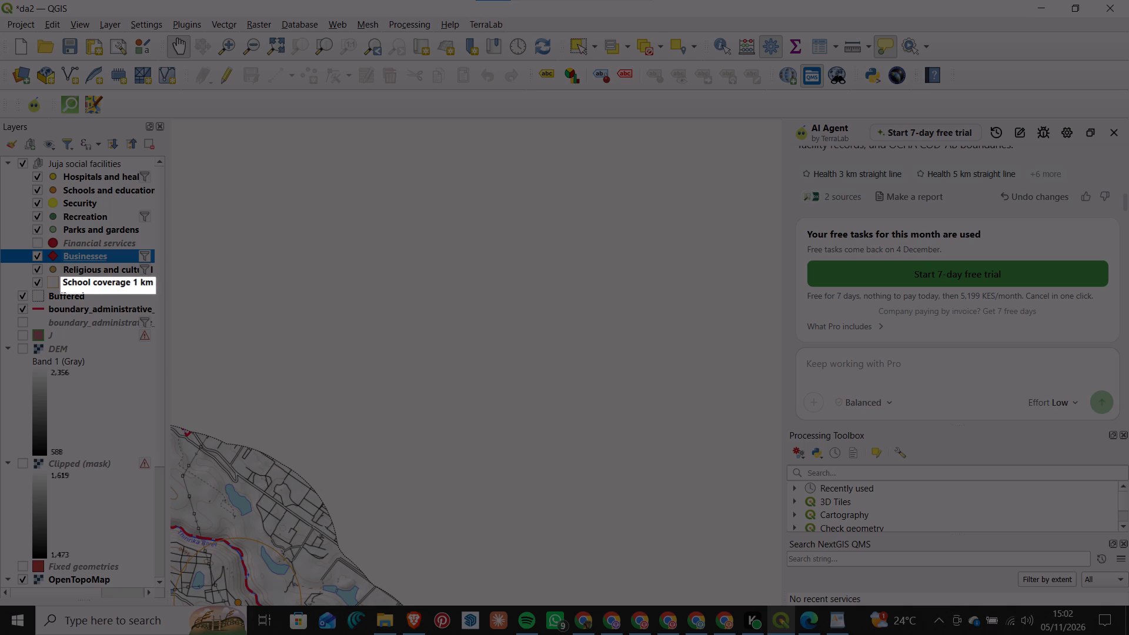
{"action": "left_click_drag", "start_coordinate": [161, 298], "coordinate": [158, 293]}
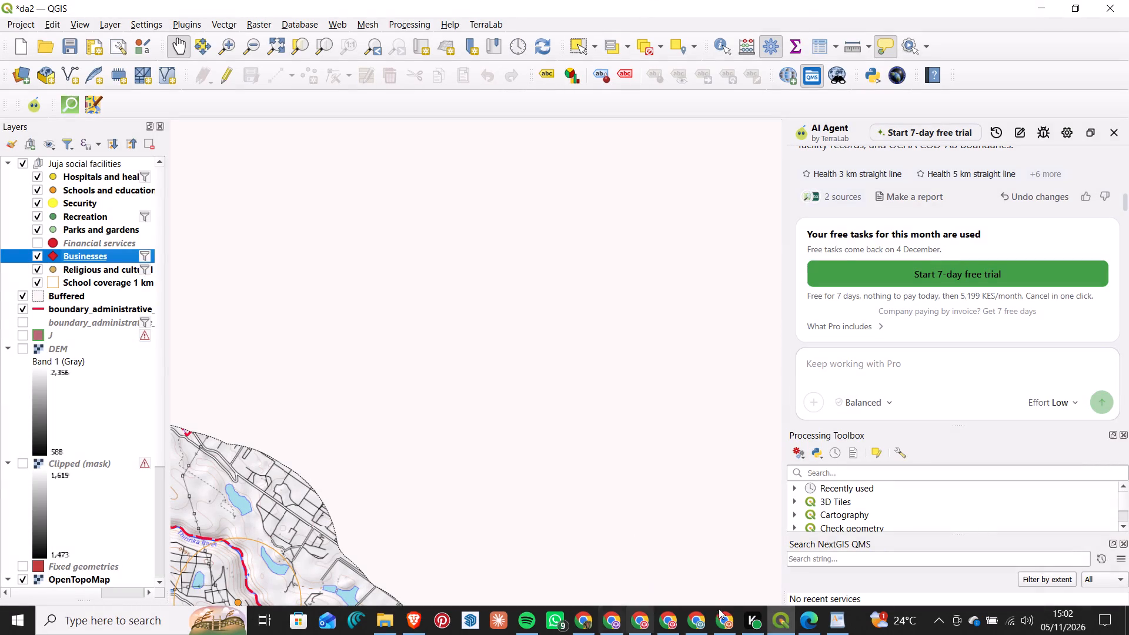
Return to the Canva design, paste the School coverage 1 km snip on page 4, and move it into the blank area between the maps.
{"action": "left_click", "coordinate": [584, 614]}
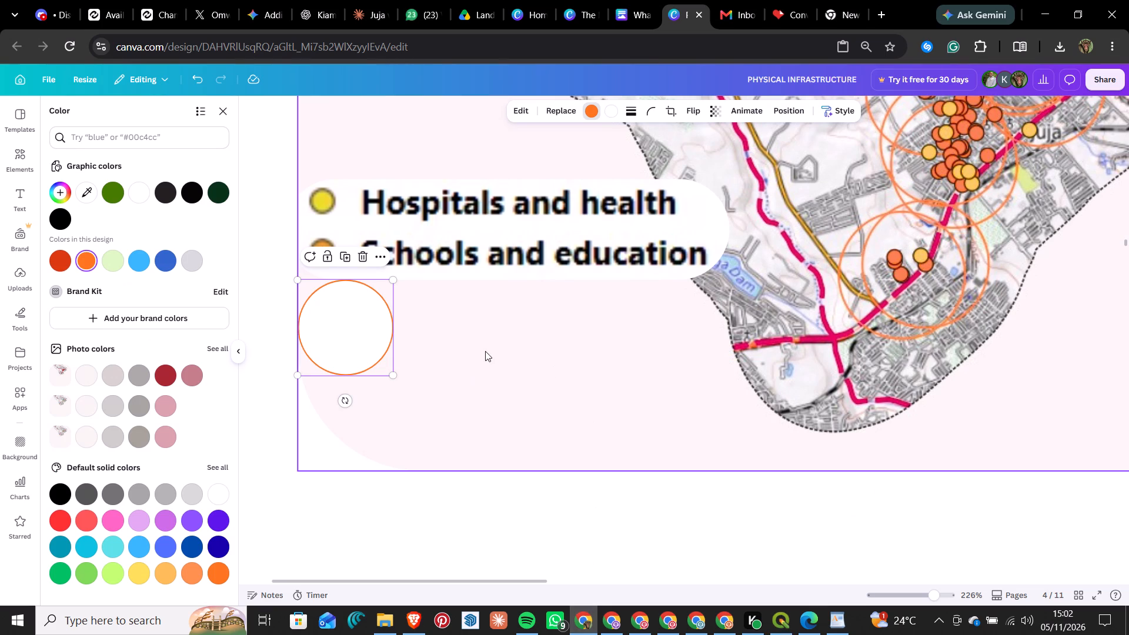
{"action": "key", "text": "ctrl+v"}
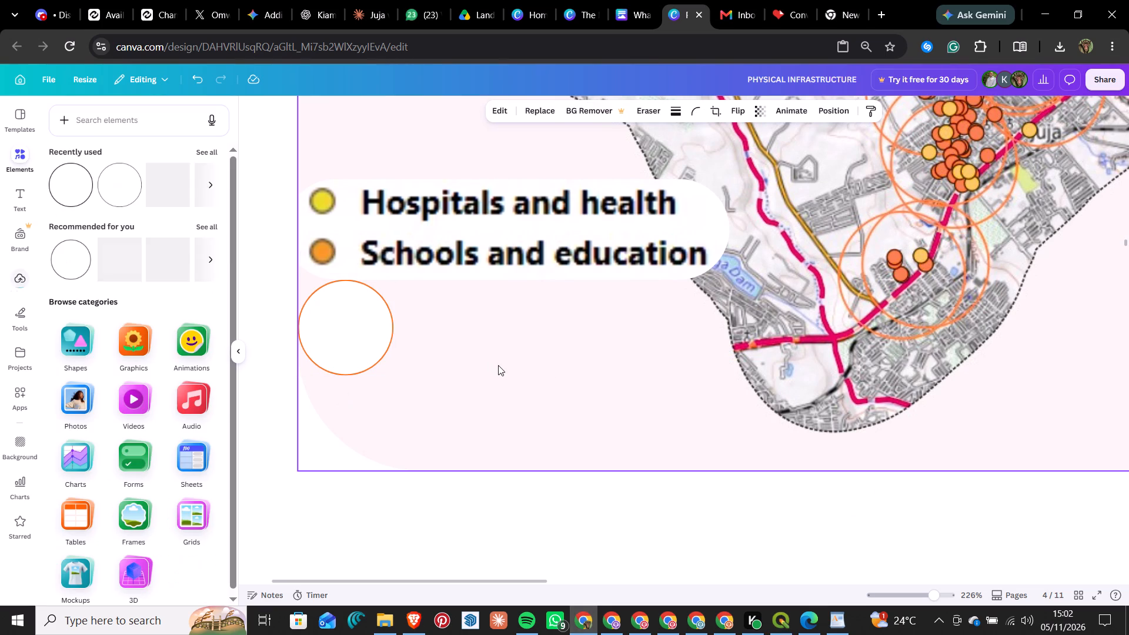
{"action": "scroll", "coordinate": [634, 470], "scroll_direction": "down", "scroll_amount": 5}
{"action": "scroll", "coordinate": [650, 489], "scroll_direction": "down", "scroll_amount": 4, "text": "ctrl"}
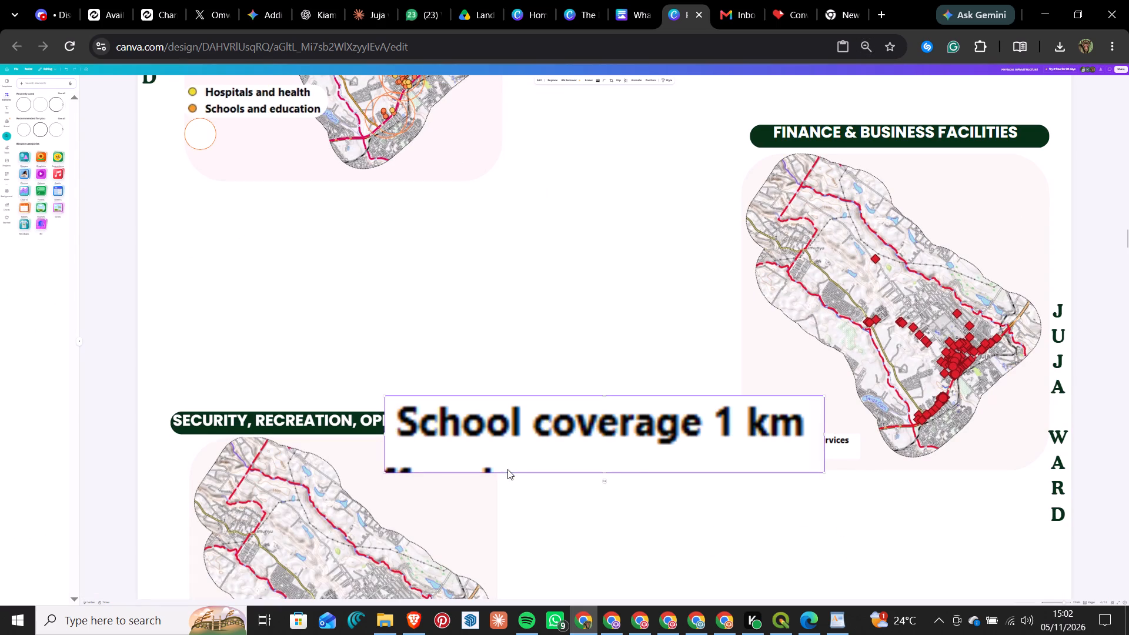
{"action": "left_click", "coordinate": [525, 459]}
{"action": "left_click", "coordinate": [676, 440]}
{"action": "scroll", "coordinate": [587, 291], "scroll_direction": "down", "scroll_amount": 1}
{"action": "scroll", "coordinate": [587, 291], "scroll_direction": "up", "scroll_amount": 1}
{"action": "scroll", "coordinate": [587, 292], "scroll_direction": "down", "scroll_amount": 1}
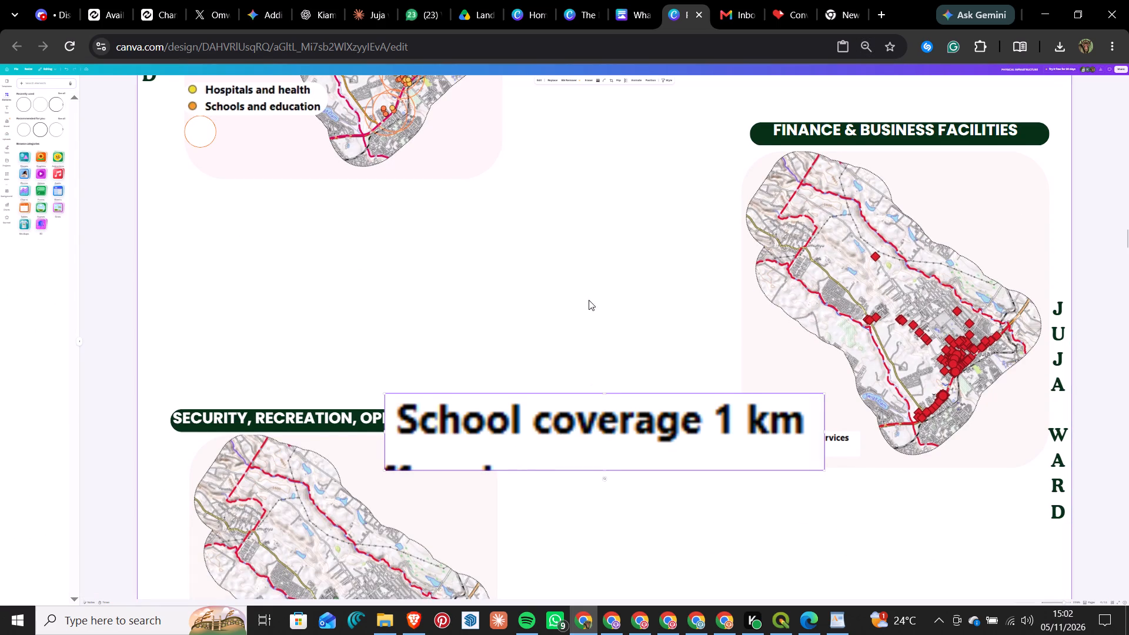
{"action": "scroll", "coordinate": [589, 300], "scroll_direction": "down", "scroll_amount": 4}
{"action": "left_click_drag", "start_coordinate": [616, 390], "coordinate": [601, 334]}
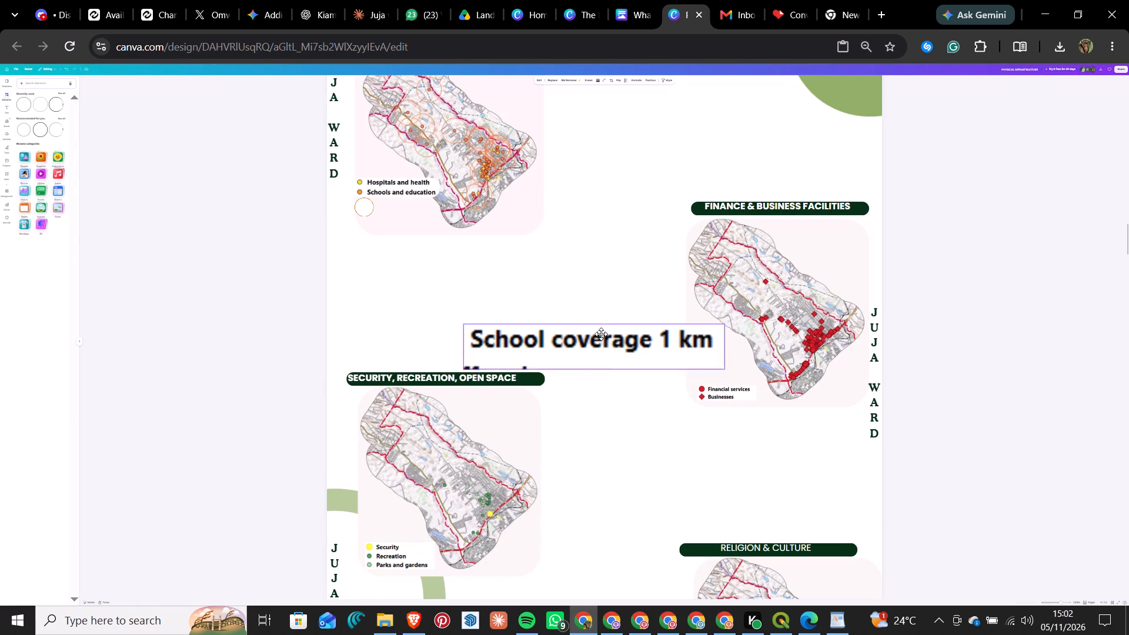
{"action": "left_click_drag", "start_coordinate": [601, 334], "coordinate": [594, 310]}
Crop the bottom of the School coverage 1 km snip to remove the stray text fragment under the label.
{"action": "left_click", "coordinate": [596, 329]}
{"action": "left_click_drag", "start_coordinate": [598, 329], "coordinate": [602, 321]}
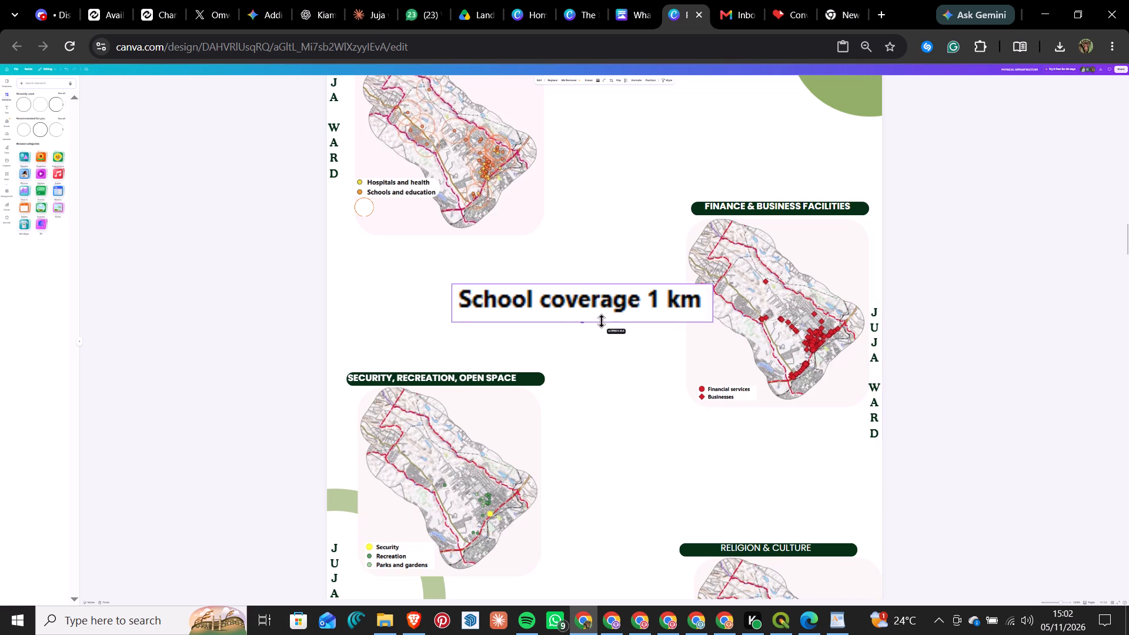
{"action": "left_click_drag", "start_coordinate": [602, 321], "coordinate": [602, 316]}
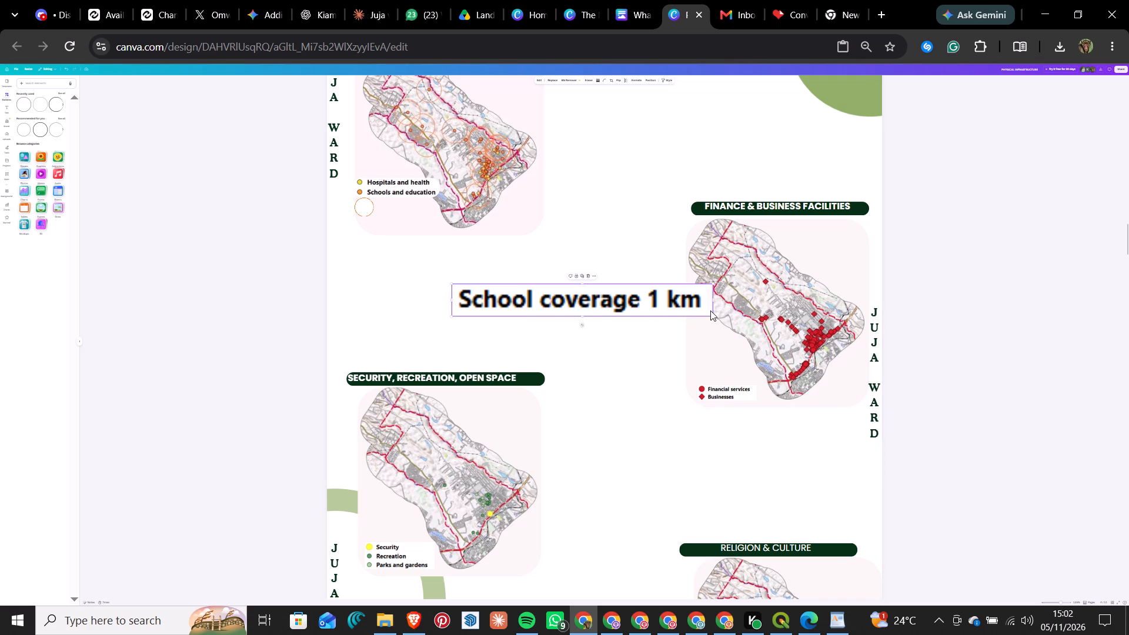
{"action": "left_click_drag", "start_coordinate": [711, 316], "coordinate": [690, 311]}
{"action": "left_click", "coordinate": [613, 347]}
Shrink the School coverage 1 km snip and place it below the Schools and education legend entry, beside the orange circle.
{"action": "left_click", "coordinate": [650, 295]}
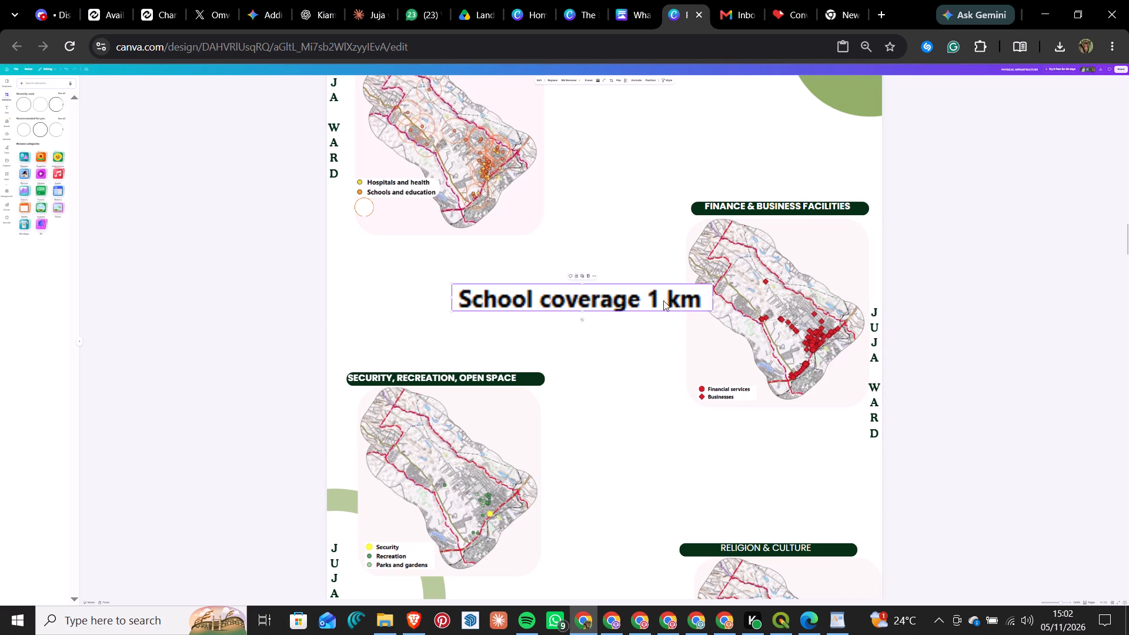
{"action": "left_click_drag", "start_coordinate": [714, 311], "coordinate": [685, 302]}
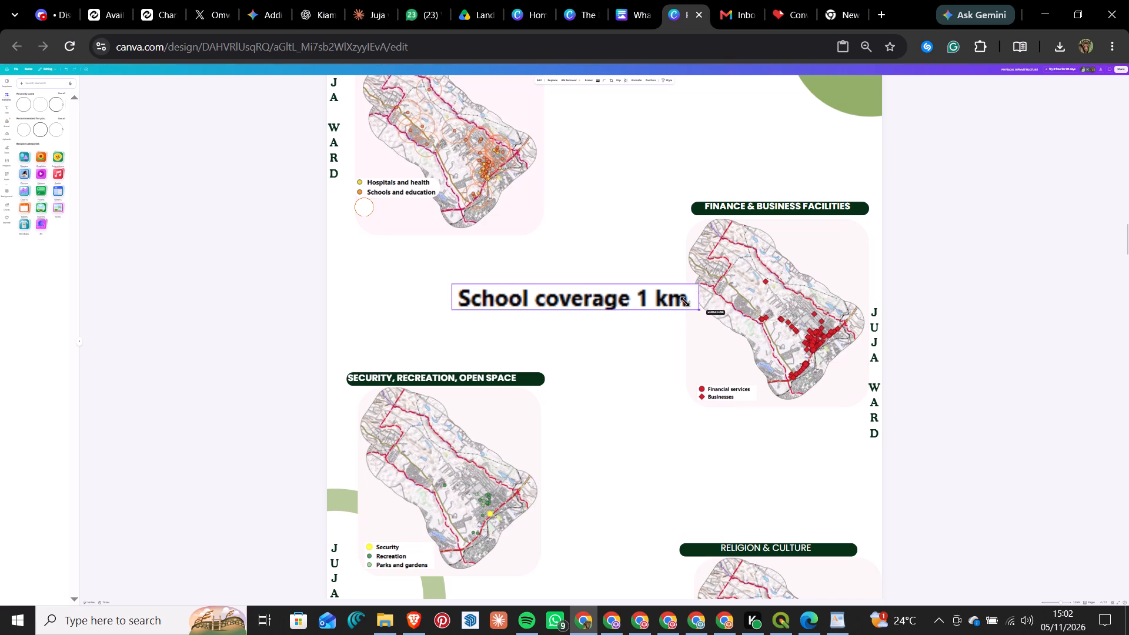
{"action": "left_click_drag", "start_coordinate": [685, 302], "coordinate": [551, 302]}
{"action": "left_click_drag", "start_coordinate": [492, 290], "coordinate": [410, 228]}
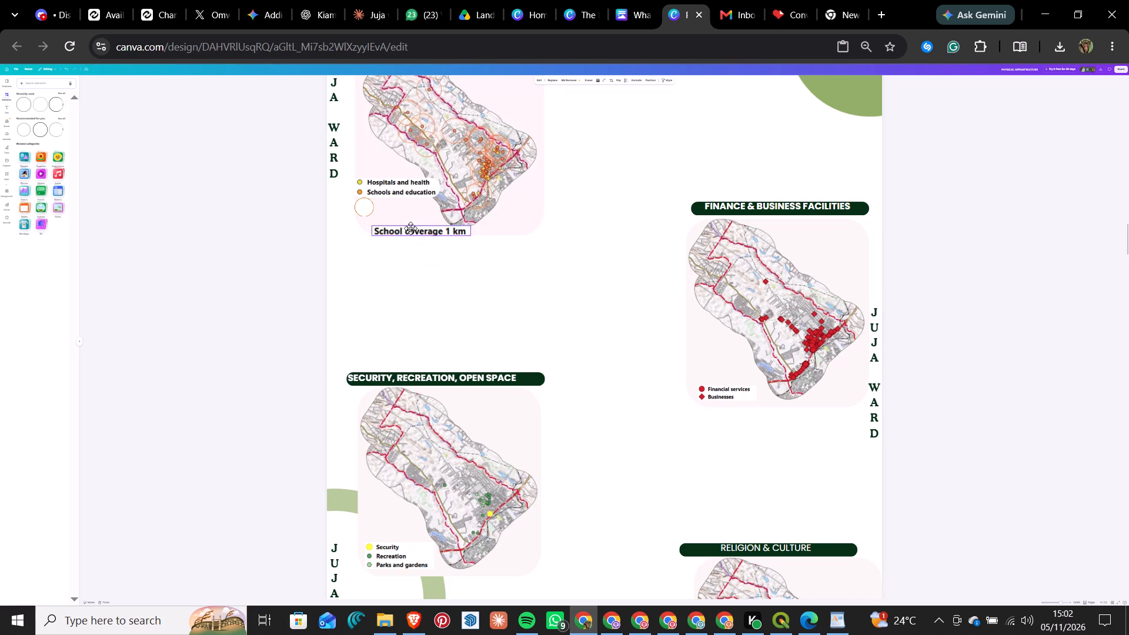
{"action": "left_click_drag", "start_coordinate": [410, 228], "coordinate": [405, 215]}
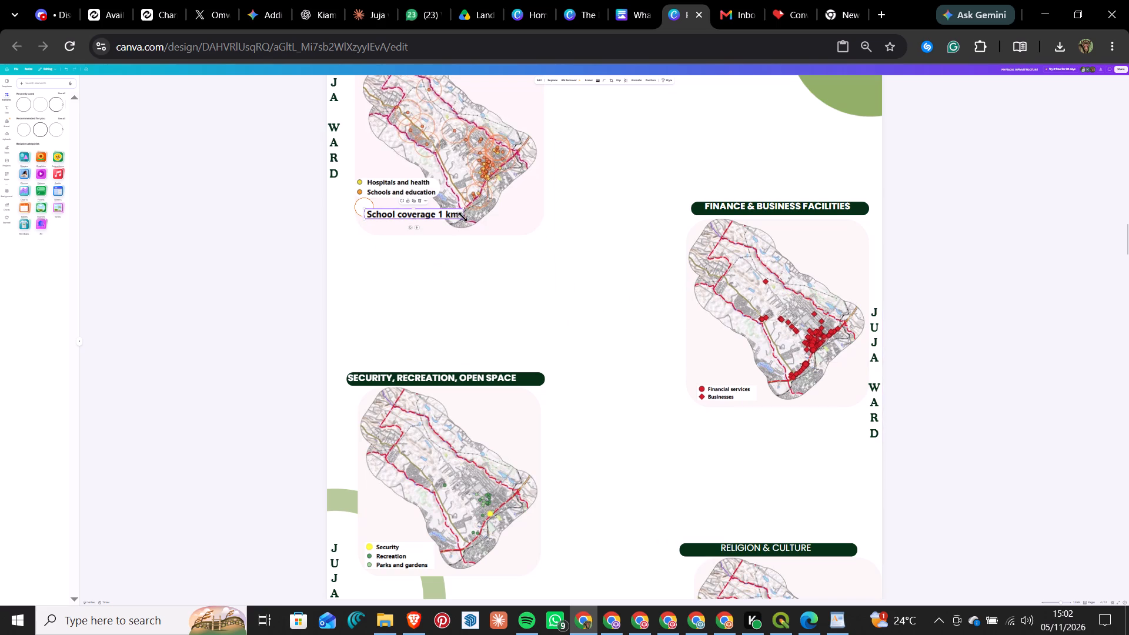
Trim the right edge of the School coverage 1 km label slightly and shrink it close to the legend's text size.
{"action": "left_click_drag", "start_coordinate": [463, 216], "coordinate": [440, 214]}
{"action": "left_click_drag", "start_coordinate": [440, 214], "coordinate": [457, 219]}
{"action": "left_click_drag", "start_coordinate": [458, 218], "coordinate": [425, 215]}
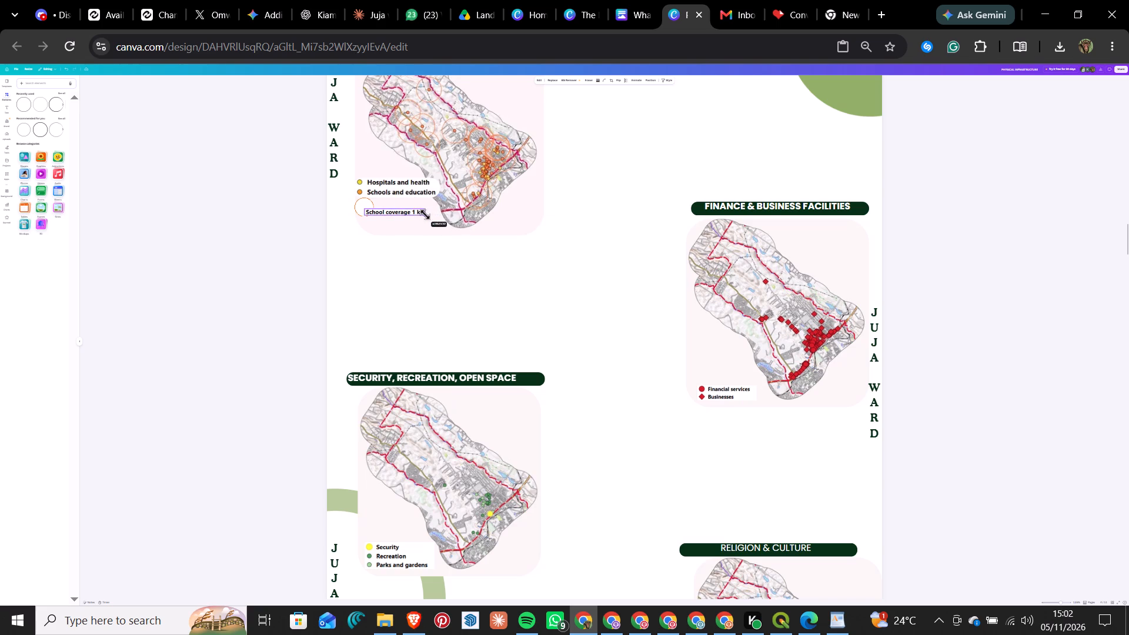
{"action": "left_click_drag", "start_coordinate": [425, 215], "coordinate": [420, 217]}
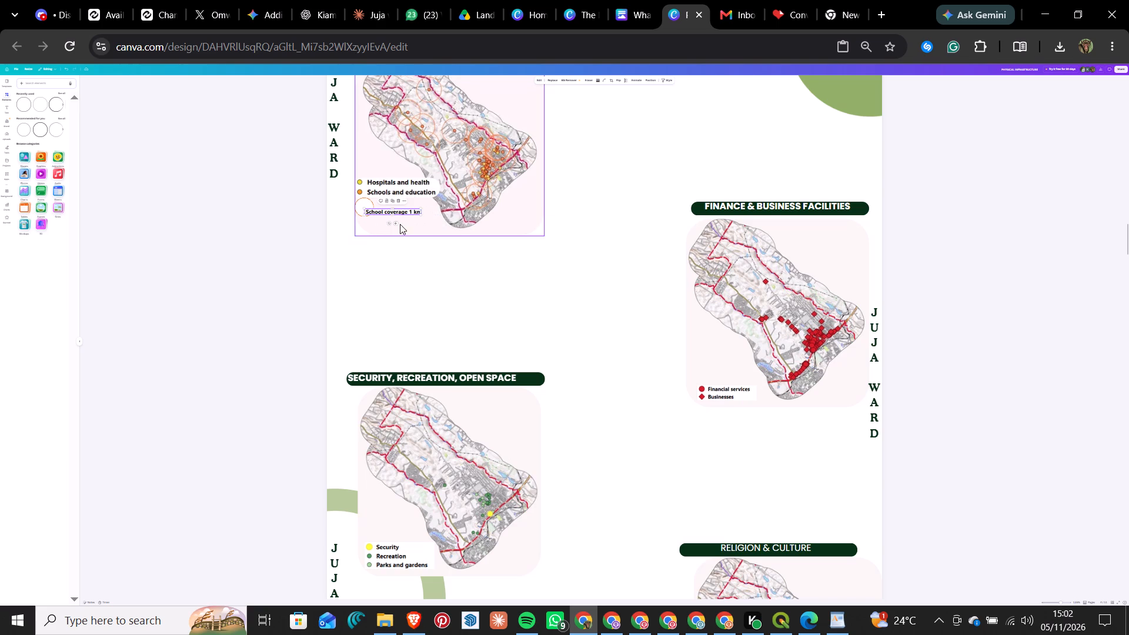
Move the School coverage 1 km label out from beside the orange circle to just above the Hospitals and health entry.
{"action": "scroll", "coordinate": [287, 170], "scroll_direction": "up", "scroll_amount": 4, "text": "ctrl"}
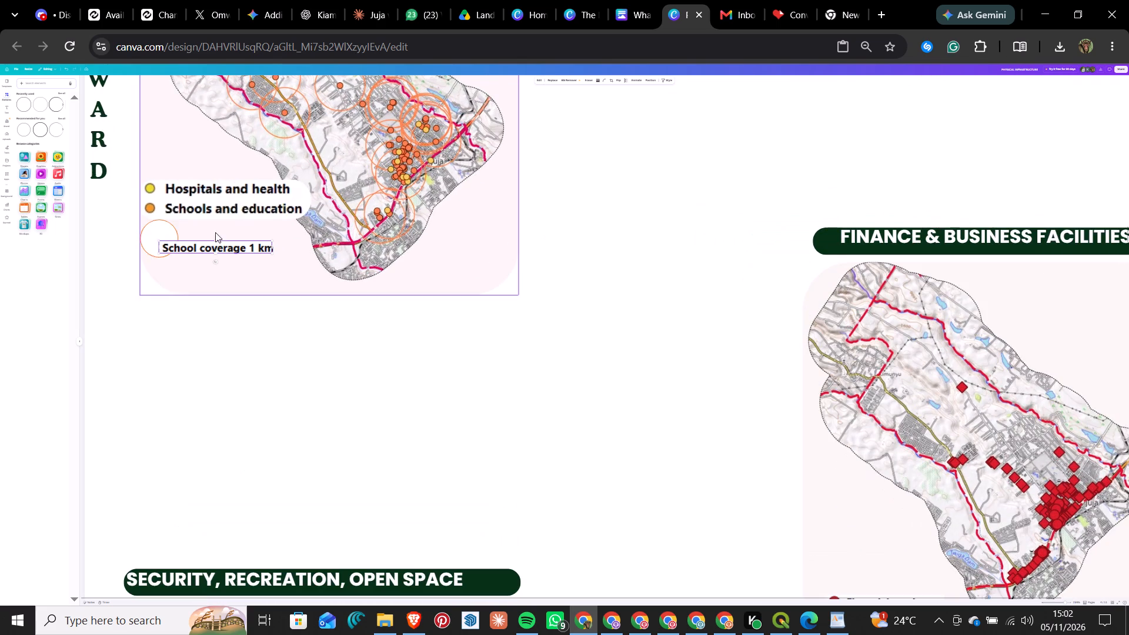
{"action": "left_click_drag", "start_coordinate": [193, 246], "coordinate": [209, 238]}
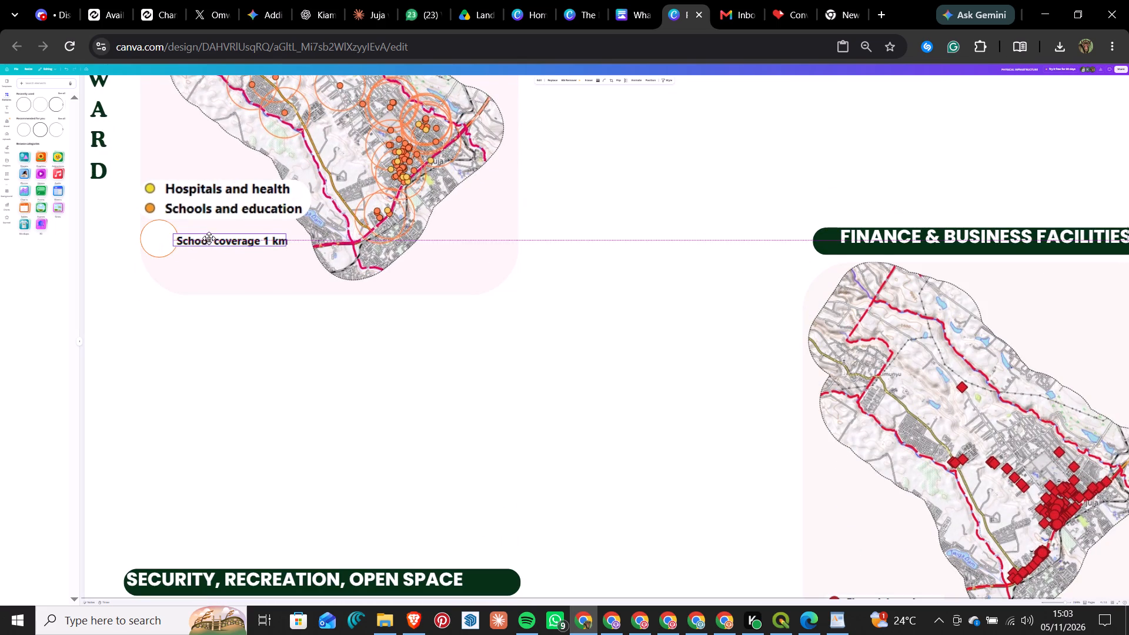
{"action": "left_click_drag", "start_coordinate": [209, 238], "coordinate": [214, 238]}
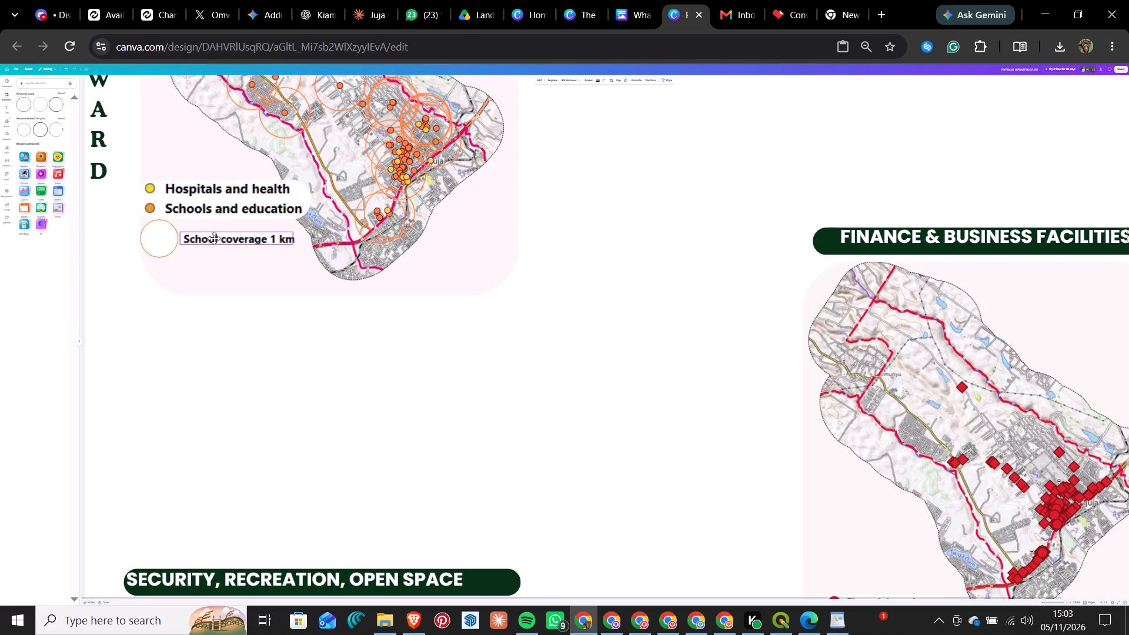
{"action": "left_click_drag", "start_coordinate": [214, 238], "coordinate": [212, 239]}
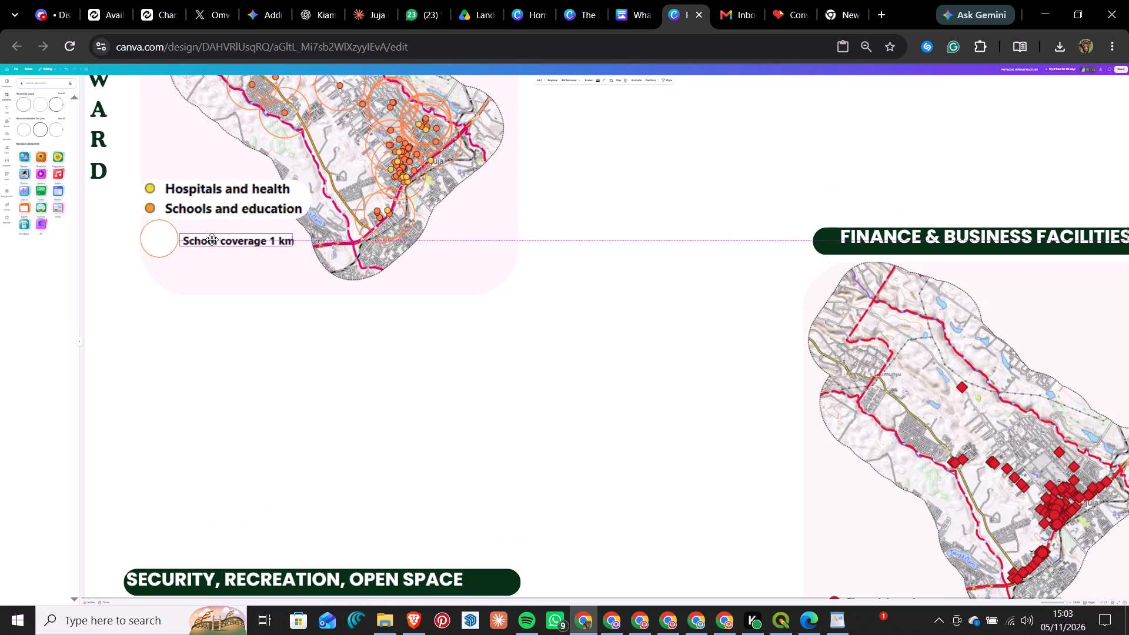
{"action": "left_click_drag", "start_coordinate": [212, 239], "coordinate": [207, 164]}
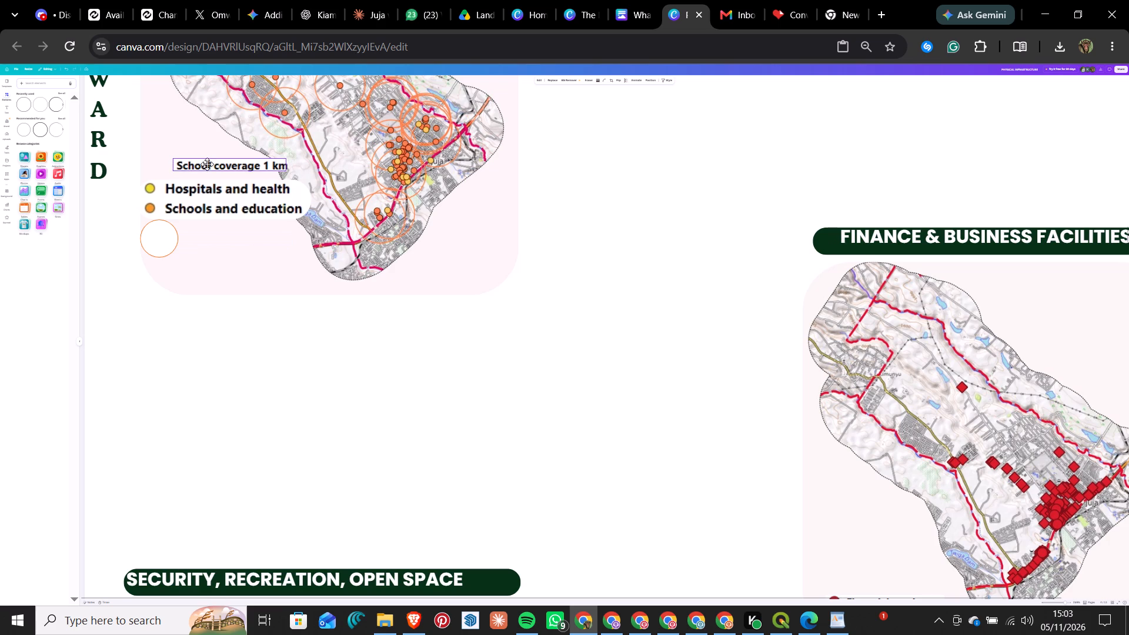
{"action": "left_click_drag", "start_coordinate": [207, 164], "coordinate": [201, 164]}
Move the orange circle above the Hospitals and health entry, beside the School coverage 1 km label.
{"action": "left_click", "coordinate": [172, 240]}
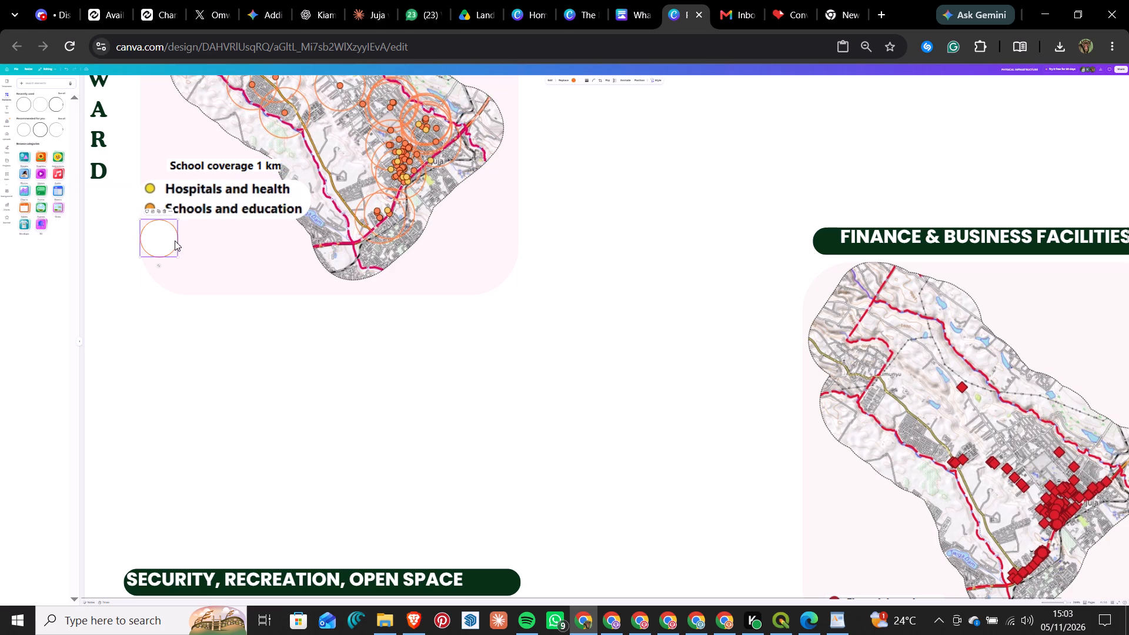
{"action": "left_click_drag", "start_coordinate": [178, 255], "coordinate": [168, 252]}
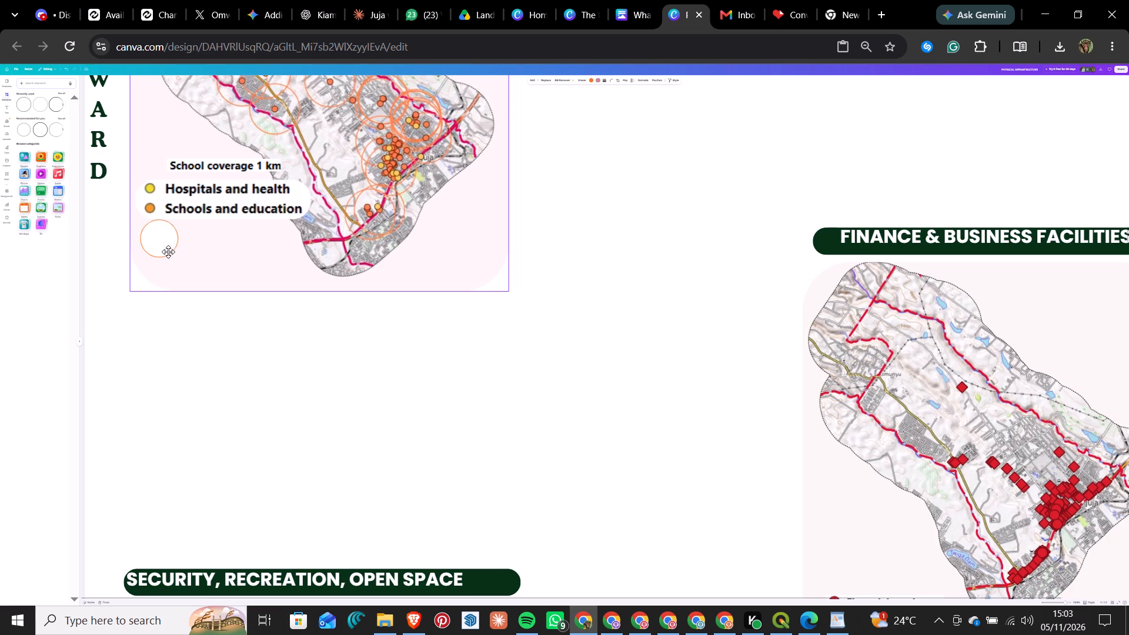
{"action": "left_click_drag", "start_coordinate": [168, 252], "coordinate": [170, 258]}
{"action": "left_click", "coordinate": [157, 249]}
{"action": "left_click_drag", "start_coordinate": [158, 250], "coordinate": [165, 232]}
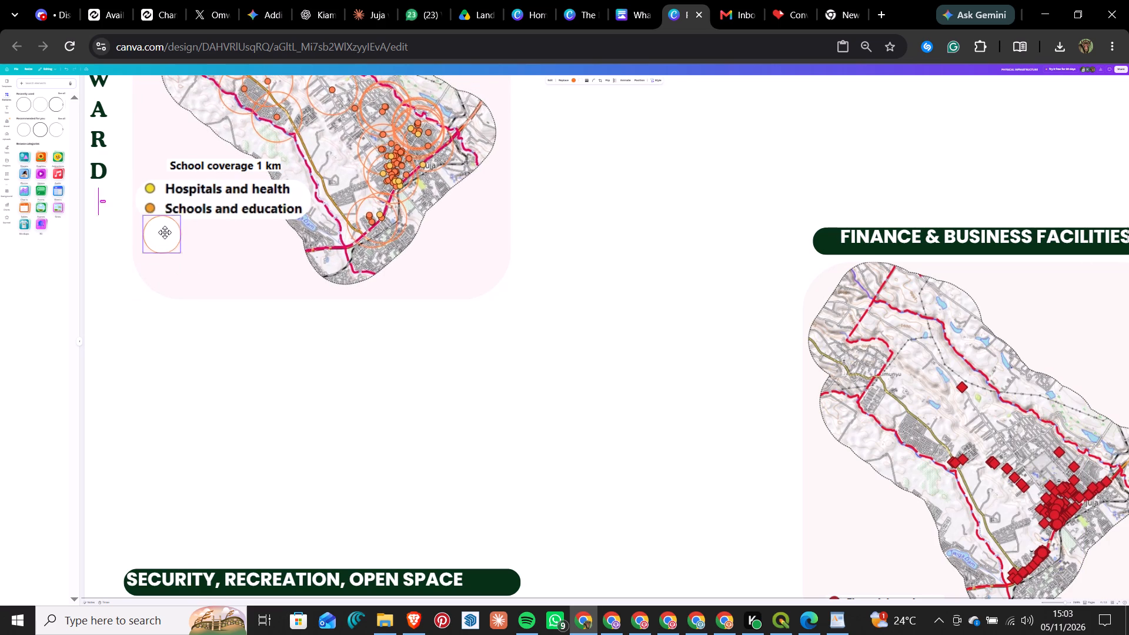
{"action": "left_click_drag", "start_coordinate": [165, 232], "coordinate": [152, 170]}
{"action": "left_click", "coordinate": [218, 284]}
Move the Education coverage map aside into the blank area to its right, clear of its legend pieces.
{"action": "scroll", "coordinate": [243, 328], "scroll_direction": "up", "scroll_amount": 1}
{"action": "scroll", "coordinate": [243, 328], "scroll_direction": "down", "scroll_amount": 1}
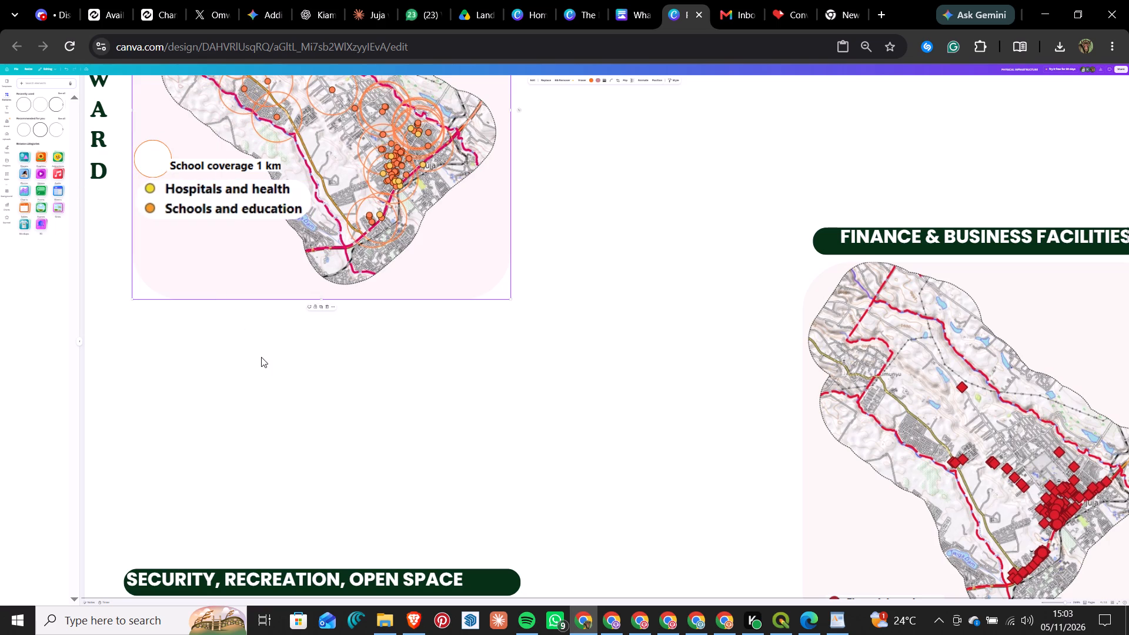
{"action": "scroll", "coordinate": [289, 412], "scroll_direction": "down", "scroll_amount": 3, "text": "ctrl"}
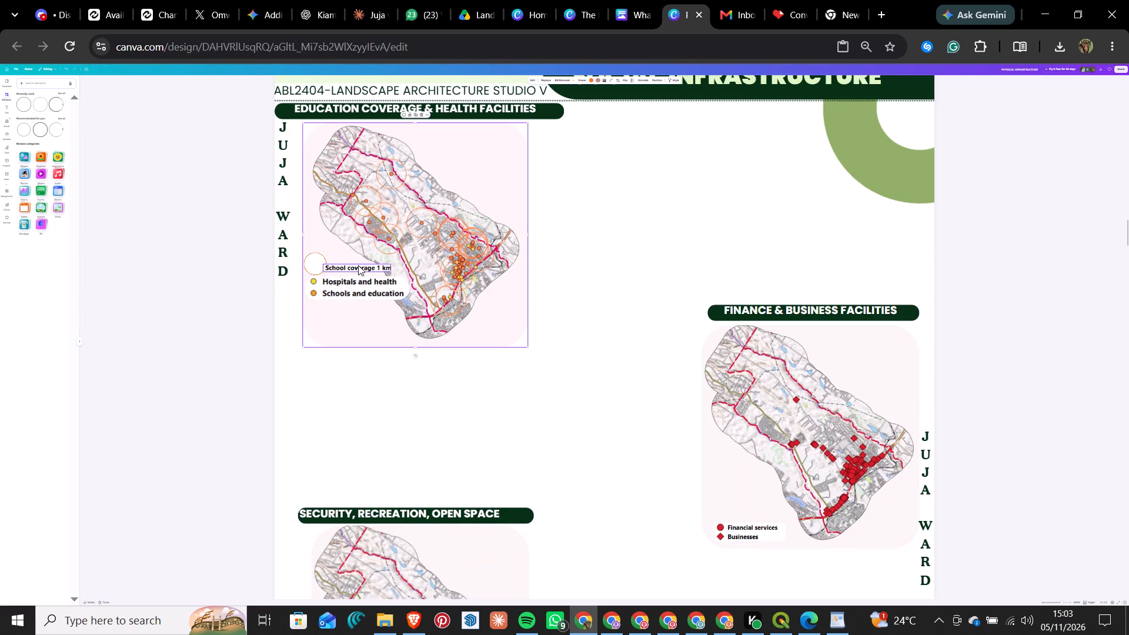
{"action": "left_click", "coordinate": [358, 265], "text": "shift"}
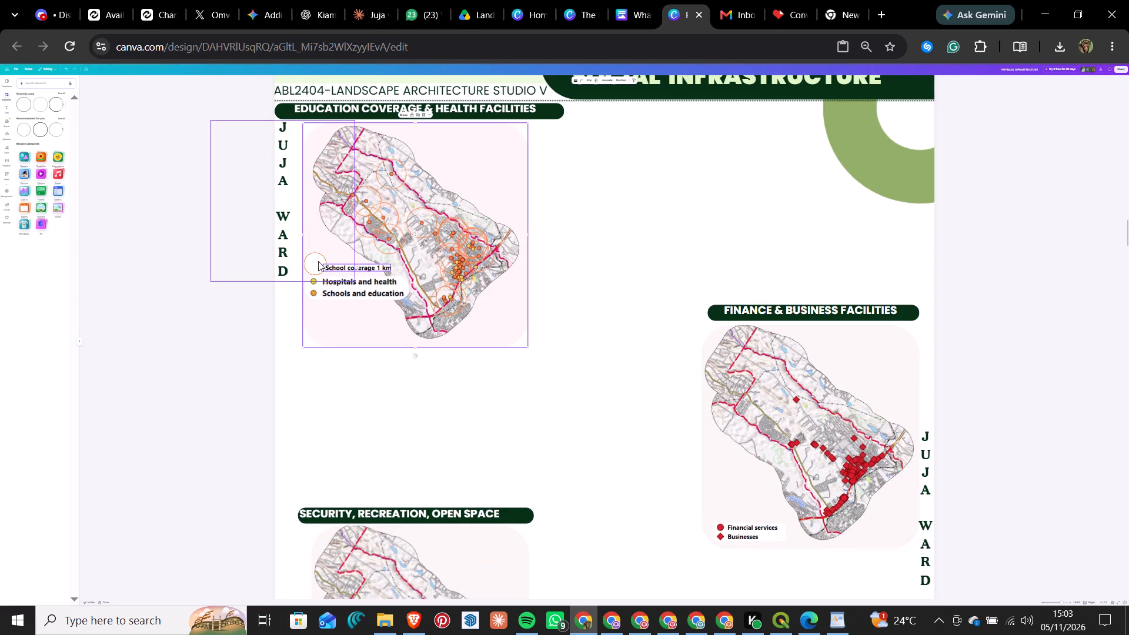
{"action": "left_click", "coordinate": [323, 257], "text": "shift"}
{"action": "left_click", "coordinate": [492, 171], "text": "shift"}
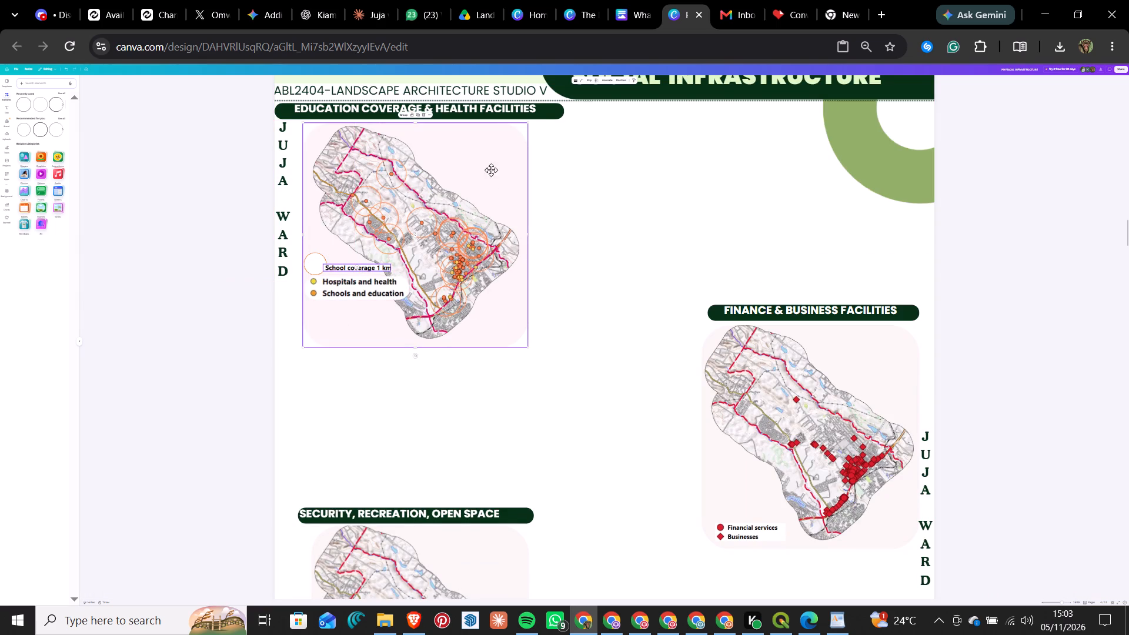
{"action": "left_click", "coordinate": [487, 175], "text": "shift"}
{"action": "left_click", "coordinate": [585, 277]}
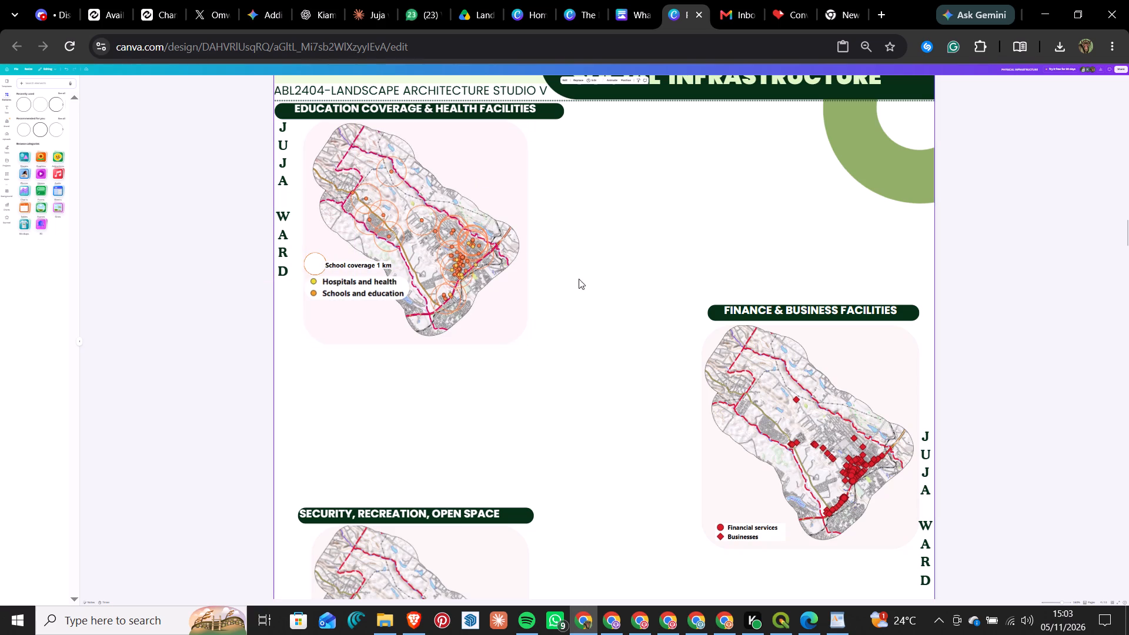
{"action": "left_click_drag", "start_coordinate": [442, 215], "coordinate": [658, 212]}
Group the orange circle, School coverage 1 km label and hospitals-and-schools legend into one object, leaving out the JUJA WARD text.
{"action": "left_click_drag", "start_coordinate": [437, 233], "coordinate": [300, 315]}
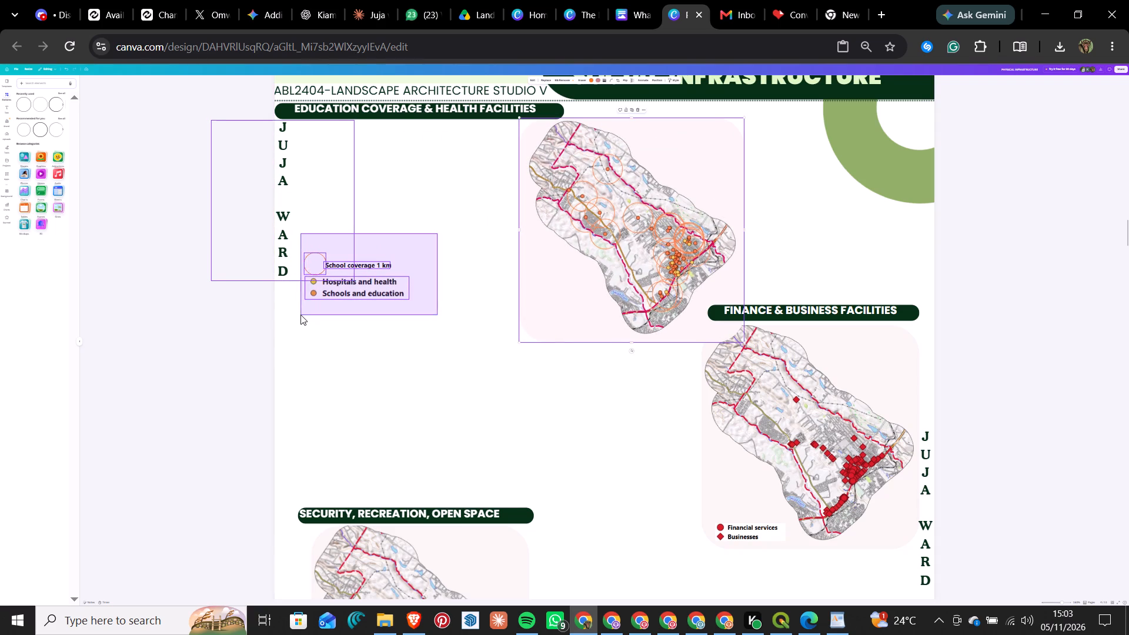
{"action": "left_click", "coordinate": [342, 193], "text": "shift"}
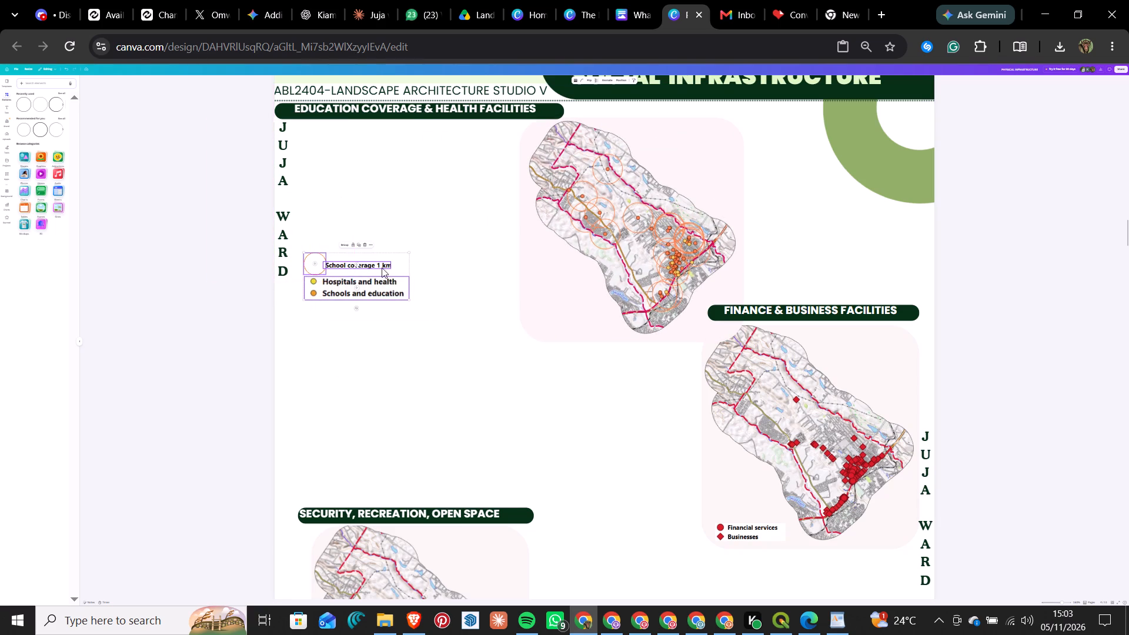
{"action": "left_click", "coordinate": [325, 184], "text": "shift"}
{"action": "left_click", "coordinate": [357, 186], "text": "shift"}
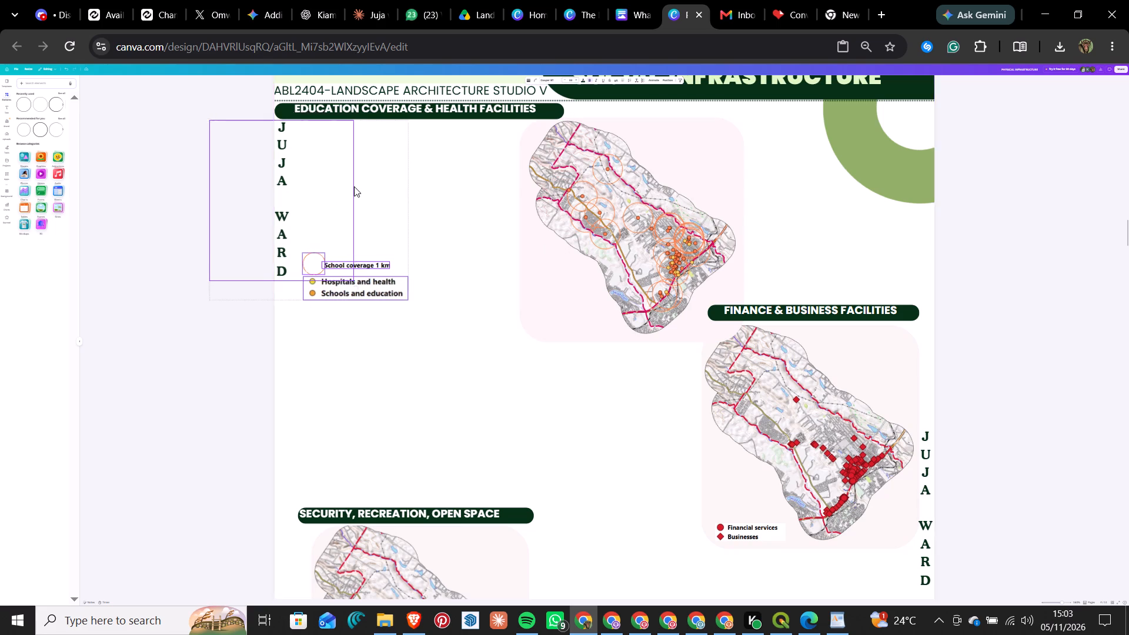
{"action": "left_click", "coordinate": [331, 188], "text": "shift"}
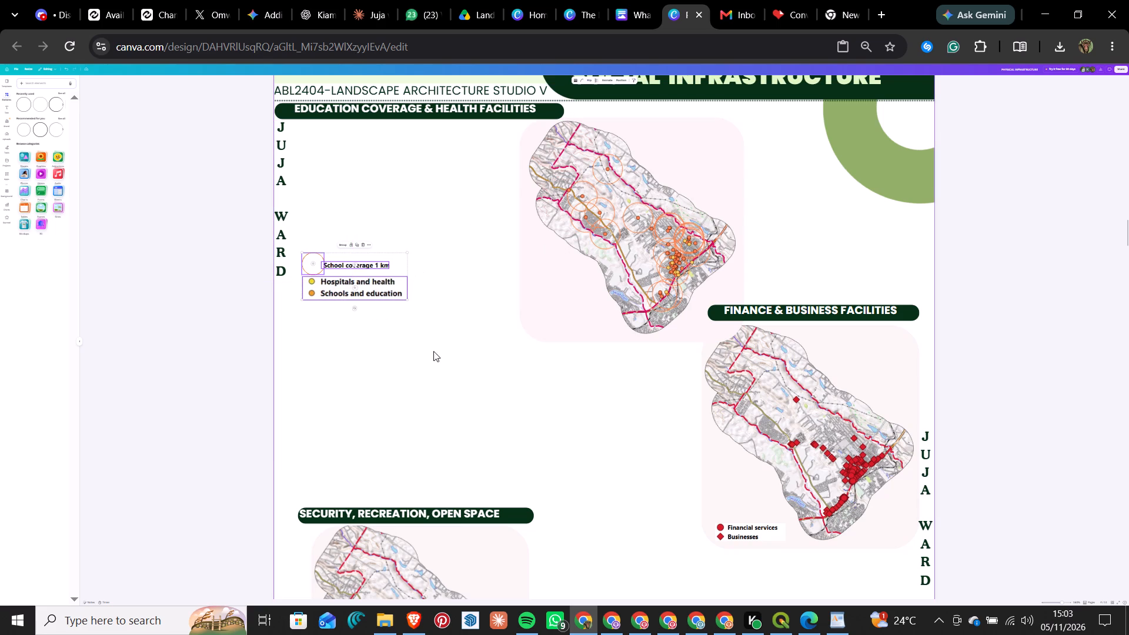
{"action": "key", "text": "ctrl+g"}
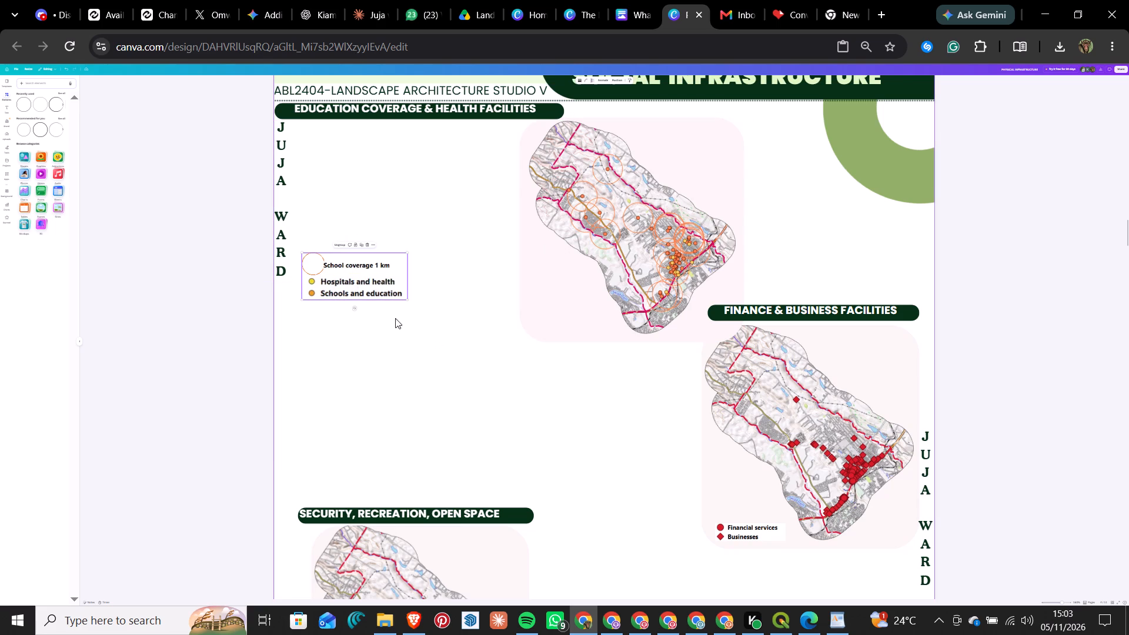
Return the Education coverage map to its place under its title and set the grouped legend over its lower-left corner.
{"action": "left_click_drag", "start_coordinate": [355, 277], "coordinate": [355, 289]}
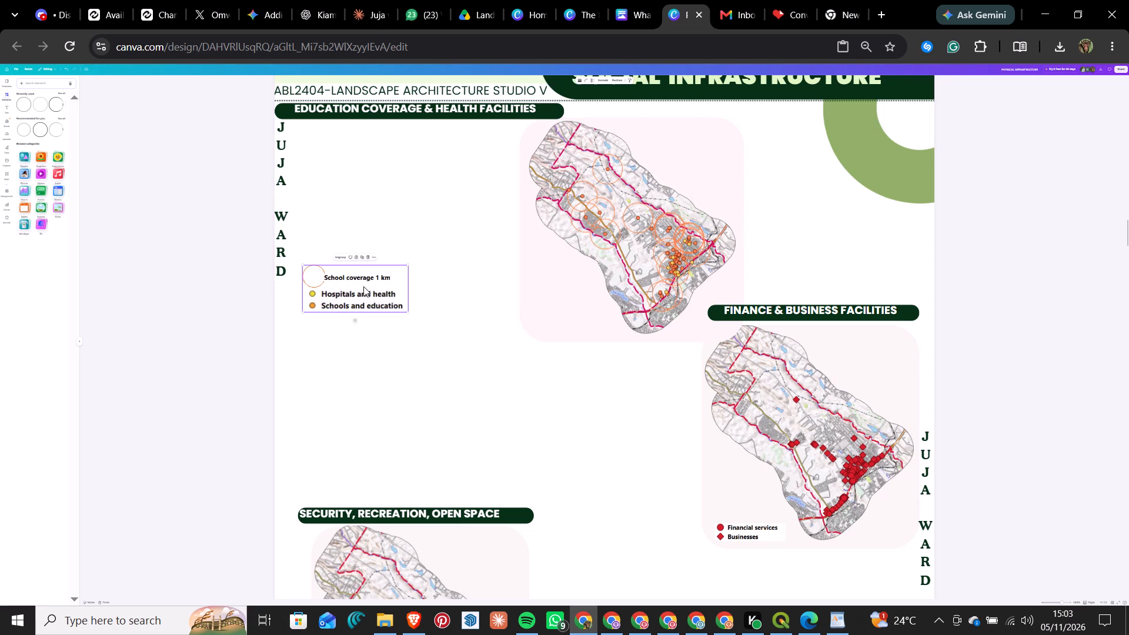
{"action": "left_click_drag", "start_coordinate": [332, 293], "coordinate": [343, 344]}
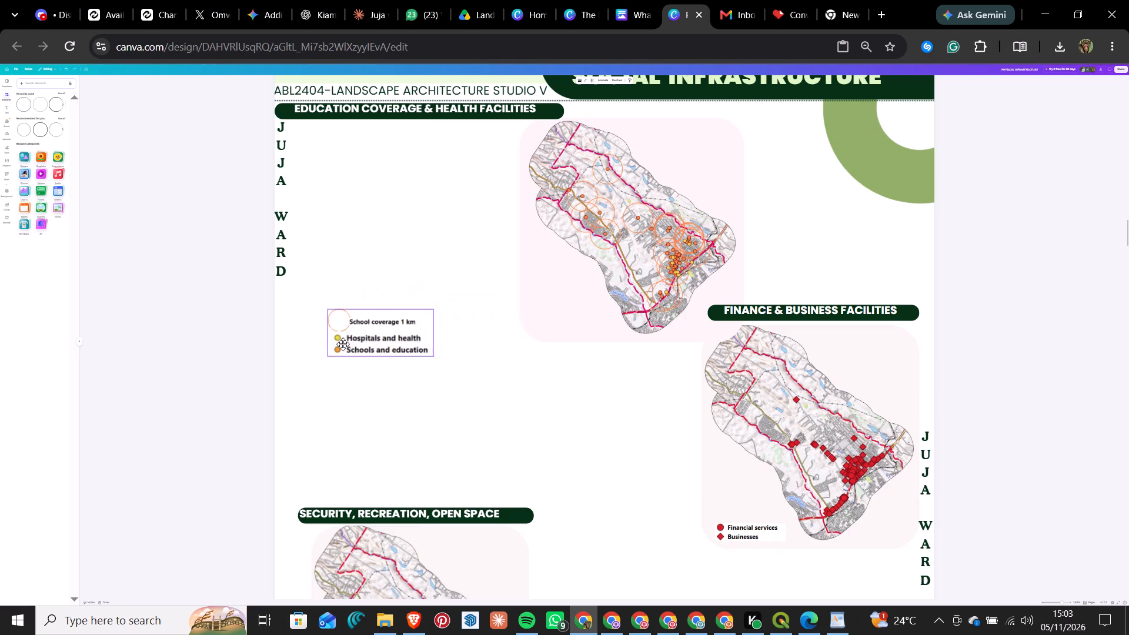
{"action": "left_click_drag", "start_coordinate": [343, 344], "coordinate": [325, 347]}
{"action": "left_click_drag", "start_coordinate": [604, 264], "coordinate": [377, 266]}
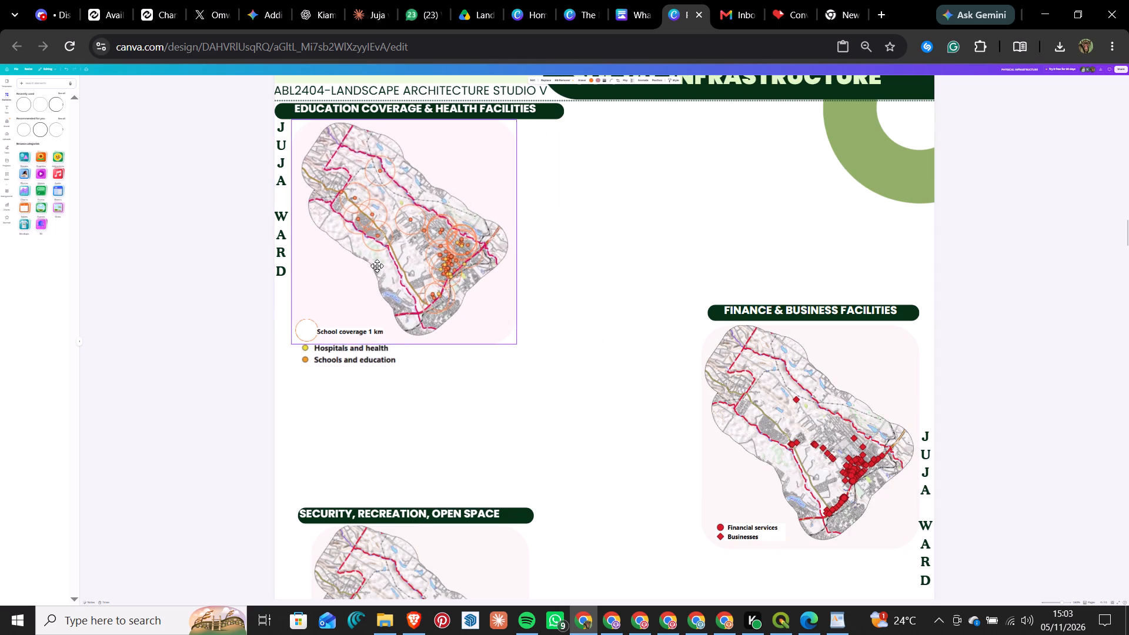
{"action": "left_click_drag", "start_coordinate": [377, 266], "coordinate": [376, 262]}
{"action": "left_click_drag", "start_coordinate": [358, 360], "coordinate": [358, 337]}
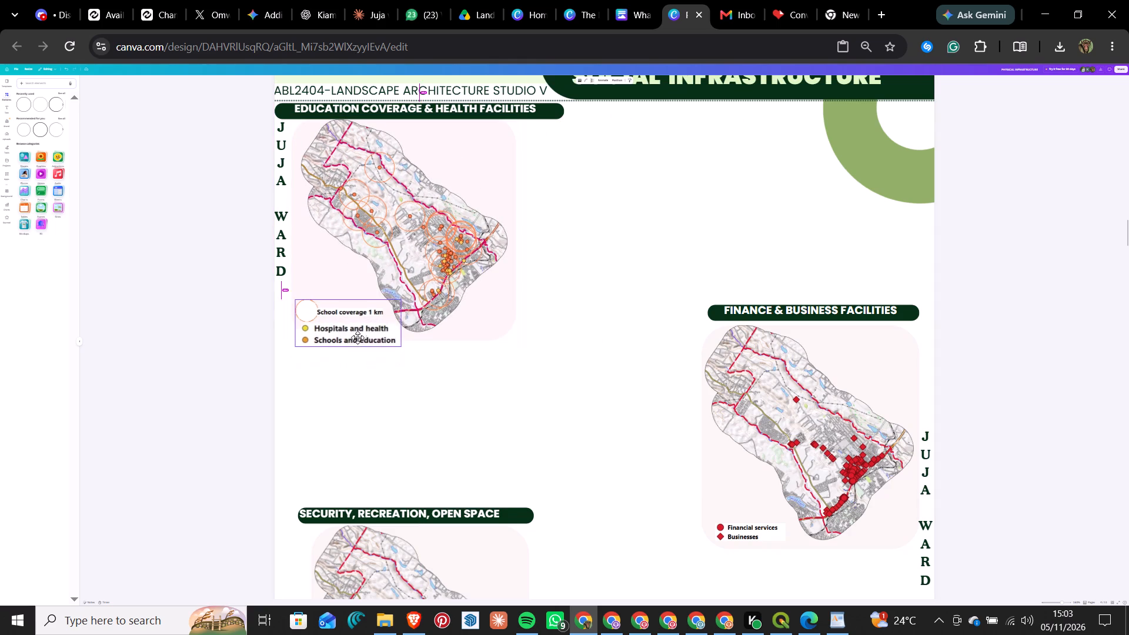
{"action": "left_click_drag", "start_coordinate": [358, 337], "coordinate": [360, 314]}
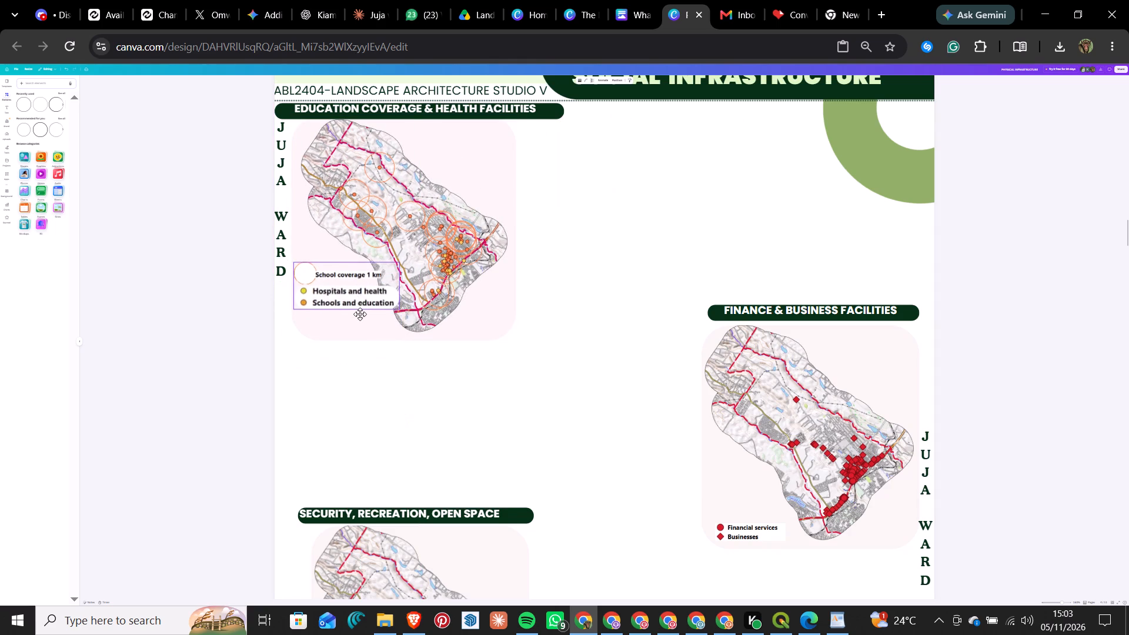
{"action": "left_click_drag", "start_coordinate": [360, 314], "coordinate": [356, 327]}
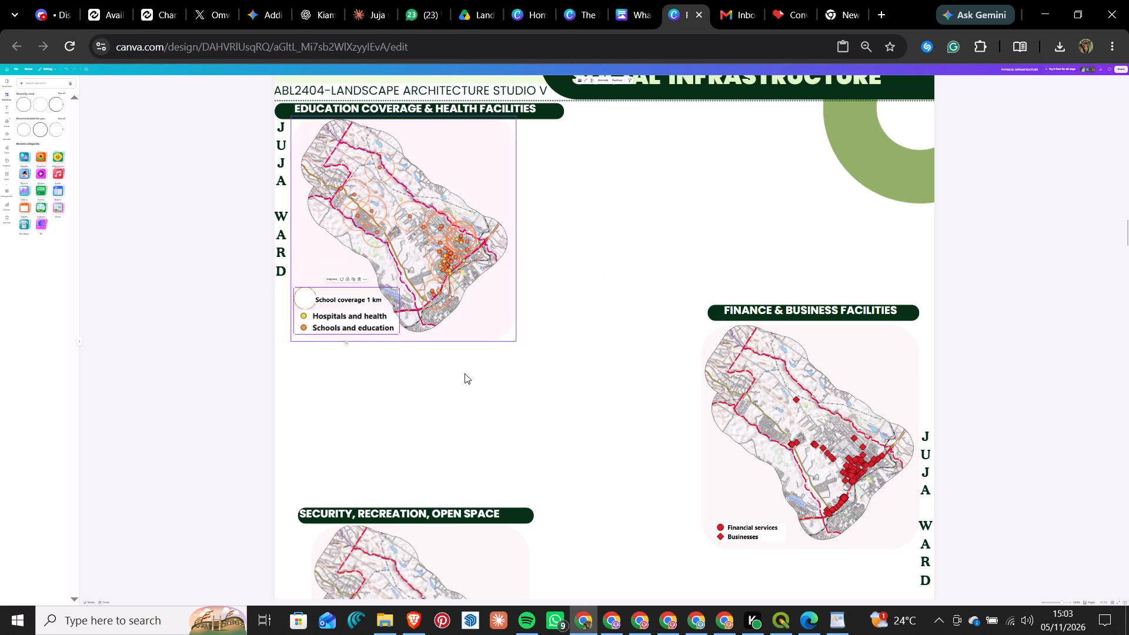
{"action": "left_click", "coordinate": [510, 390]}
Look over the Finance, Security and Religion & Culture maps on the page to check their legends.
{"action": "scroll", "coordinate": [504, 252], "scroll_direction": "down", "scroll_amount": 4}
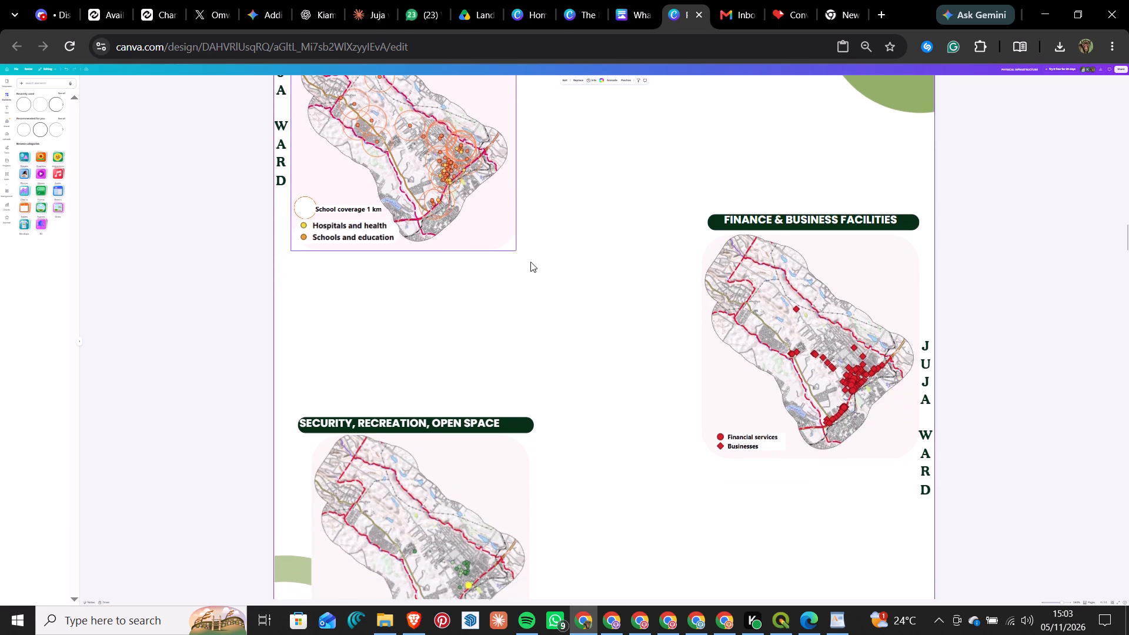
{"action": "scroll", "coordinate": [723, 313], "scroll_direction": "down", "scroll_amount": 10}
{"action": "scroll", "coordinate": [806, 325], "scroll_direction": "up", "scroll_amount": 2}
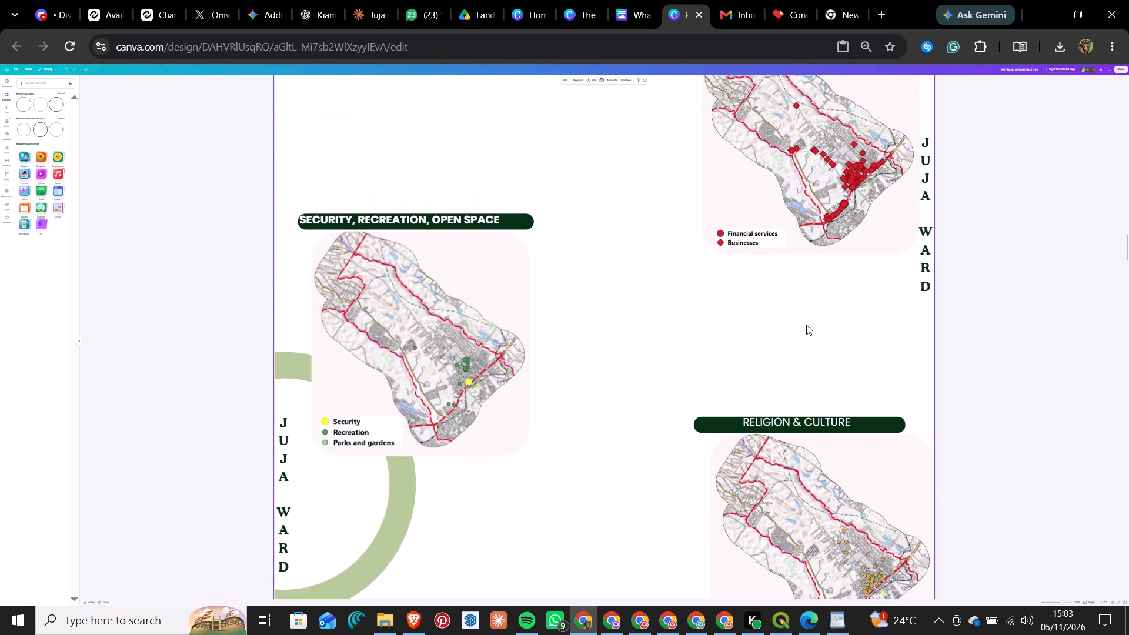
{"action": "scroll", "coordinate": [806, 325], "scroll_direction": "down", "scroll_amount": 12}
{"action": "scroll", "coordinate": [806, 325], "scroll_direction": "up", "scroll_amount": 2}
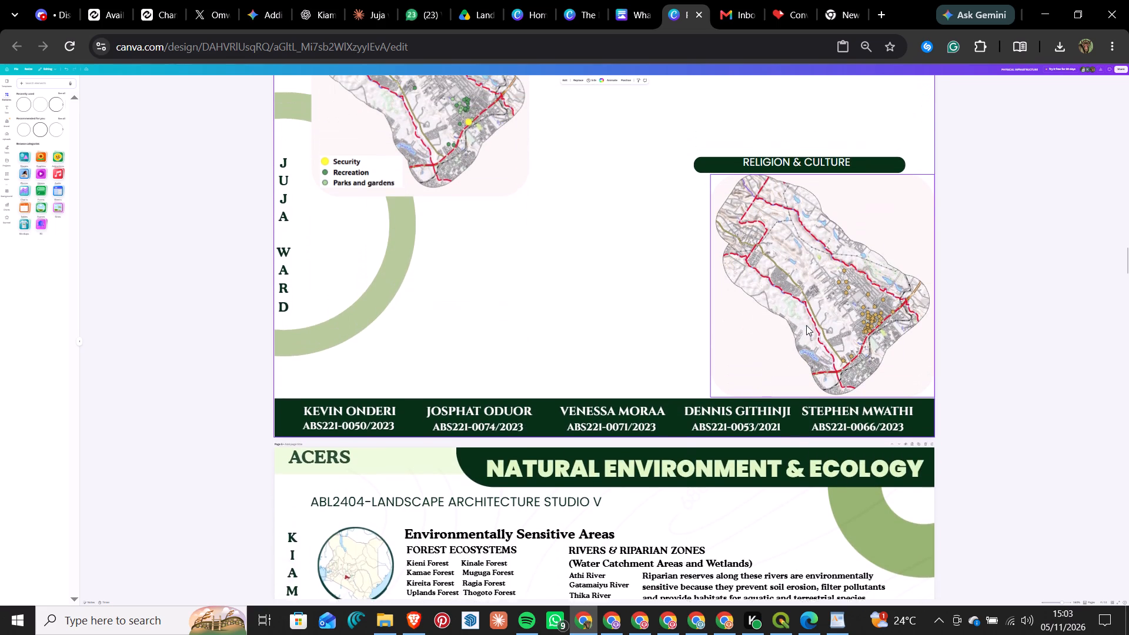